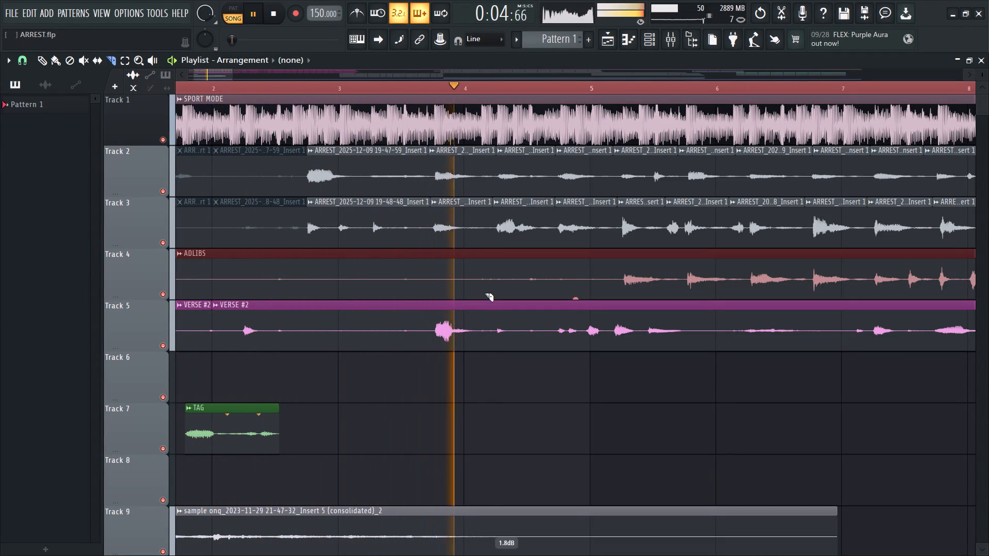
Restart the song's playback from the beginning.
{"action": "scroll", "coordinate": [231, 368], "scroll_direction": "down", "scroll_amount": 6, "text": "ctrl"}
{"action": "scroll", "coordinate": [264, 337], "scroll_direction": "down", "scroll_amount": 5, "text": "ctrl"}
{"action": "scroll", "coordinate": [191, 283], "scroll_direction": "up", "scroll_amount": 11, "text": "ctrl"}
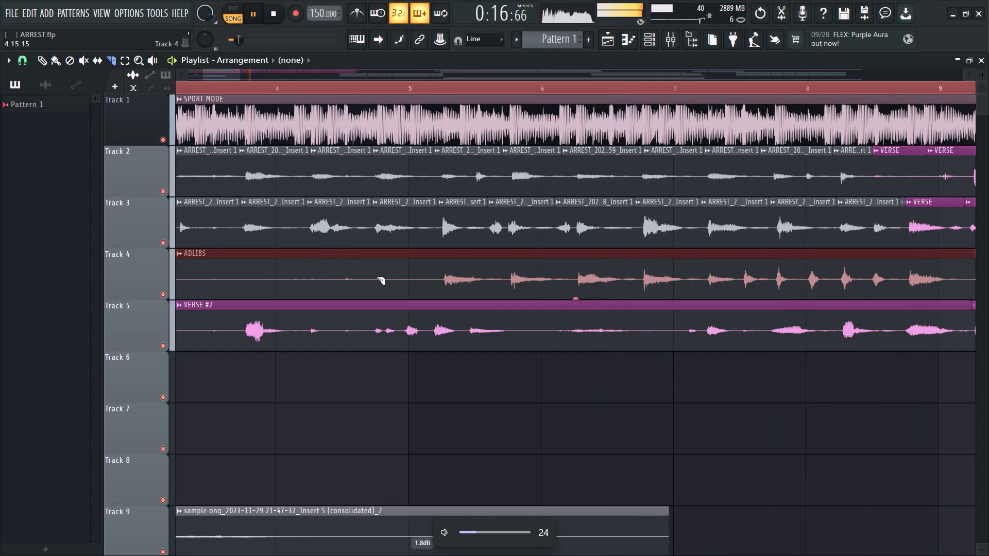
{"action": "scroll", "coordinate": [395, 275], "scroll_direction": "down", "scroll_amount": 3, "text": "ctrl"}
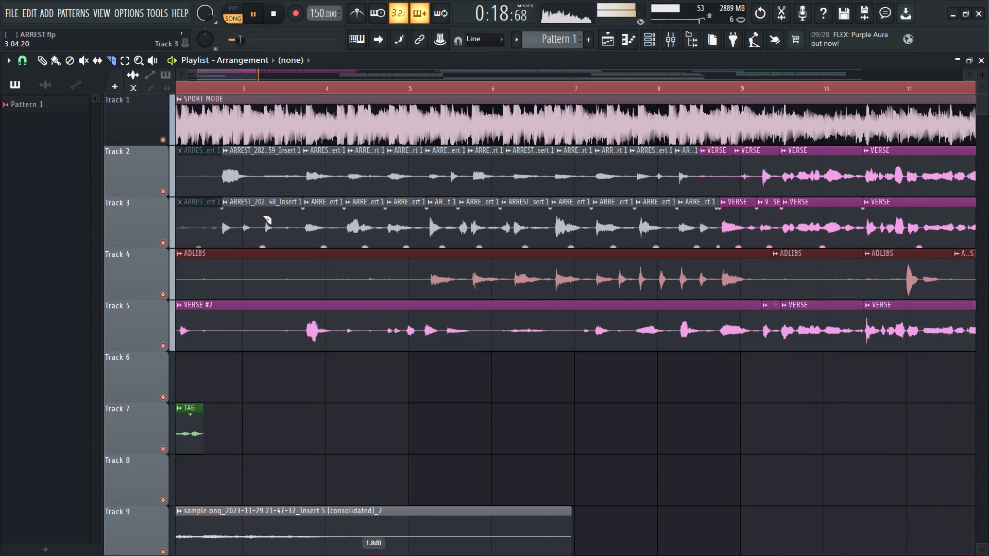
{"action": "key", "text": "space"}
{"action": "key", "text": "space"}
Slice Track 5's VERSE #2 audio at four phrase gaps between about bars 3.6 and 7, and Track 4's ADLIBS clip just after bar 5.
{"action": "scroll", "coordinate": [211, 290], "scroll_direction": "down", "scroll_amount": 5, "text": "ctrl"}
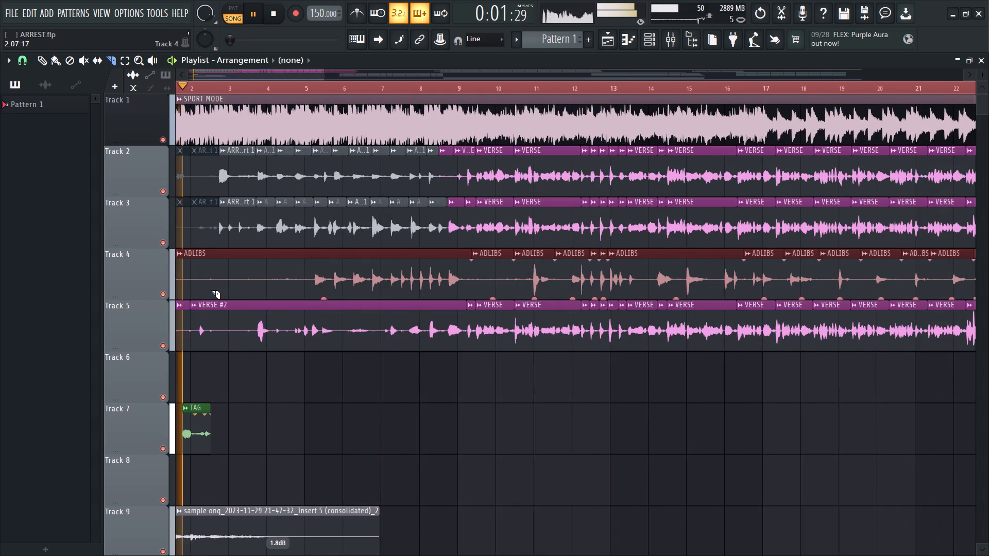
{"action": "scroll", "coordinate": [264, 283], "scroll_direction": "up", "scroll_amount": 3, "text": "ctrl"}
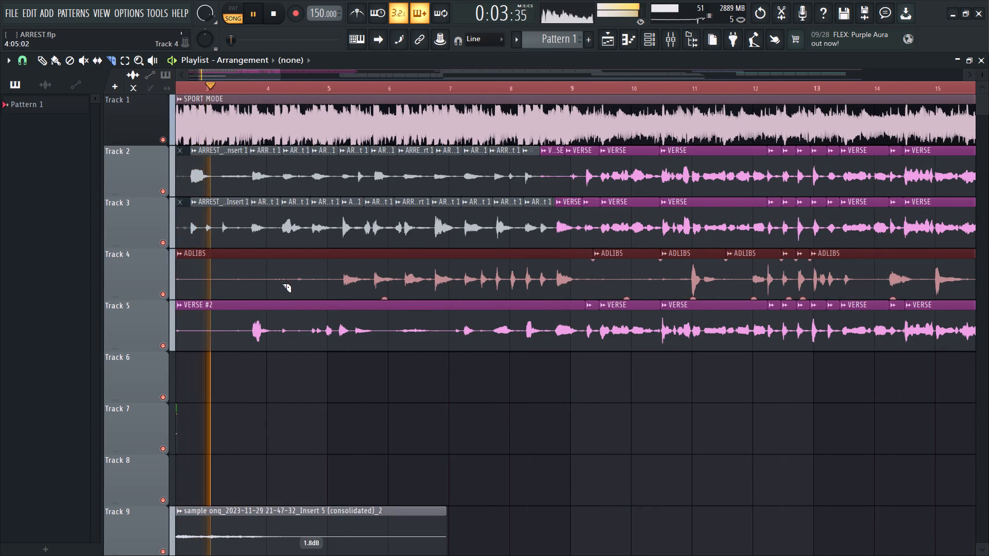
{"action": "left_click_drag", "start_coordinate": [246, 315], "coordinate": [245, 350], "text": "alt"}
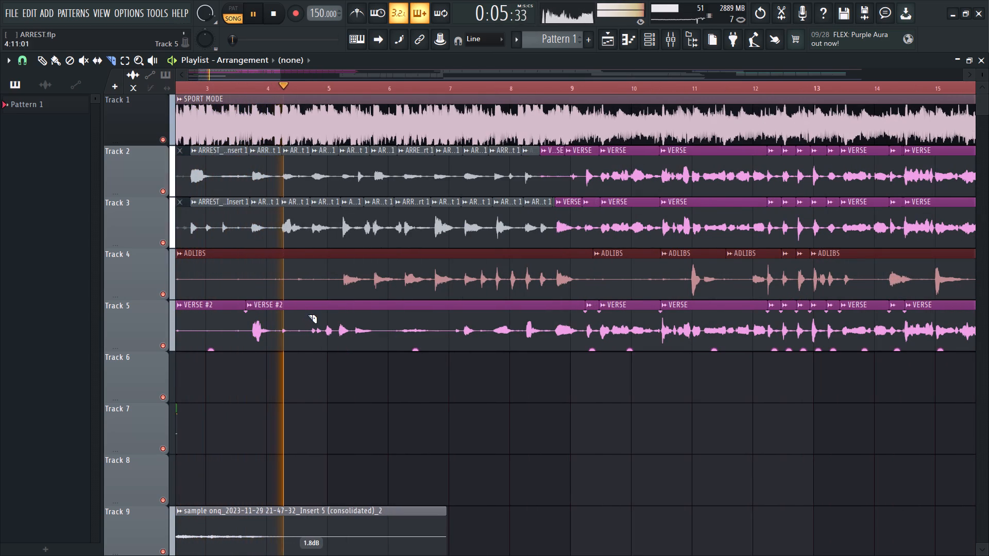
{"action": "left_click_drag", "start_coordinate": [310, 313], "coordinate": [306, 349], "text": "alt"}
{"action": "left_click_drag", "start_coordinate": [338, 263], "coordinate": [338, 300], "text": "alt"}
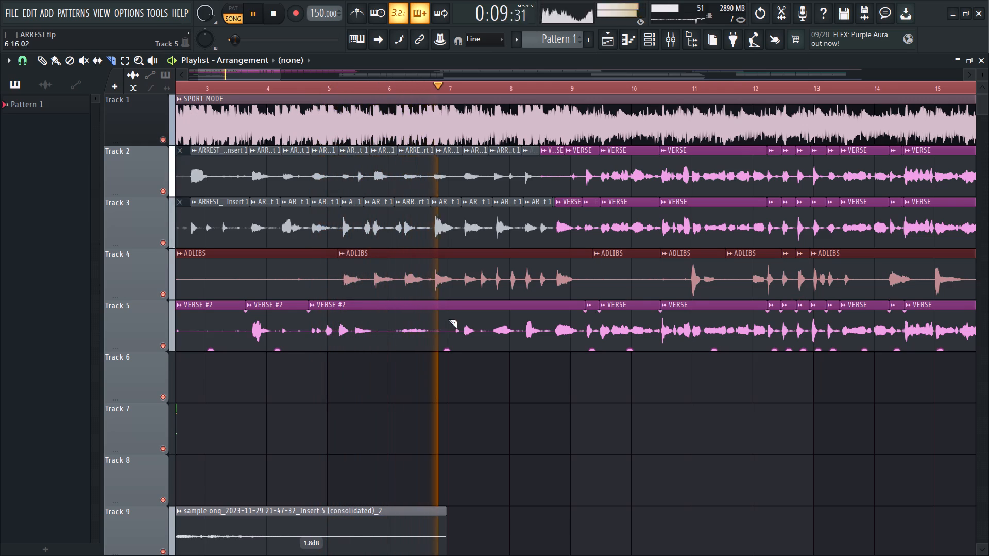
{"action": "left_click_drag", "start_coordinate": [454, 319], "coordinate": [451, 368], "text": "alt"}
{"action": "left_click_drag", "start_coordinate": [377, 318], "coordinate": [379, 322], "text": "alt"}
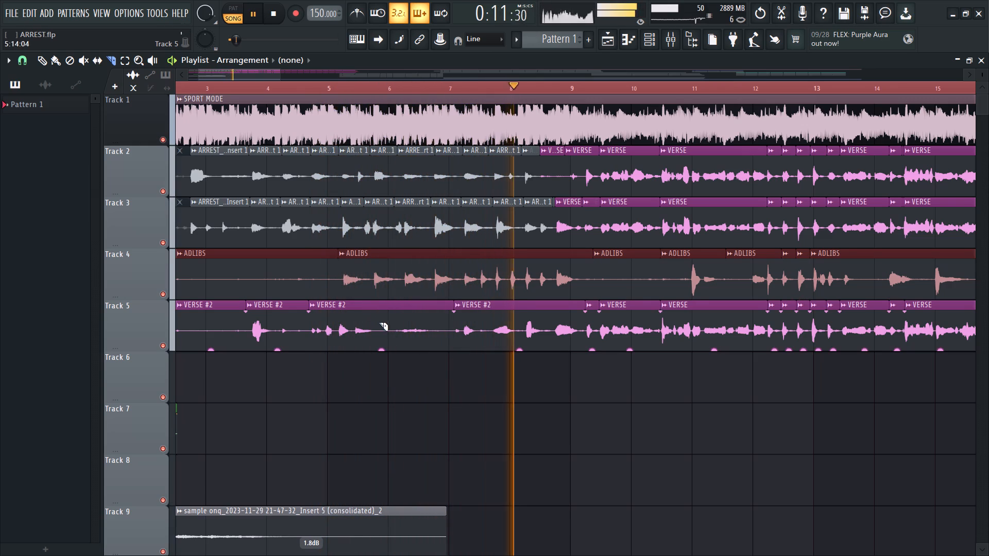
{"action": "left_click_drag", "start_coordinate": [379, 322], "coordinate": [386, 360], "text": "alt"}
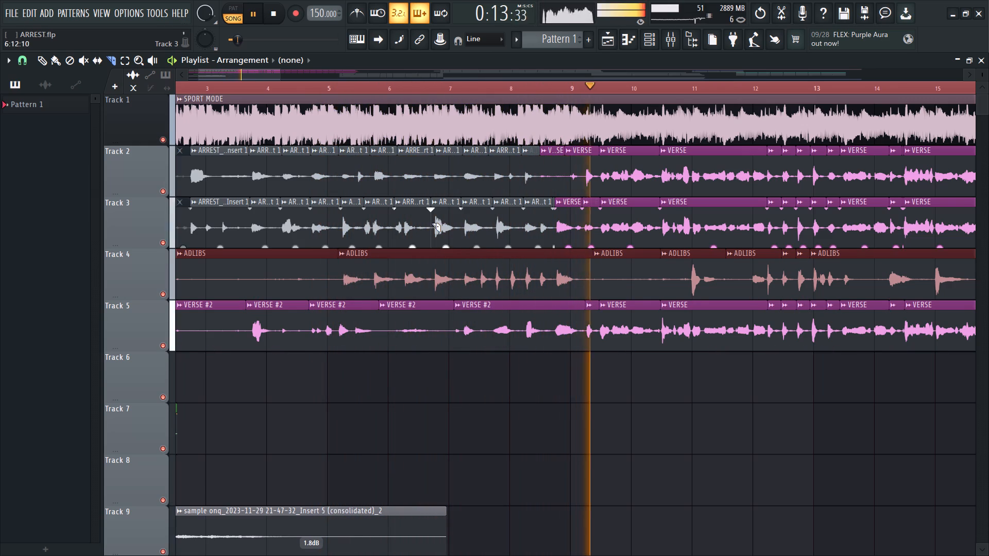
Slice the Track 4 ADLIBS clip before each of nine adlibs between about bars 5.7 and 8.7.
{"action": "scroll", "coordinate": [281, 219], "scroll_direction": "up", "scroll_amount": 3, "text": "ctrl"}
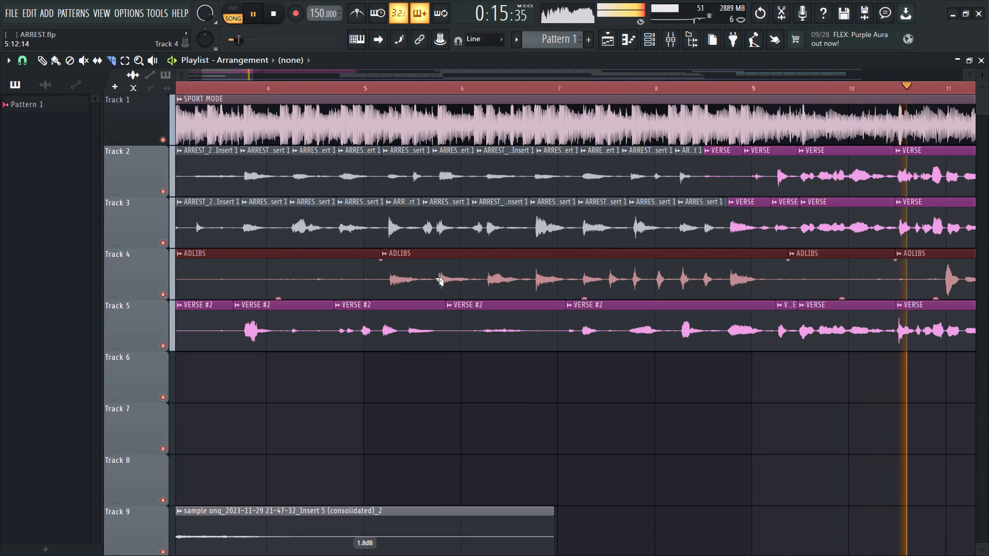
{"action": "left_click_drag", "start_coordinate": [432, 260], "coordinate": [433, 297], "text": "alt"}
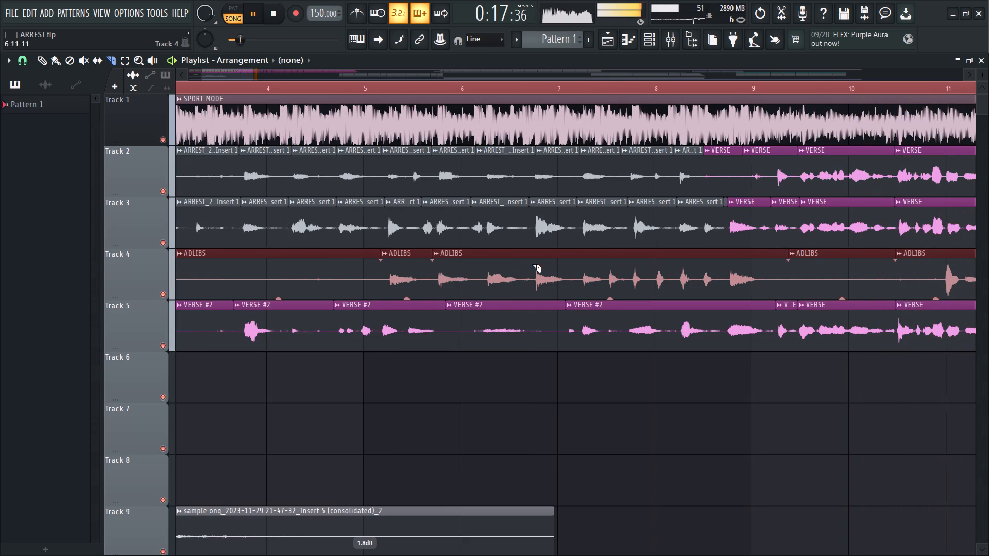
{"action": "left_click_drag", "start_coordinate": [480, 266], "coordinate": [483, 300], "text": "alt"}
{"action": "left_click_drag", "start_coordinate": [531, 263], "coordinate": [532, 302], "text": "alt"}
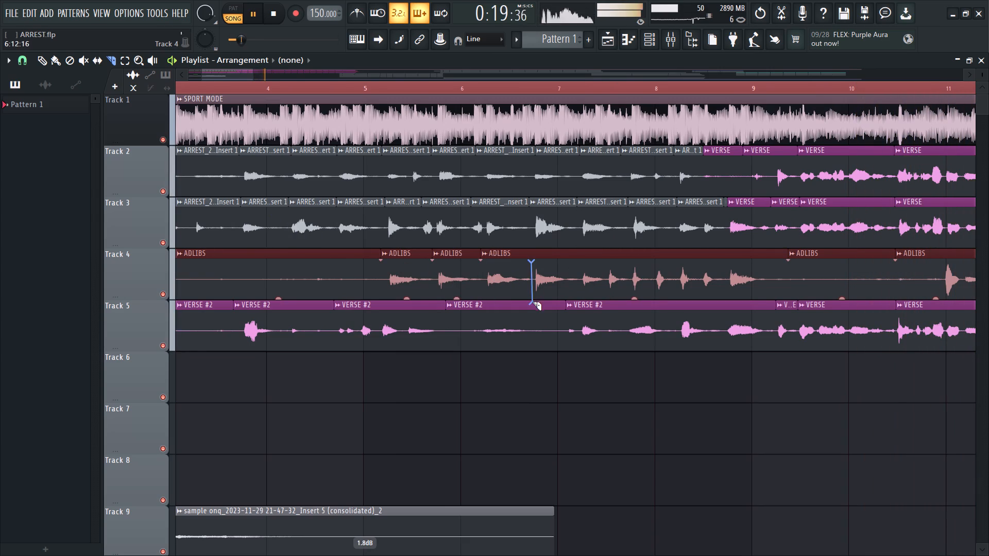
{"action": "left_click_drag", "start_coordinate": [532, 302], "coordinate": [533, 302], "text": "alt"}
{"action": "left_click_drag", "start_coordinate": [584, 261], "coordinate": [577, 312], "text": "alt"}
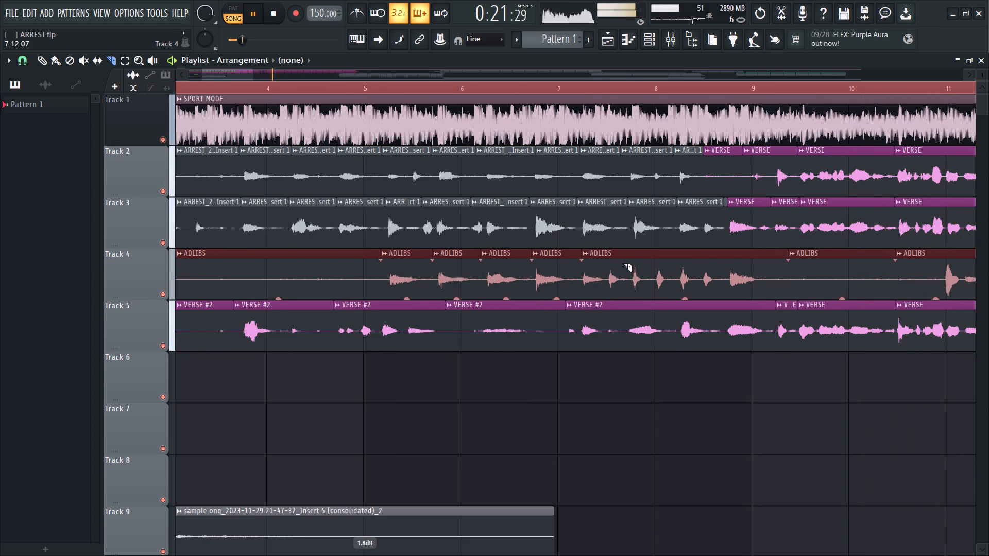
{"action": "left_click_drag", "start_coordinate": [623, 263], "coordinate": [635, 304], "text": "alt"}
{"action": "left_click_drag", "start_coordinate": [649, 264], "coordinate": [650, 304], "text": "alt"}
{"action": "left_click_drag", "start_coordinate": [673, 265], "coordinate": [673, 292], "text": "alt"}
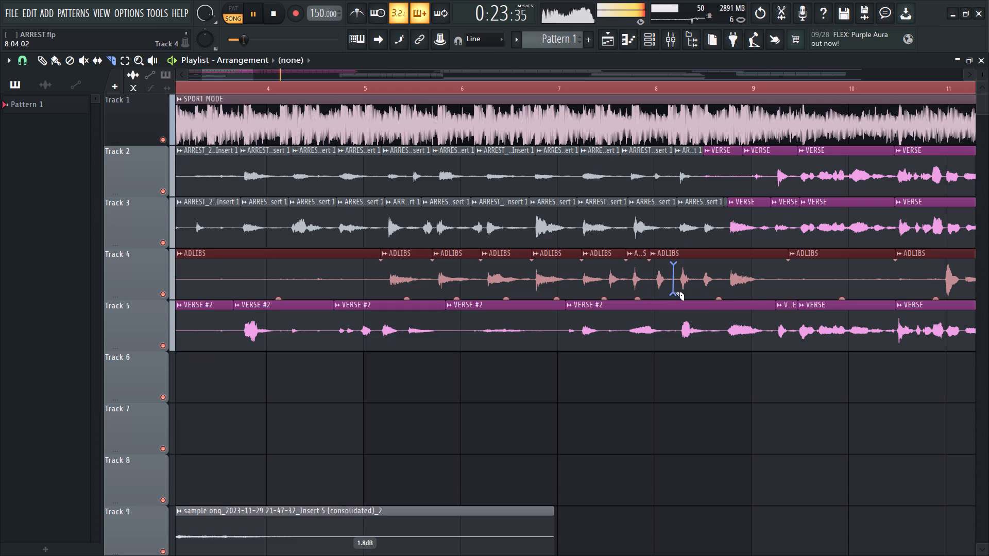
{"action": "left_click_drag", "start_coordinate": [696, 269], "coordinate": [701, 294], "text": "alt"}
{"action": "left_click_drag", "start_coordinate": [723, 264], "coordinate": [739, 287], "text": "alt"}
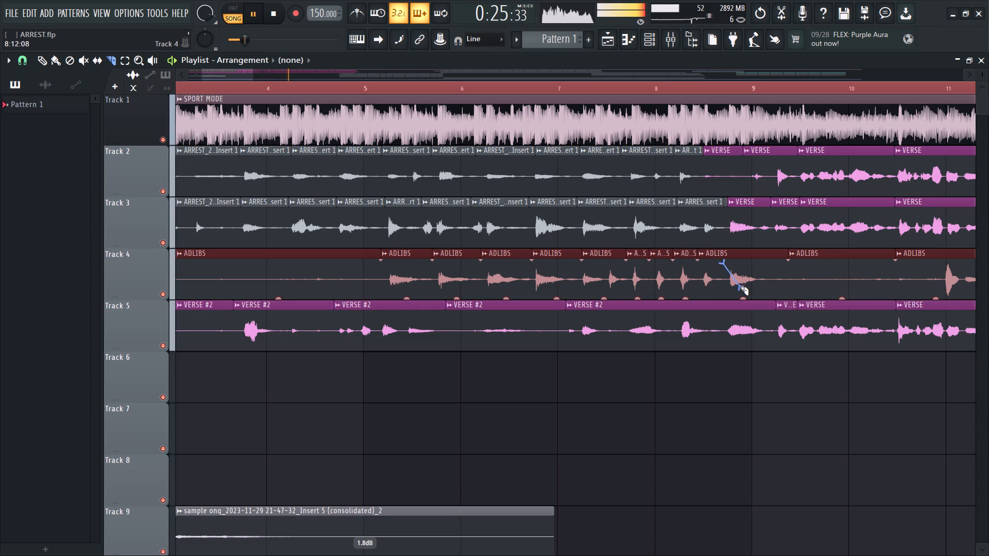
{"action": "left_click_drag", "start_coordinate": [739, 287], "coordinate": [726, 302], "text": "alt"}
Examine the vocal clips on Tracks 2 to 5 from the intro through the verse for phrases not yet separated.
{"action": "scroll", "coordinate": [554, 229], "scroll_direction": "down", "scroll_amount": 3, "text": "ctrl"}
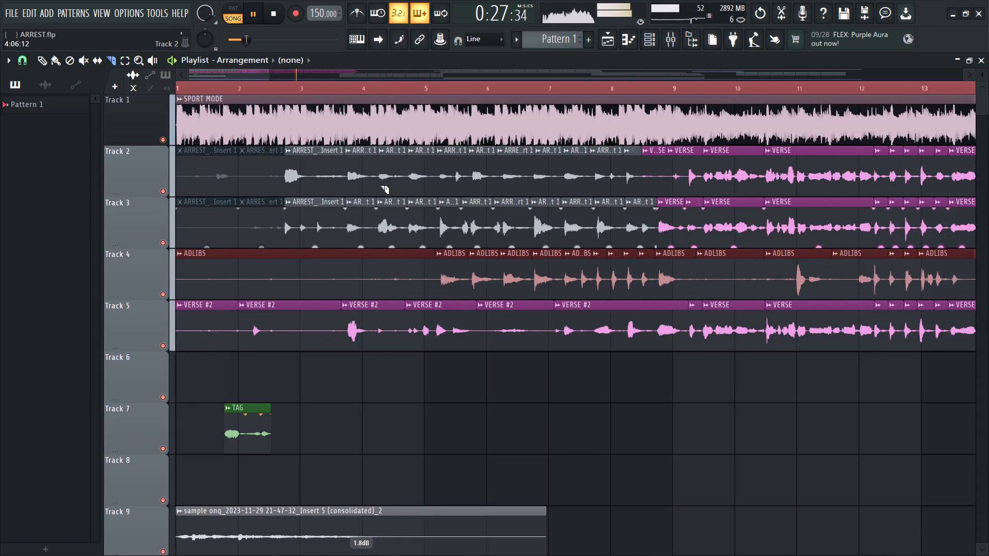
{"action": "scroll", "coordinate": [379, 183], "scroll_direction": "up", "scroll_amount": 6, "text": "ctrl"}
{"action": "scroll", "coordinate": [315, 192], "scroll_direction": "down", "scroll_amount": 5, "text": "ctrl"}
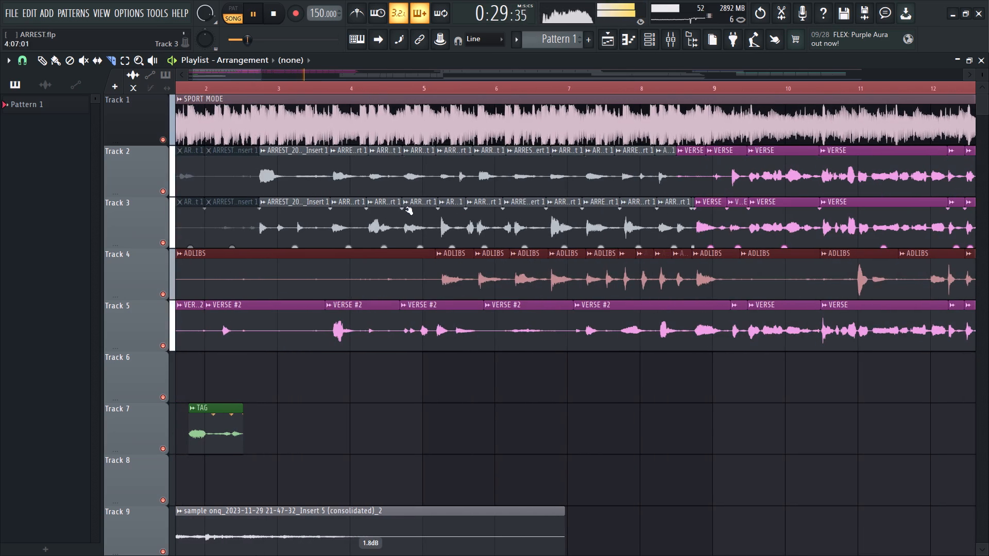
{"action": "scroll", "coordinate": [658, 191], "scroll_direction": "up", "scroll_amount": 3, "text": "ctrl"}
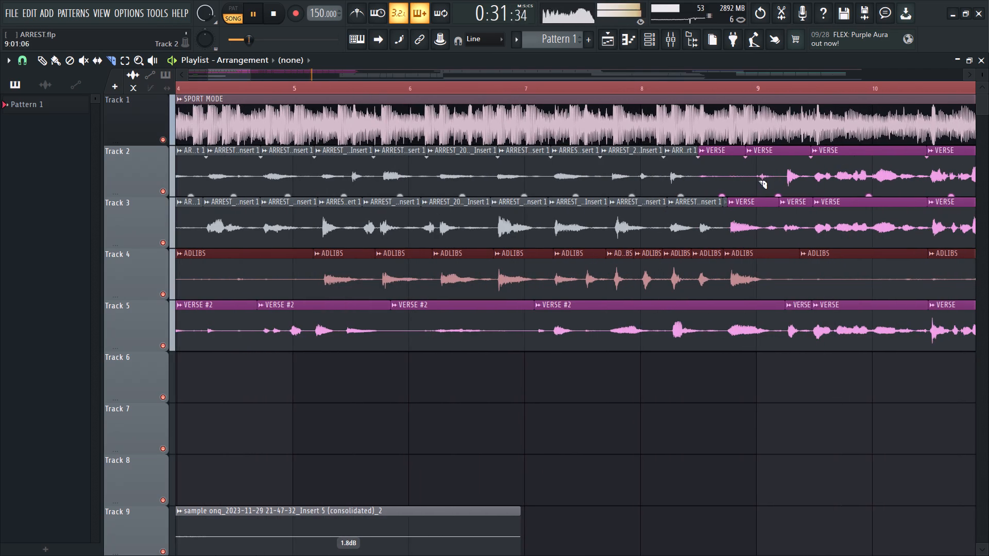
{"action": "scroll", "coordinate": [723, 206], "scroll_direction": "down", "scroll_amount": 3, "text": "ctrl"}
{"action": "scroll", "coordinate": [524, 252], "scroll_direction": "down", "scroll_amount": 4, "text": "ctrl"}
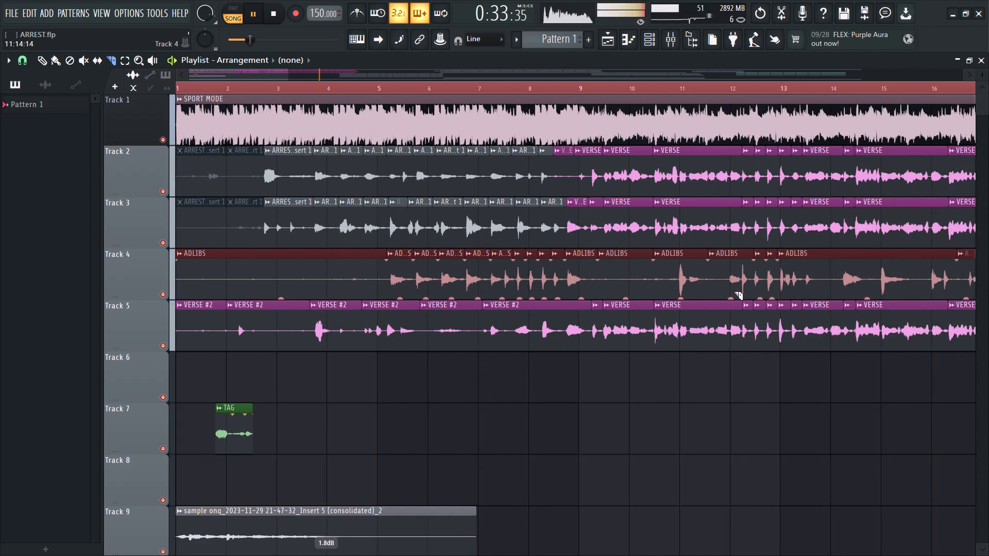
{"action": "scroll", "coordinate": [737, 297], "scroll_direction": "up", "scroll_amount": 3, "text": "ctrl"}
{"action": "scroll", "coordinate": [653, 315], "scroll_direction": "up", "scroll_amount": 3, "text": "ctrl"}
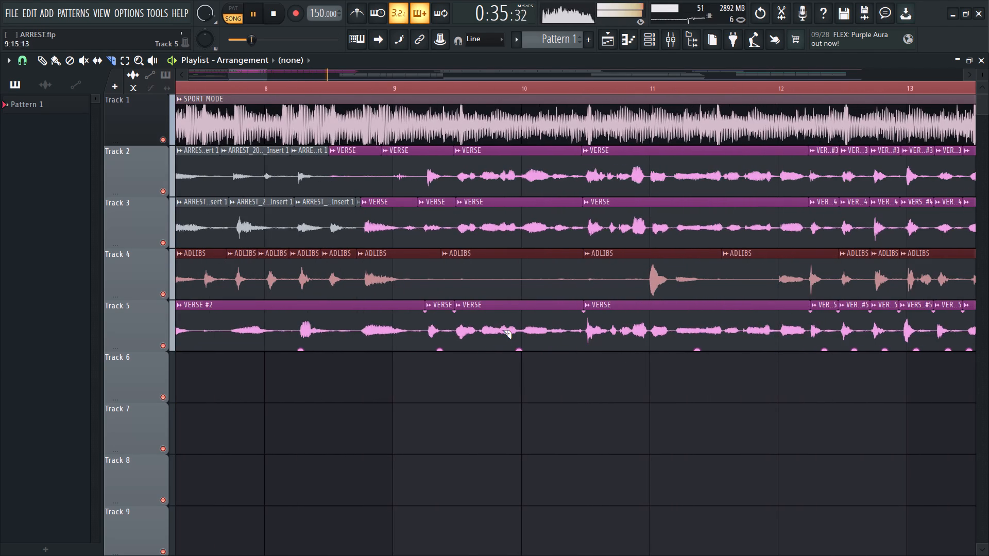
{"action": "scroll", "coordinate": [500, 331], "scroll_direction": "down", "scroll_amount": 3, "text": "ctrl"}
{"action": "scroll", "coordinate": [481, 310], "scroll_direction": "up", "scroll_amount": 3, "text": "ctrl"}
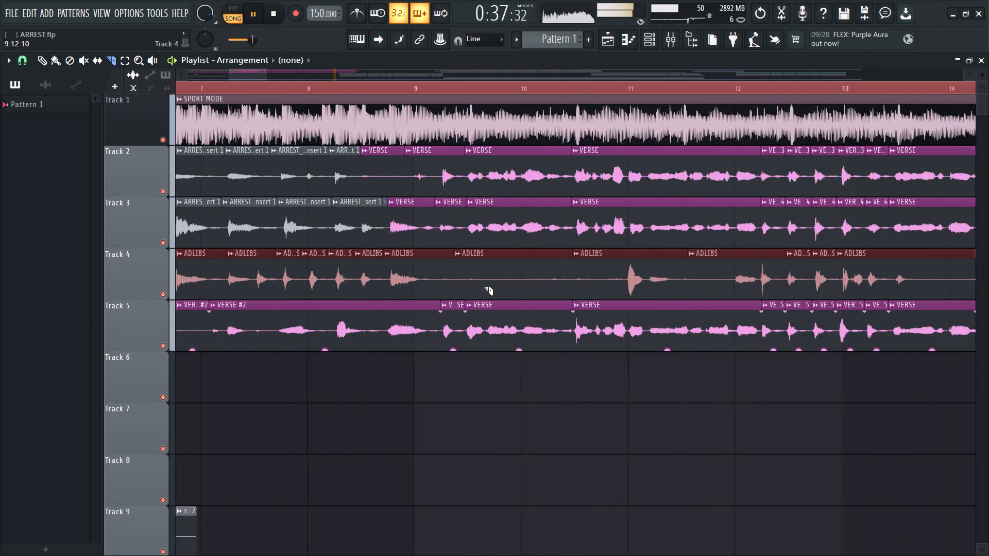
{"action": "scroll", "coordinate": [424, 264], "scroll_direction": "down", "scroll_amount": 13, "text": "ctrl"}
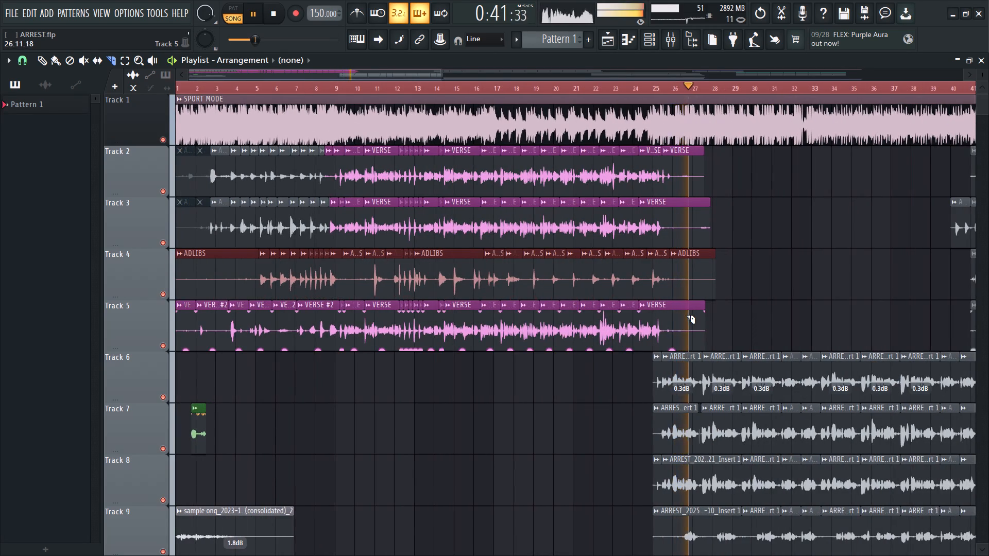
Slice the final VERSE clips between bars 25 and 26: Tracks 2 and 3 once each, and Track 5 twice, around 25.5 and 25.9.
{"action": "scroll", "coordinate": [686, 315], "scroll_direction": "up", "scroll_amount": 7, "text": "ctrl"}
{"action": "scroll", "coordinate": [633, 253], "scroll_direction": "up", "scroll_amount": 4, "text": "ctrl"}
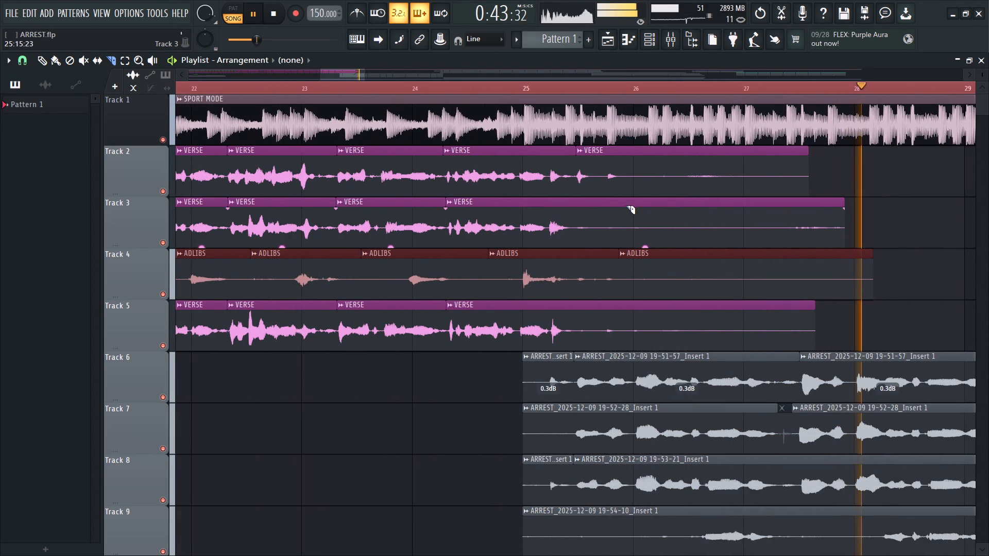
{"action": "left_click_drag", "start_coordinate": [622, 163], "coordinate": [628, 196], "text": "alt"}
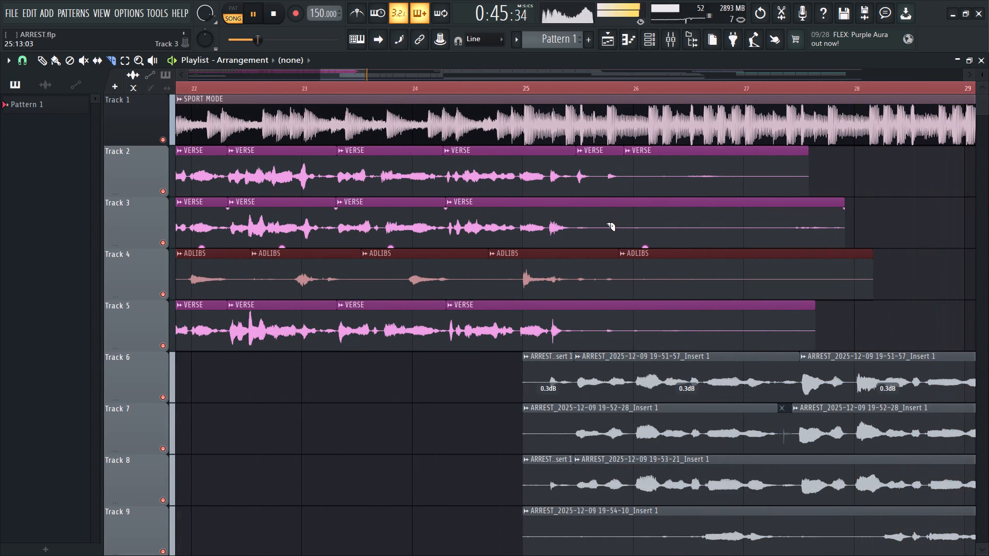
{"action": "left_click_drag", "start_coordinate": [573, 207], "coordinate": [569, 261], "text": "alt"}
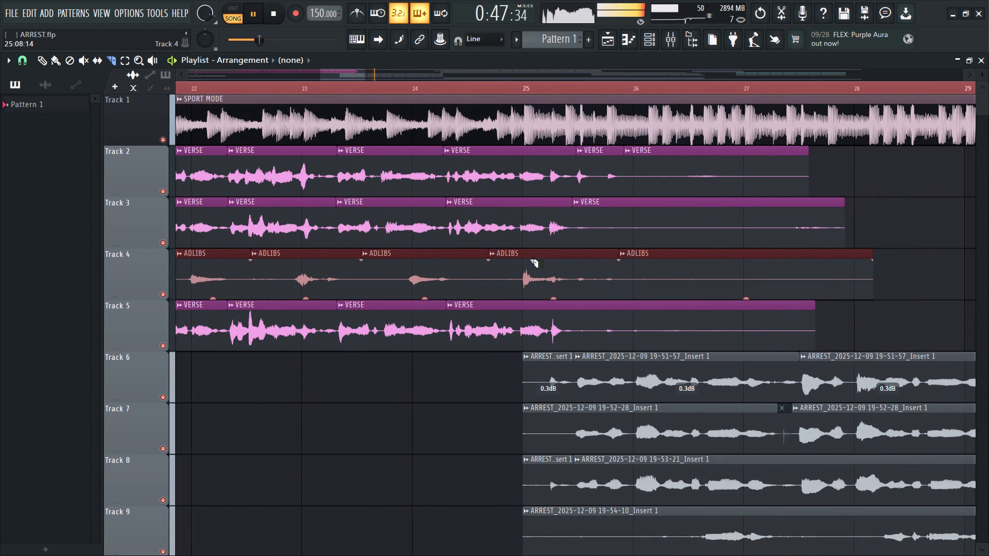
{"action": "left_click_drag", "start_coordinate": [629, 313], "coordinate": [632, 341], "text": "alt"}
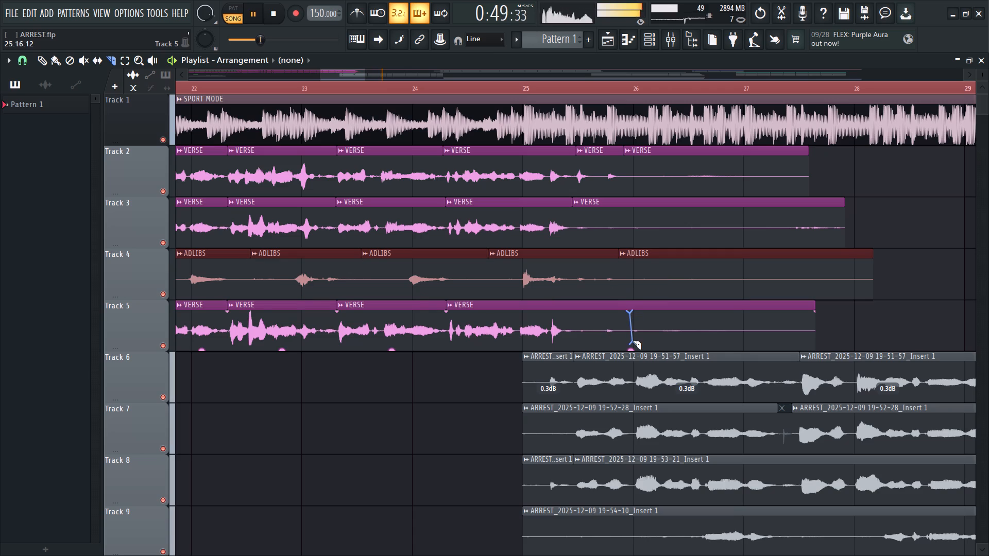
{"action": "left_click_drag", "start_coordinate": [632, 341], "coordinate": [632, 342], "text": "alt"}
{"action": "left_click_drag", "start_coordinate": [576, 320], "coordinate": [581, 345], "text": "alt"}
Slice the vocal clips on Tracks 9 and 10 at about bar 27.3 and the Track 8 clip near bar 27.5.
{"action": "scroll", "coordinate": [493, 347], "scroll_direction": "down", "scroll_amount": 4, "text": "ctrl"}
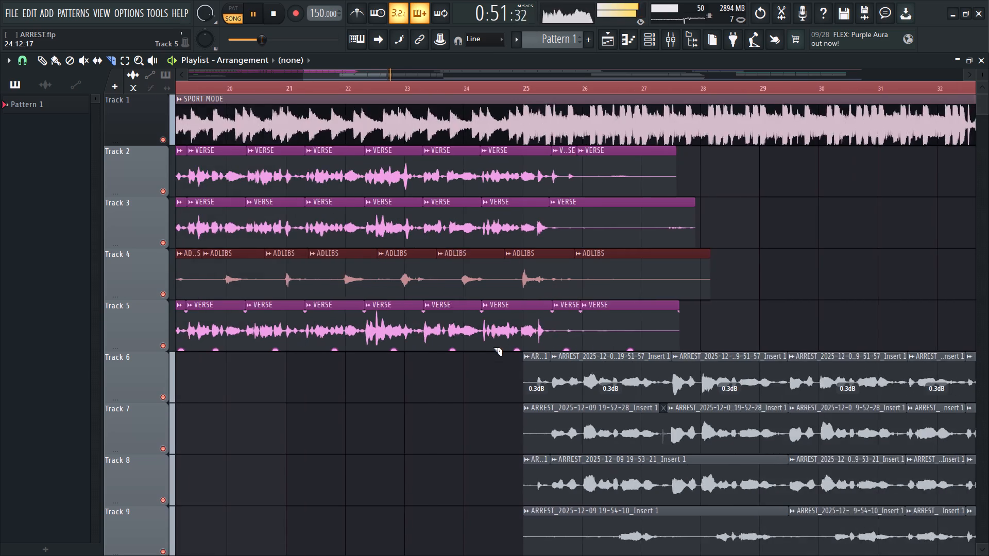
{"action": "scroll", "coordinate": [493, 347], "scroll_direction": "down", "scroll_amount": 4}
{"action": "scroll", "coordinate": [489, 346], "scroll_direction": "down", "scroll_amount": 3, "text": "ctrl"}
{"action": "scroll", "coordinate": [584, 348], "scroll_direction": "up", "scroll_amount": 5, "text": "ctrl"}
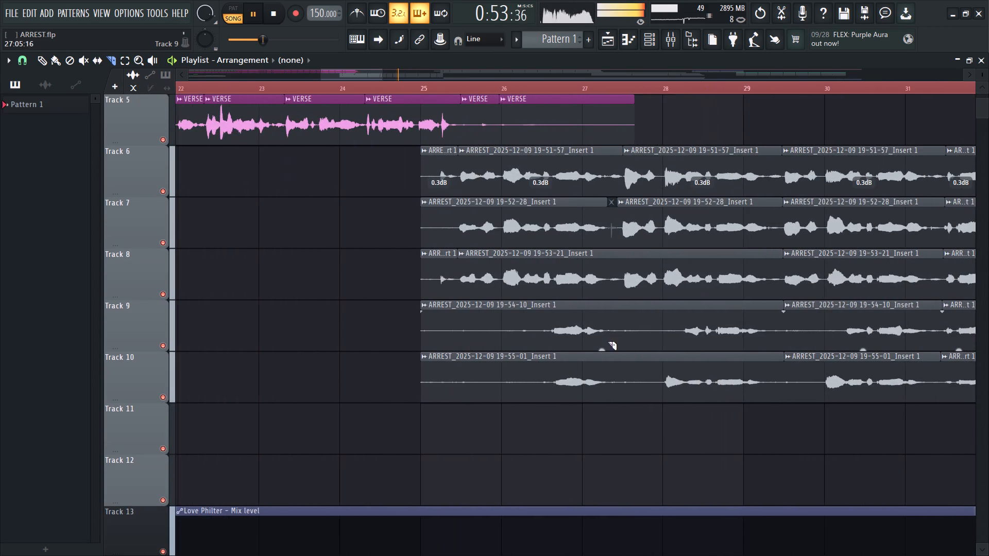
{"action": "left_click_drag", "start_coordinate": [606, 312], "coordinate": [610, 396], "text": "alt"}
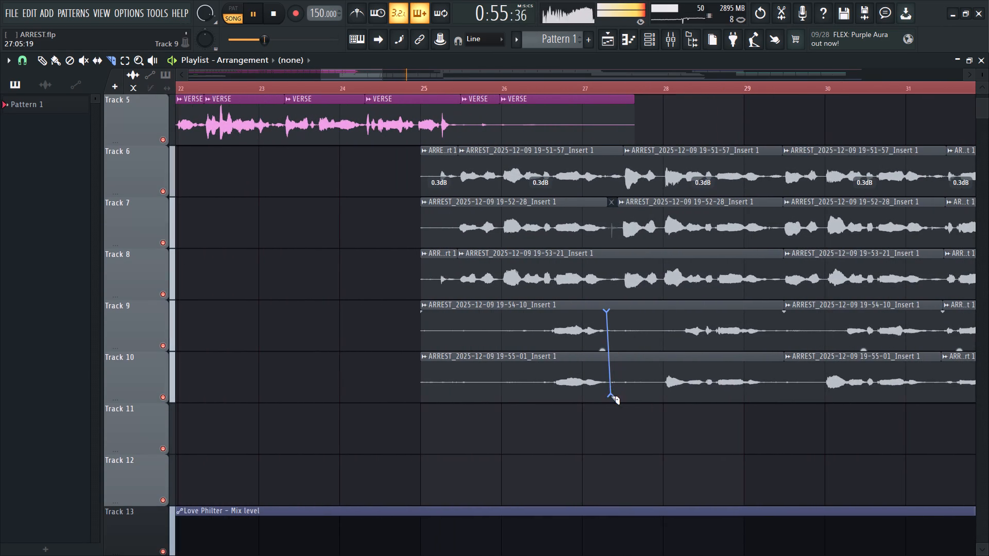
{"action": "left_click_drag", "start_coordinate": [610, 396], "coordinate": [610, 401], "text": "alt"}
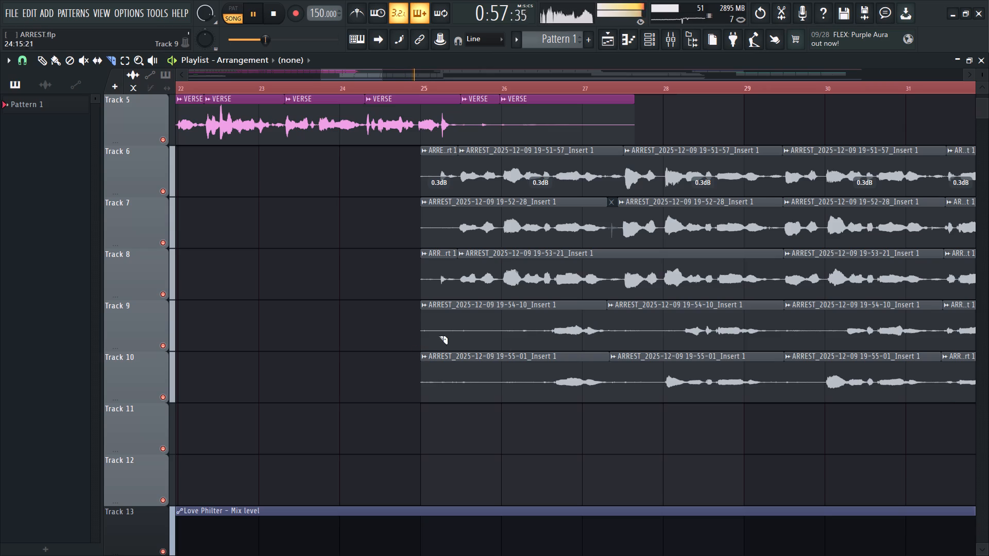
{"action": "scroll", "coordinate": [634, 279], "scroll_direction": "up", "scroll_amount": 3, "text": "ctrl"}
{"action": "left_click_drag", "start_coordinate": [598, 265], "coordinate": [600, 298], "text": "alt"}
Examine the vocal clips on Tracks 6 to 10 up to bar 41 and the following section's clips on Tracks 2 to 5.
{"action": "scroll", "coordinate": [538, 283], "scroll_direction": "down", "scroll_amount": 10, "text": "ctrl"}
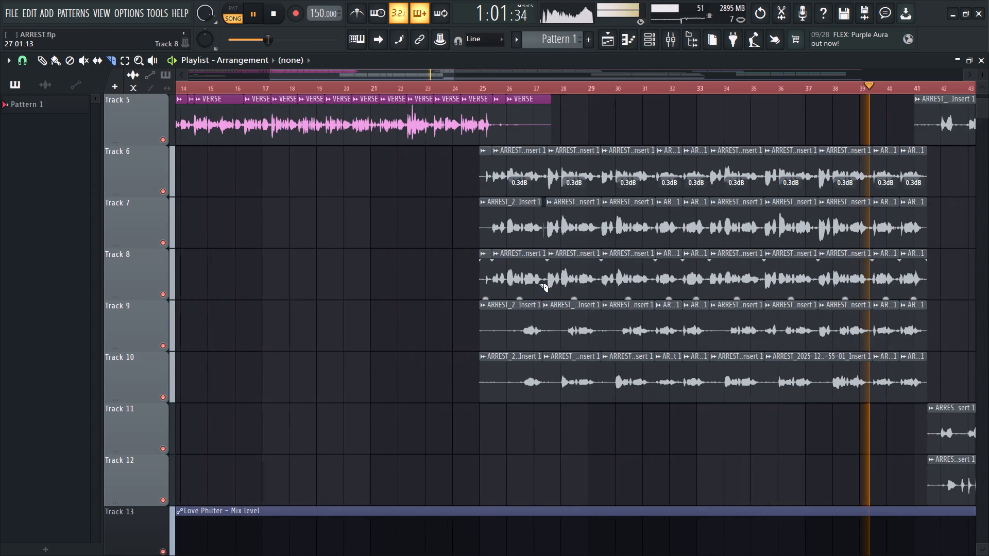
{"action": "scroll", "coordinate": [794, 338], "scroll_direction": "up", "scroll_amount": 4, "text": "ctrl"}
{"action": "scroll", "coordinate": [721, 330], "scroll_direction": "up", "scroll_amount": 4, "text": "ctrl"}
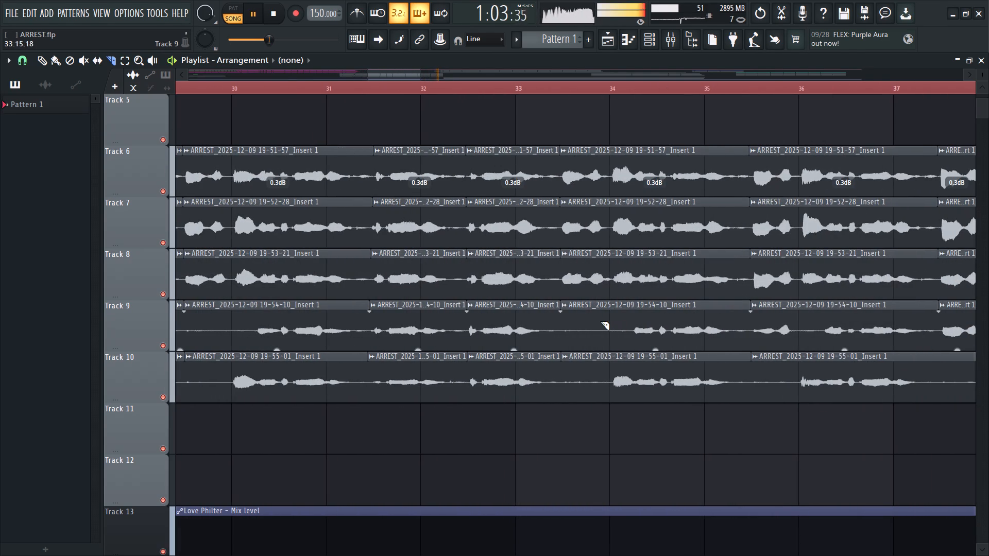
{"action": "scroll", "coordinate": [571, 320], "scroll_direction": "down", "scroll_amount": 8, "text": "ctrl"}
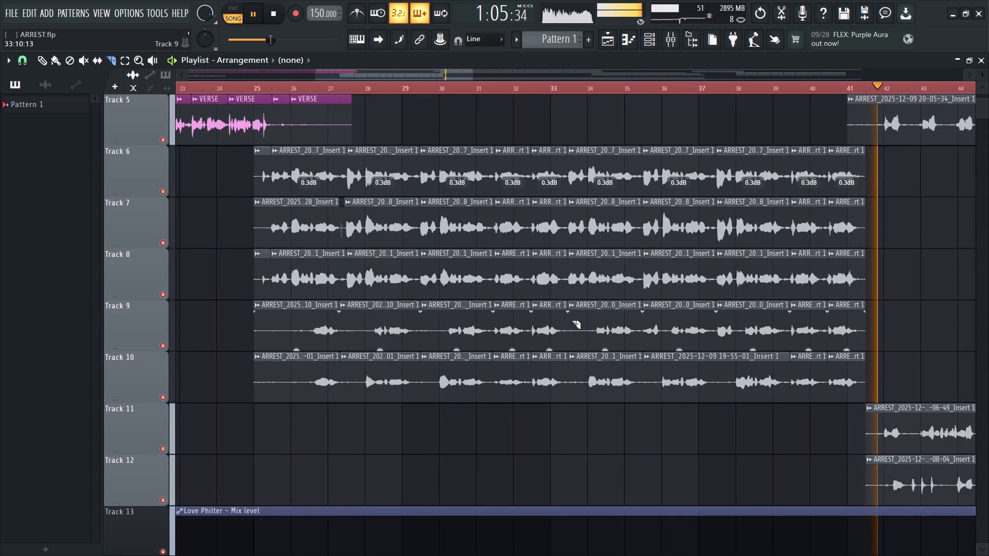
{"action": "scroll", "coordinate": [571, 320], "scroll_direction": "down", "scroll_amount": 2, "text": "ctrl"}
{"action": "scroll", "coordinate": [814, 338], "scroll_direction": "down", "scroll_amount": 4, "text": "ctrl"}
{"action": "scroll", "coordinate": [847, 326], "scroll_direction": "up", "scroll_amount": 5, "text": "ctrl"}
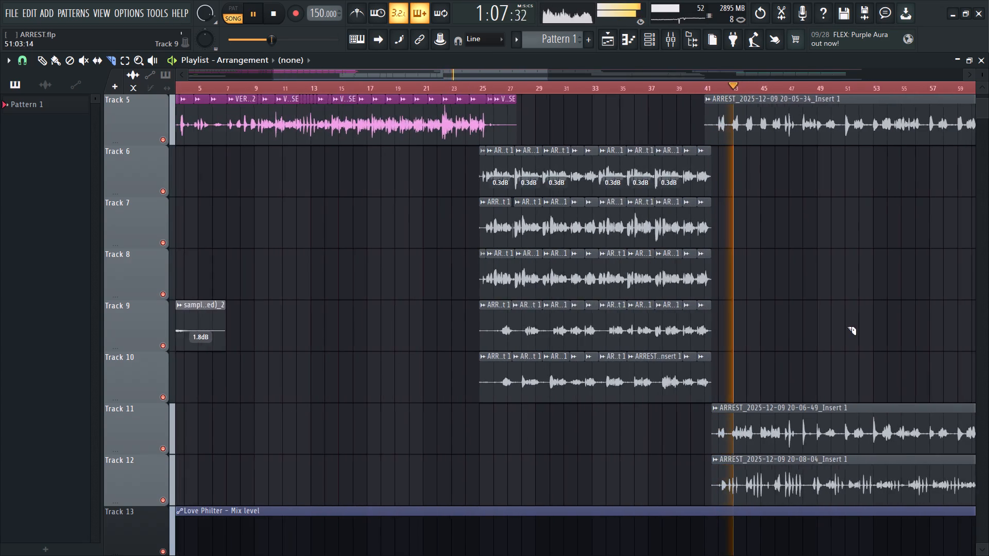
{"action": "scroll", "coordinate": [755, 307], "scroll_direction": "up", "scroll_amount": 5, "text": "ctrl"}
{"action": "scroll", "coordinate": [734, 306], "scroll_direction": "up", "scroll_amount": 3}
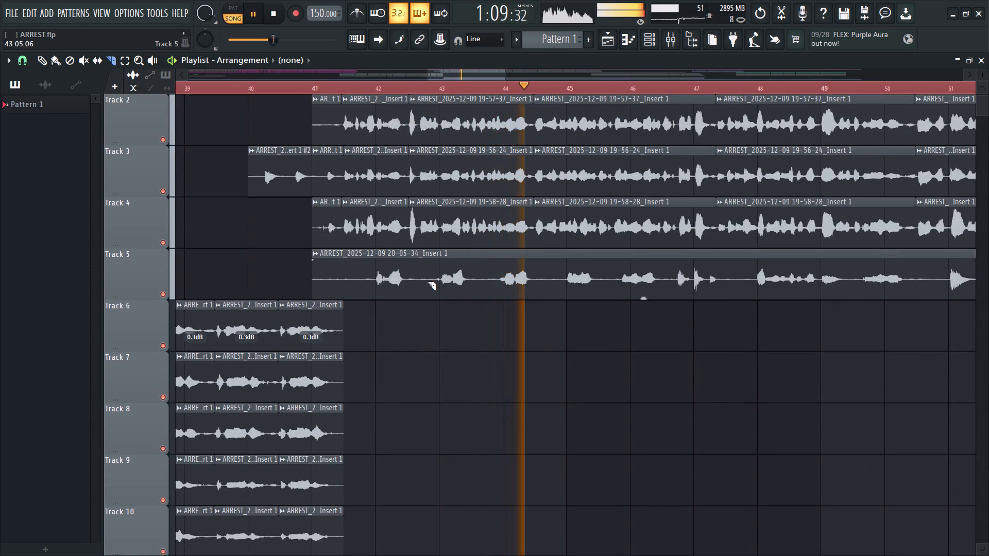
{"action": "scroll", "coordinate": [406, 268], "scroll_direction": "up", "scroll_amount": 2}
{"action": "scroll", "coordinate": [376, 266], "scroll_direction": "up", "scroll_amount": 4, "text": "ctrl"}
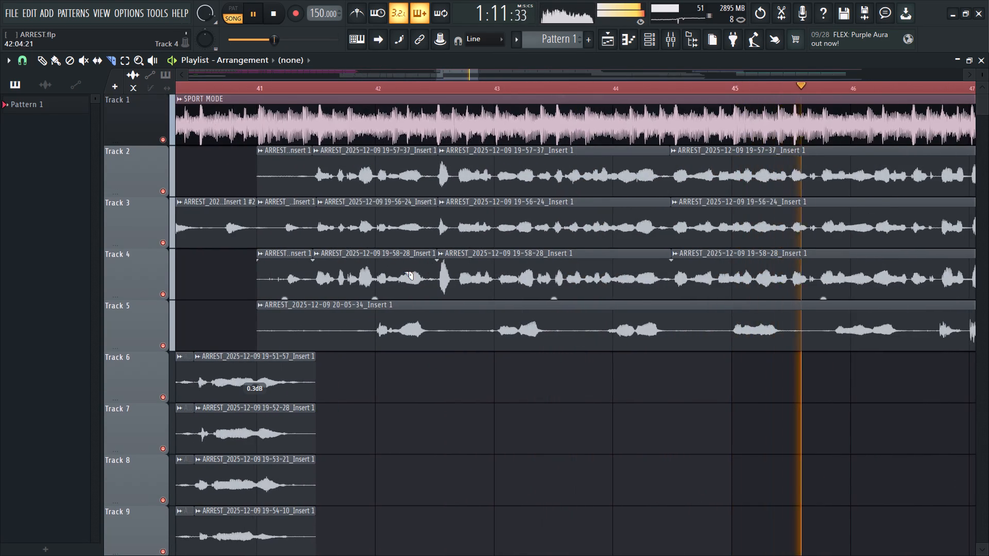
Slice the Track 5 adlib clip into phrases at about bars 43, 43.9, 44.9 and 45.9.
{"action": "scroll", "coordinate": [404, 271], "scroll_direction": "up", "scroll_amount": 3, "text": "ctrl"}
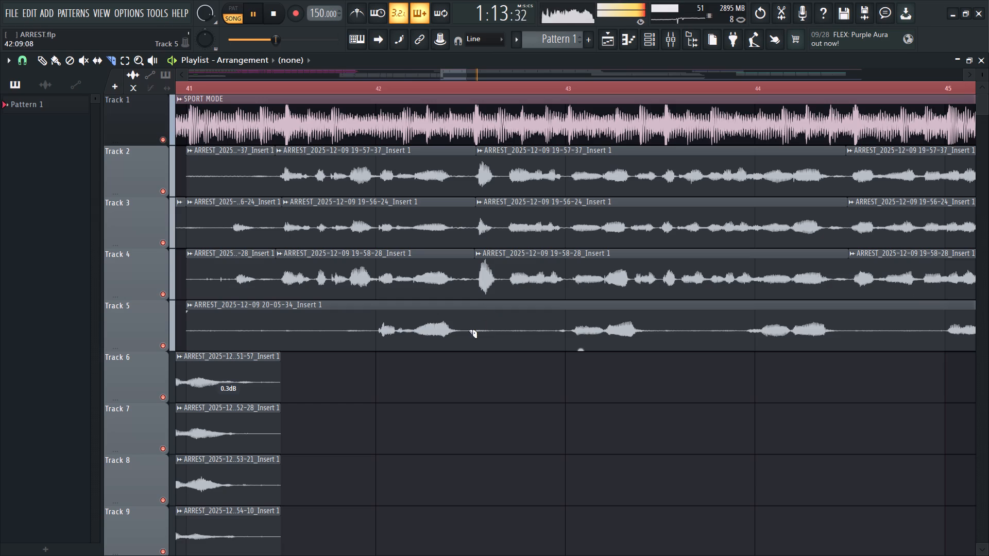
{"action": "left_click_drag", "start_coordinate": [571, 313], "coordinate": [566, 373], "text": "alt"}
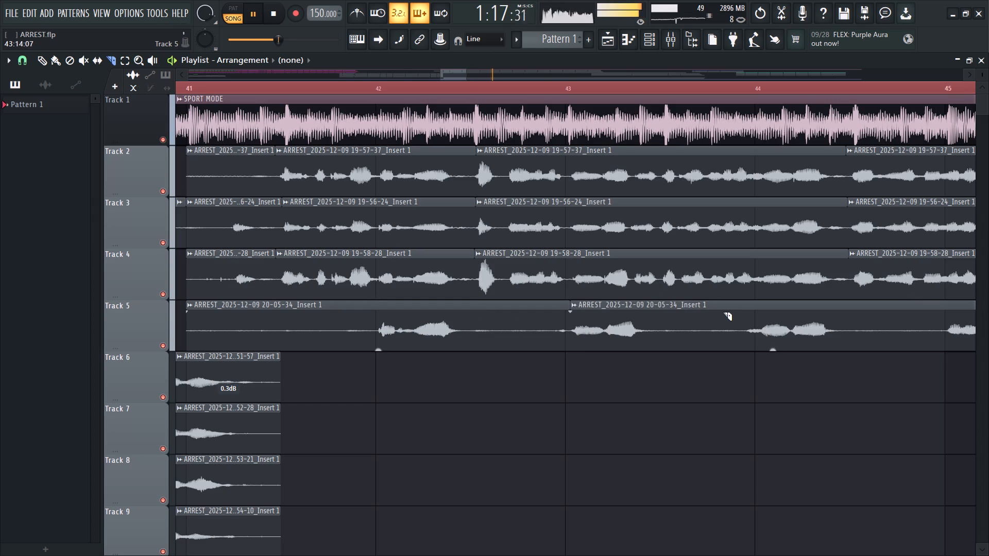
{"action": "left_click_drag", "start_coordinate": [748, 309], "coordinate": [737, 385], "text": "alt"}
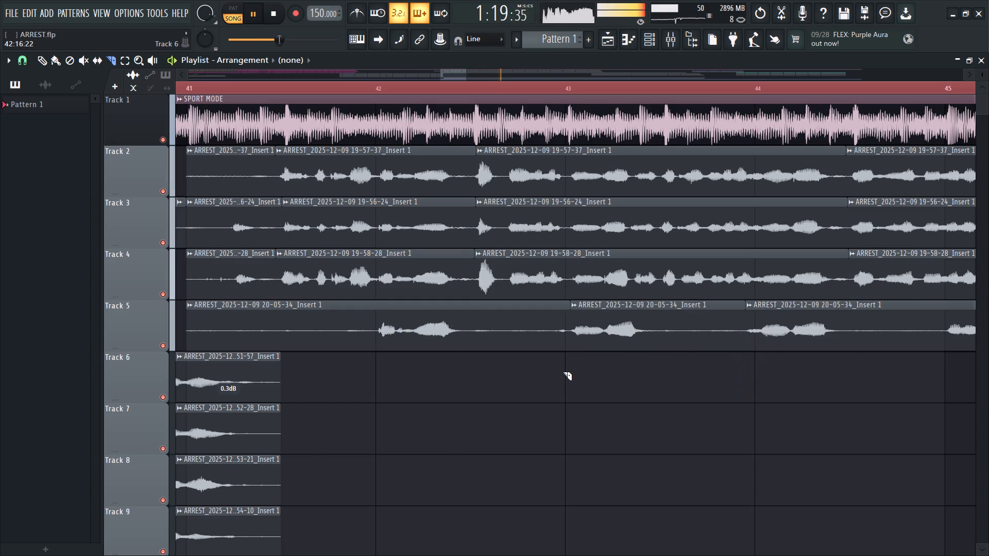
{"action": "scroll", "coordinate": [562, 372], "scroll_direction": "down", "scroll_amount": 11, "text": "ctrl"}
{"action": "scroll", "coordinate": [701, 353], "scroll_direction": "up", "scroll_amount": 5, "text": "ctrl"}
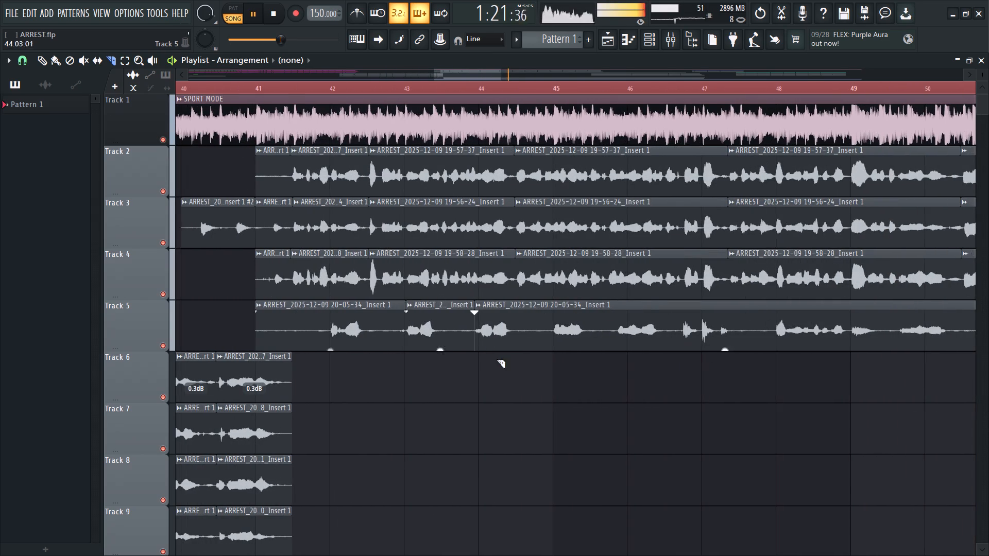
{"action": "left_click_drag", "start_coordinate": [552, 311], "coordinate": [548, 354], "text": "alt"}
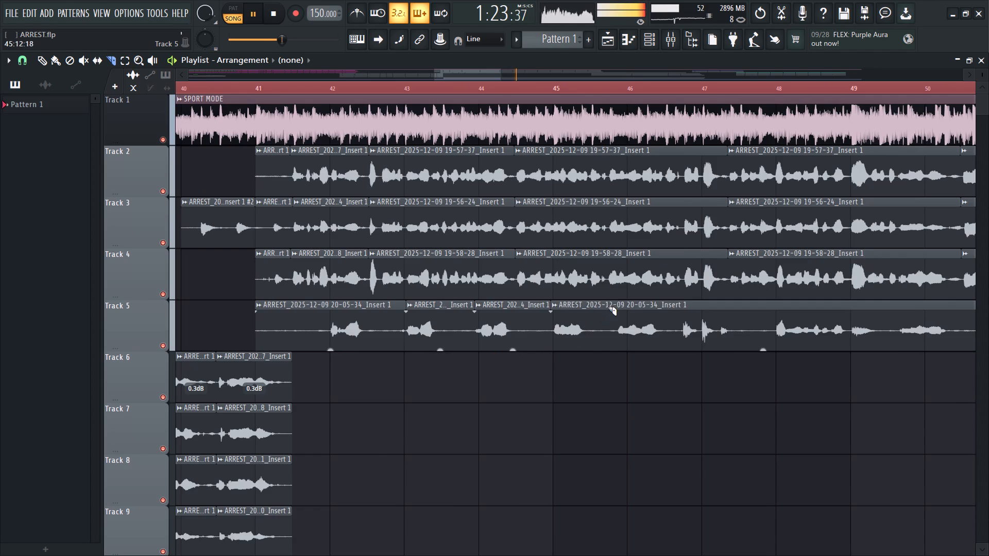
{"action": "left_click_drag", "start_coordinate": [621, 314], "coordinate": [613, 355], "text": "alt"}
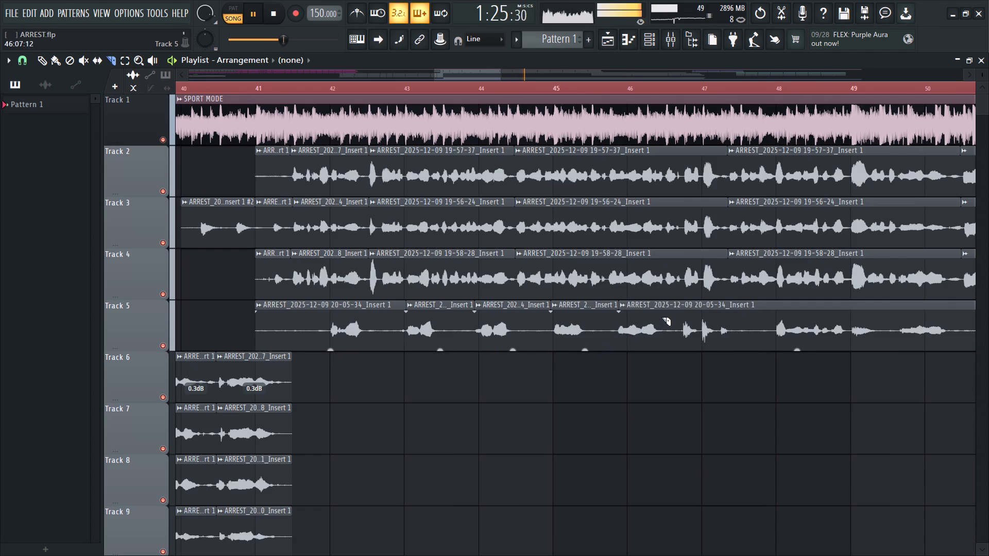
Slice the remaining Track 5 clip before the adlibs at about bars 46.7 and 47.9.
{"action": "scroll", "coordinate": [626, 326], "scroll_direction": "up", "scroll_amount": 8, "text": "ctrl"}
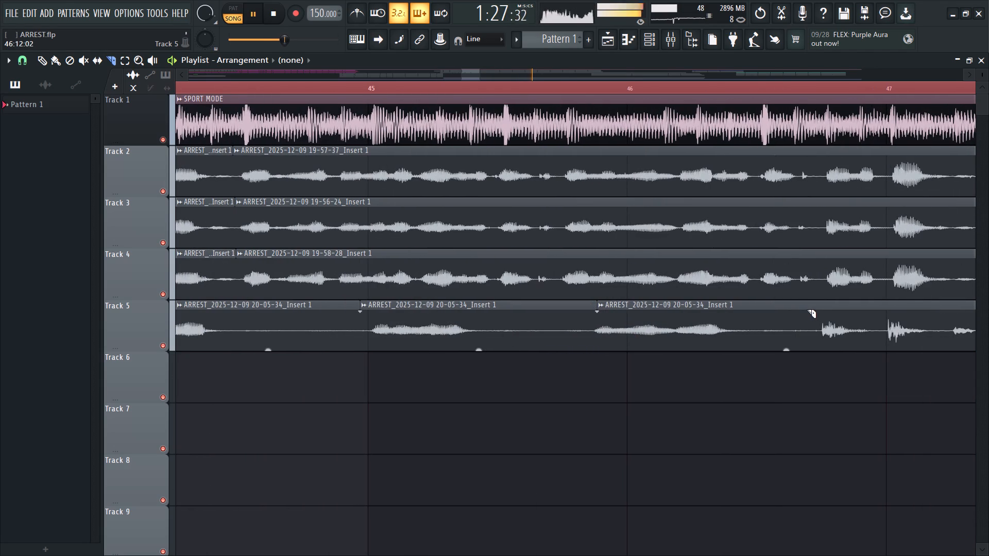
{"action": "left_click_drag", "start_coordinate": [810, 307], "coordinate": [834, 384], "text": "alt"}
{"action": "scroll", "coordinate": [658, 345], "scroll_direction": "down", "scroll_amount": 8, "text": "ctrl"}
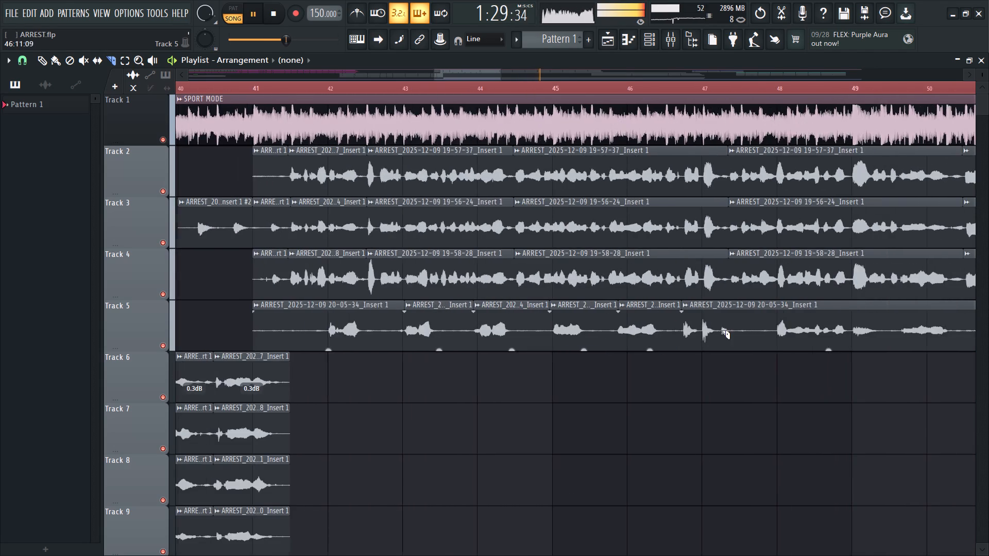
{"action": "scroll", "coordinate": [779, 322], "scroll_direction": "up", "scroll_amount": 5, "text": "ctrl"}
{"action": "left_click_drag", "start_coordinate": [772, 310], "coordinate": [775, 364], "text": "alt"}
Slice the long Track 5 clip just before bars 51 and 53, at about 50.9 and 52.9.
{"action": "scroll", "coordinate": [590, 333], "scroll_direction": "down", "scroll_amount": 11, "text": "ctrl"}
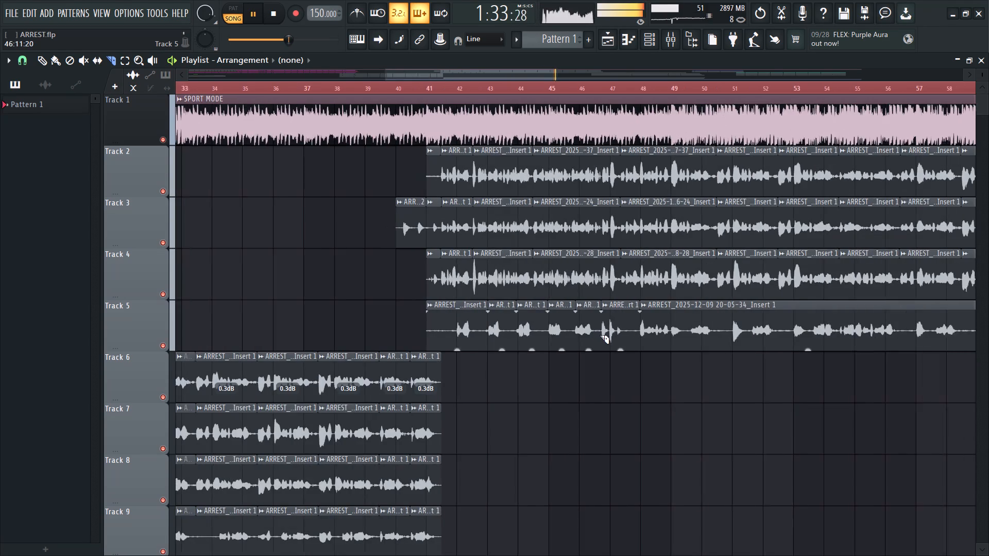
{"action": "scroll", "coordinate": [710, 340], "scroll_direction": "down", "scroll_amount": 5, "text": "ctrl"}
{"action": "scroll", "coordinate": [901, 337], "scroll_direction": "up", "scroll_amount": 7, "text": "ctrl"}
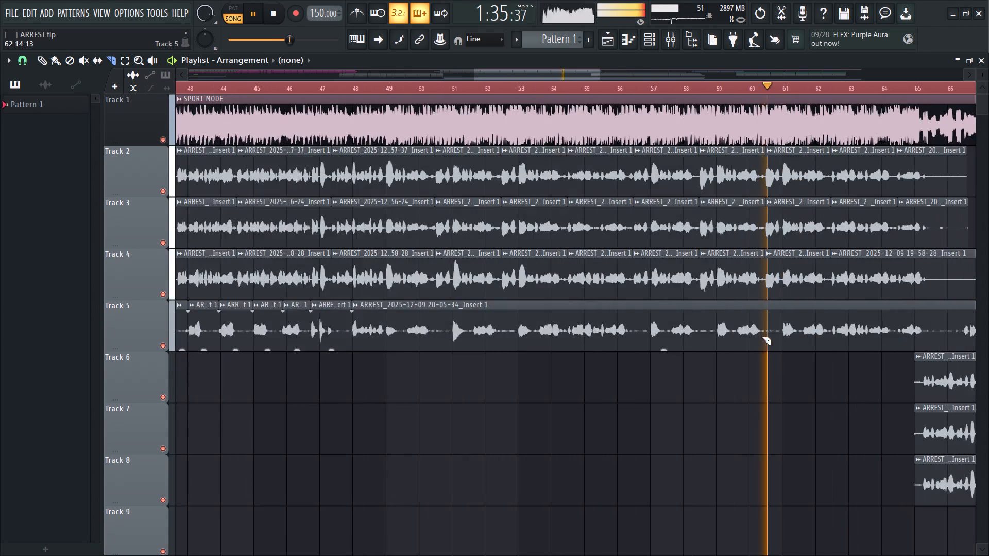
{"action": "scroll", "coordinate": [434, 328], "scroll_direction": "up", "scroll_amount": 3, "text": "ctrl"}
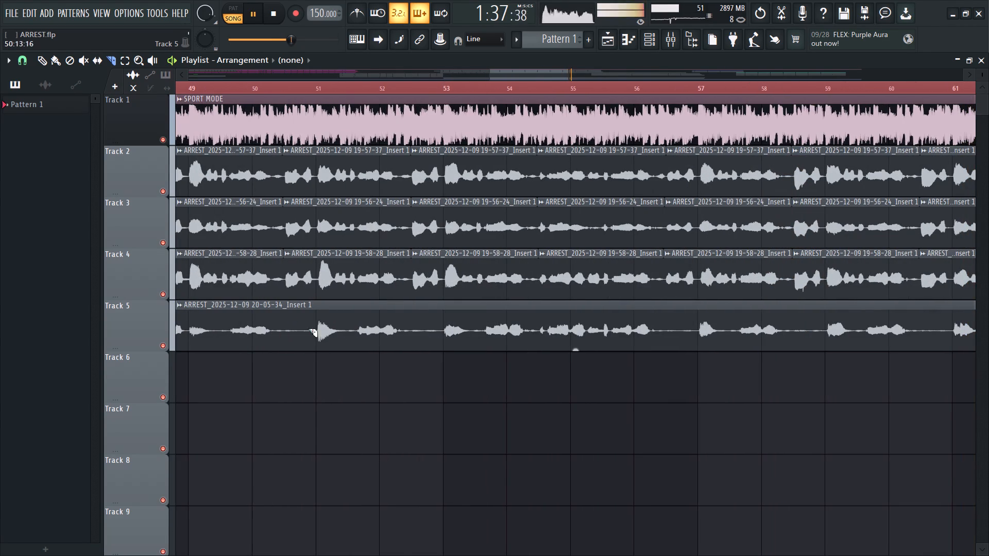
{"action": "left_click_drag", "start_coordinate": [312, 303], "coordinate": [311, 364], "text": "alt"}
{"action": "left_click", "coordinate": [429, 314], "text": "alt"}
{"action": "left_click_drag", "start_coordinate": [435, 310], "coordinate": [438, 347], "text": "alt"}
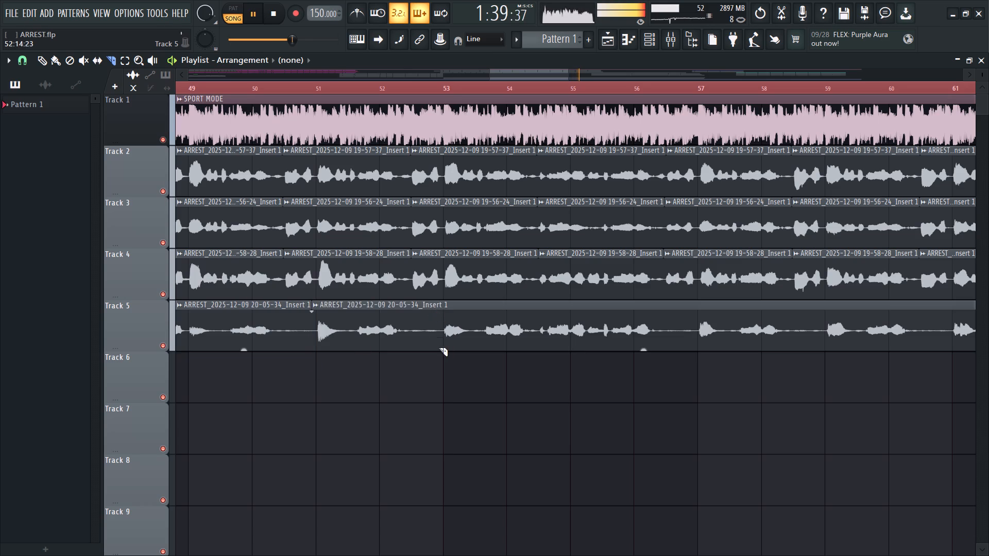
{"action": "left_click_drag", "start_coordinate": [438, 347], "coordinate": [441, 355], "text": "alt"}
Slice the Track 5 clip at about bar 53.6 and again at about bar 54.5.
{"action": "scroll", "coordinate": [478, 328], "scroll_direction": "up", "scroll_amount": 4, "text": "alt"}
{"action": "scroll", "coordinate": [478, 326], "scroll_direction": "up", "scroll_amount": 5, "text": "ctrl"}
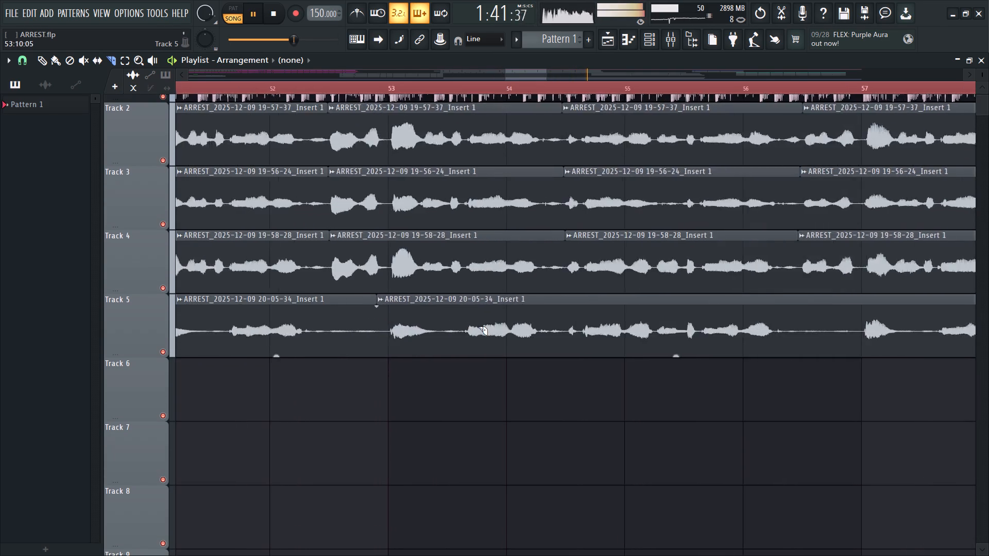
{"action": "scroll", "coordinate": [478, 326], "scroll_direction": "up", "scroll_amount": 3, "text": "ctrl"}
{"action": "left_click_drag", "start_coordinate": [431, 299], "coordinate": [424, 377], "text": "alt"}
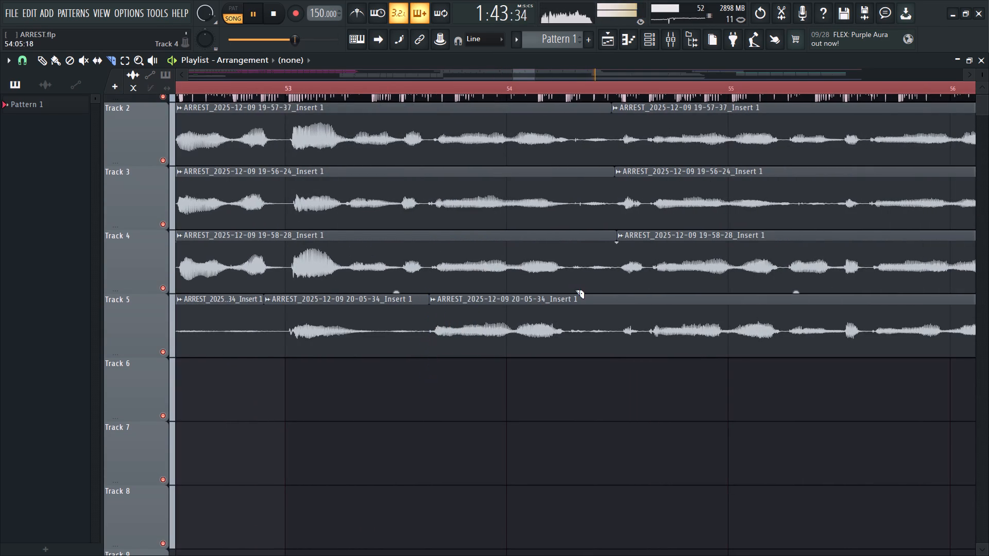
{"action": "left_click_drag", "start_coordinate": [605, 287], "coordinate": [630, 372], "text": "alt"}
Slice the Track 5 clip before its phrases at about bars 57, 58.9 and 59.6.
{"action": "scroll", "coordinate": [330, 358], "scroll_direction": "down", "scroll_amount": 6, "text": "ctrl"}
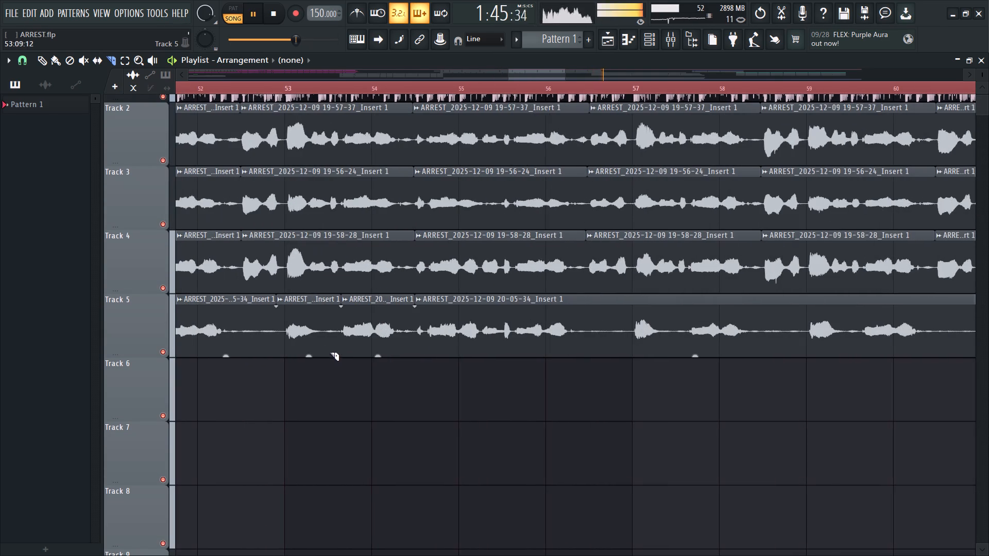
{"action": "left_click_drag", "start_coordinate": [624, 300], "coordinate": [662, 407], "text": "alt"}
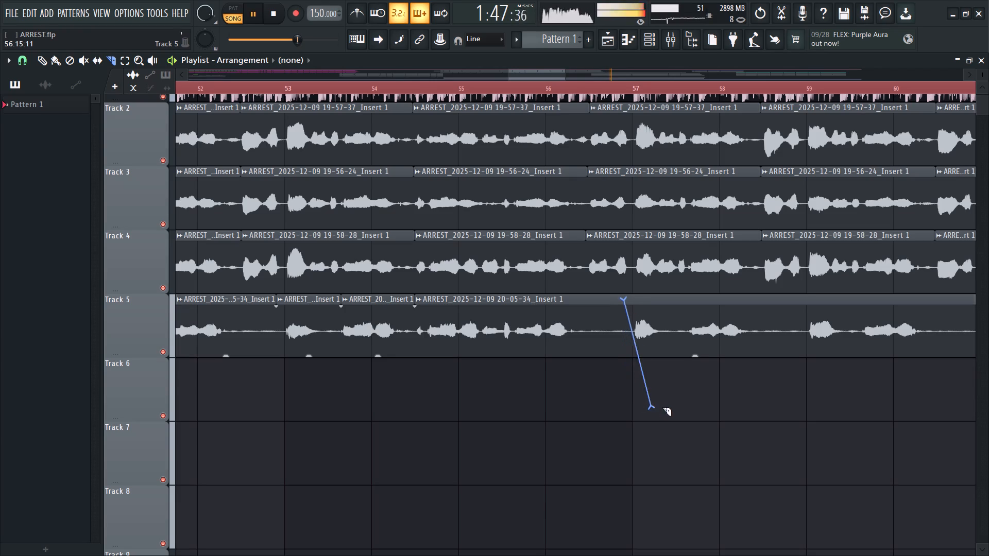
{"action": "left_click_drag", "start_coordinate": [662, 407], "coordinate": [664, 405], "text": "alt"}
{"action": "left_click_drag", "start_coordinate": [790, 306], "coordinate": [811, 362], "text": "alt"}
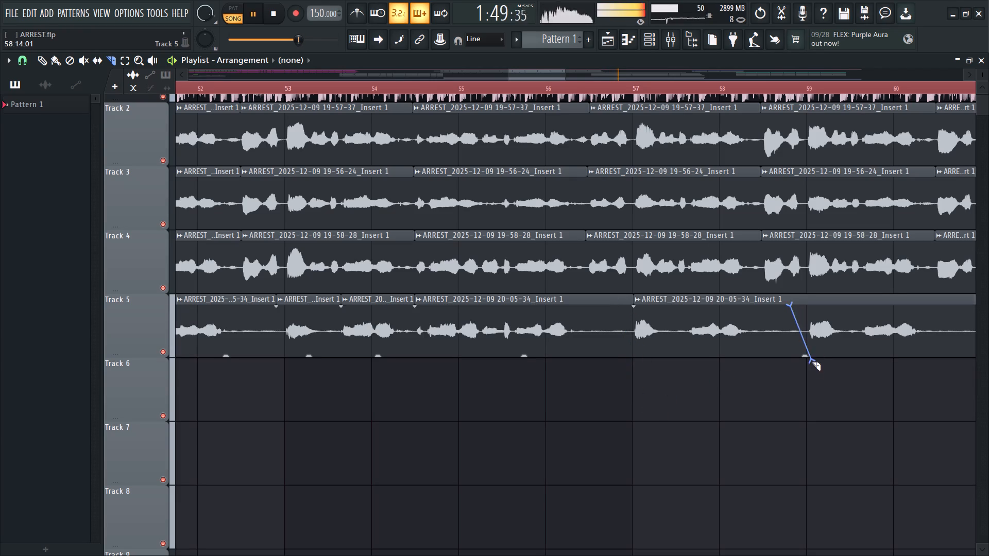
{"action": "left_click_drag", "start_coordinate": [811, 362], "coordinate": [813, 369], "text": "alt"}
{"action": "left_click_drag", "start_coordinate": [865, 312], "coordinate": [856, 377], "text": "alt"}
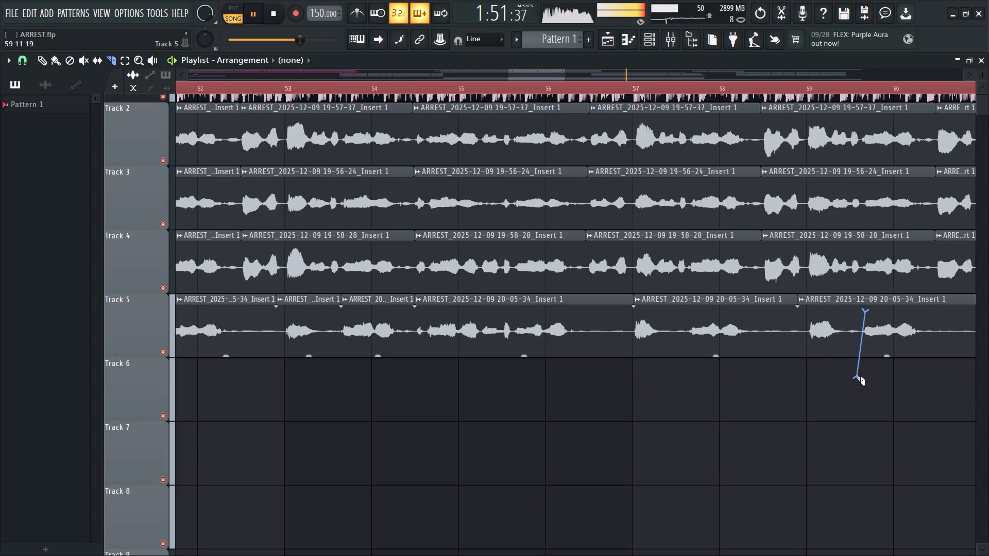
{"action": "left_click_drag", "start_coordinate": [856, 377], "coordinate": [851, 383], "text": "alt"}
Slice the remaining Track 5 clip at about bars 60.9, 61.6 and 62.5.
{"action": "scroll", "coordinate": [739, 345], "scroll_direction": "down", "scroll_amount": 6, "text": "ctrl"}
{"action": "scroll", "coordinate": [690, 362], "scroll_direction": "down", "scroll_amount": 2, "text": "ctrl"}
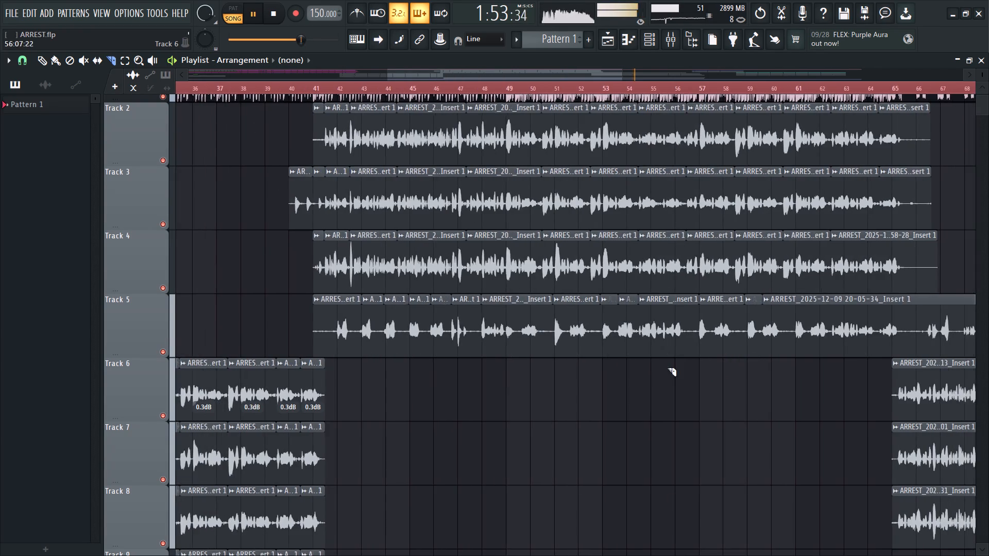
{"action": "scroll", "coordinate": [667, 368], "scroll_direction": "down", "scroll_amount": 3, "text": "ctrl"}
{"action": "scroll", "coordinate": [748, 340], "scroll_direction": "up", "scroll_amount": 4, "text": "ctrl"}
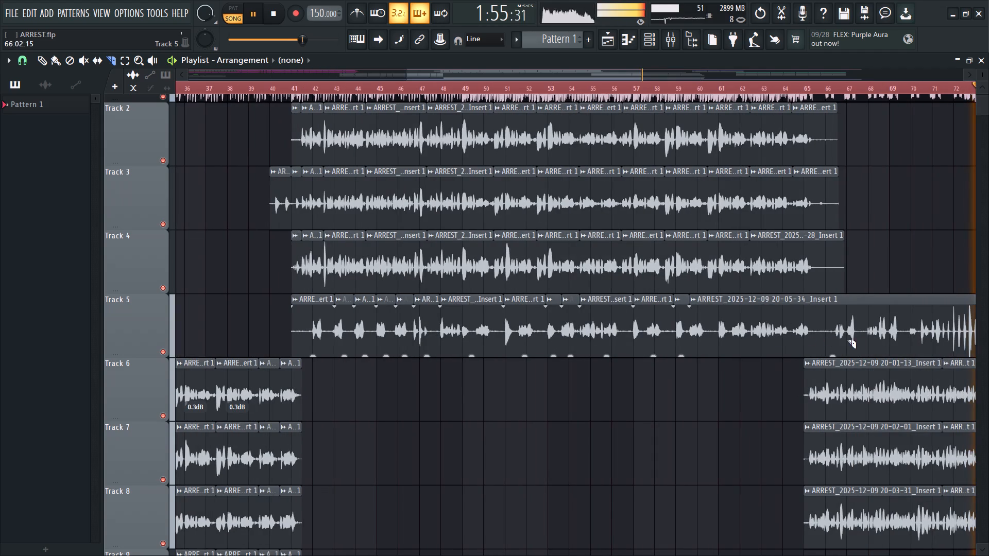
{"action": "scroll", "coordinate": [912, 343], "scroll_direction": "up", "scroll_amount": 3, "text": "ctrl"}
{"action": "scroll", "coordinate": [755, 327], "scroll_direction": "up", "scroll_amount": 4, "text": "ctrl"}
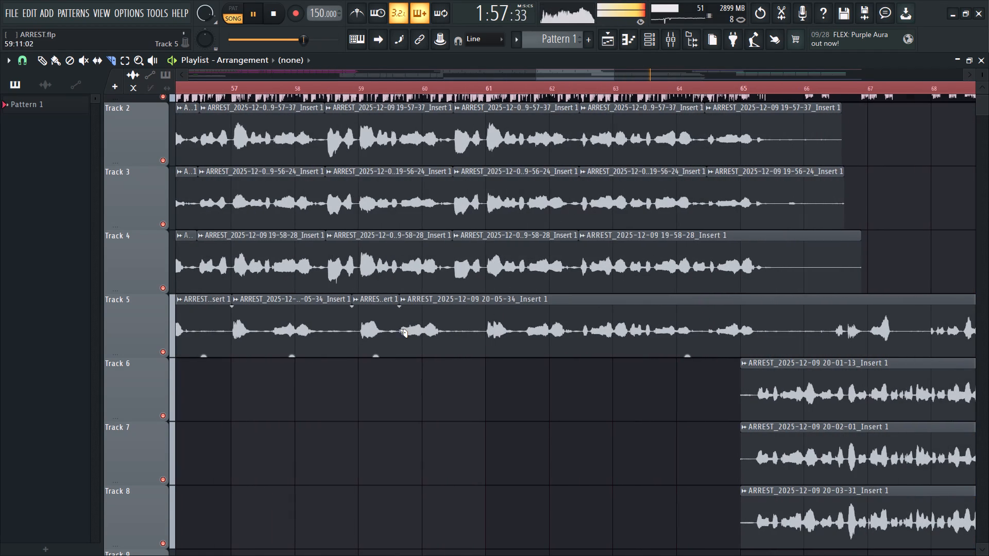
{"action": "left_click_drag", "start_coordinate": [479, 297], "coordinate": [489, 372], "text": "alt"}
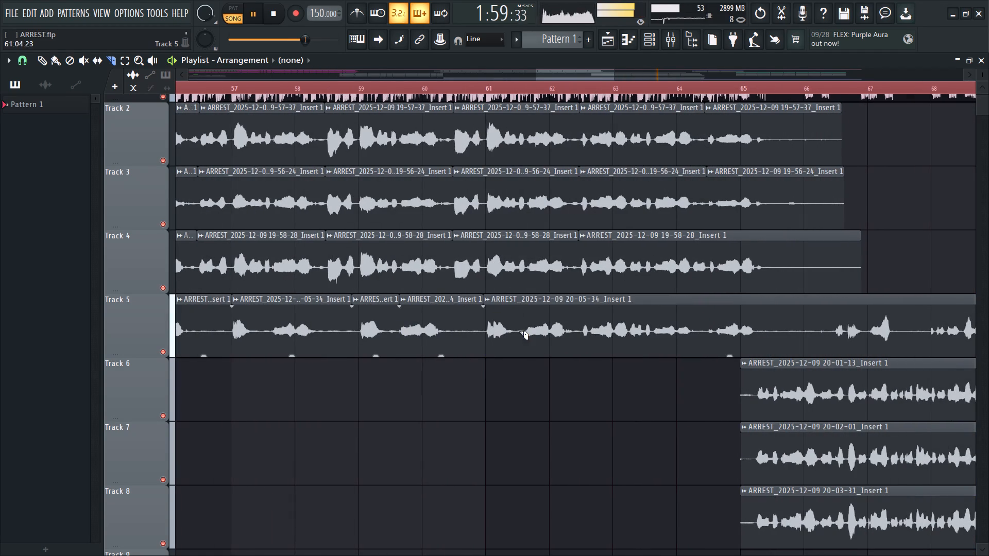
{"action": "scroll", "coordinate": [516, 315], "scroll_direction": "up", "scroll_amount": 6, "text": "ctrl"}
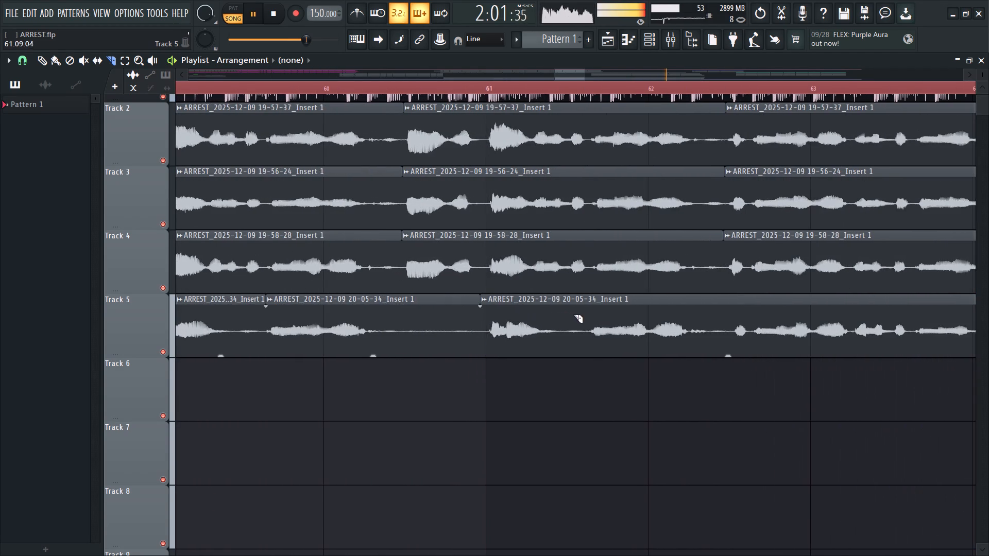
{"action": "left_click_drag", "start_coordinate": [581, 309], "coordinate": [592, 362], "text": "alt"}
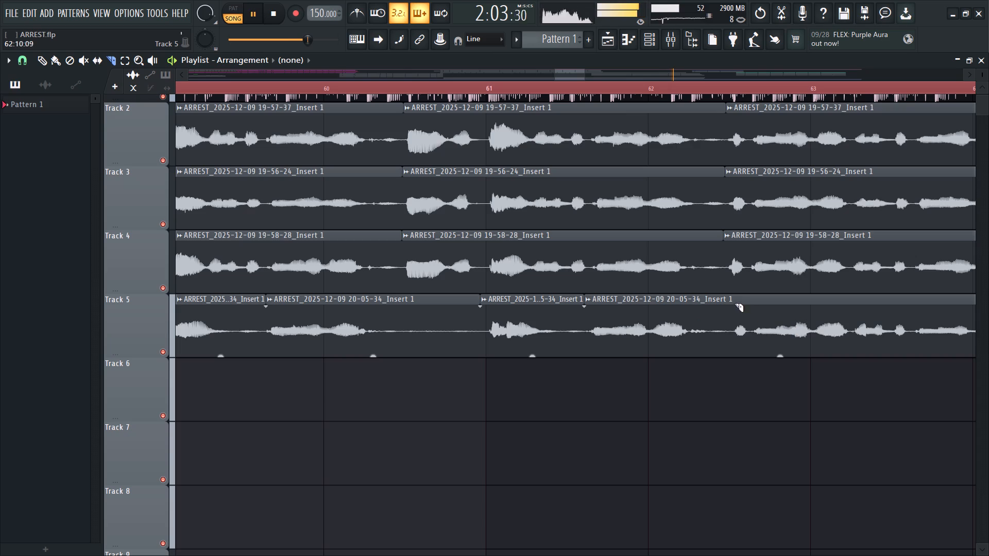
{"action": "left_click_drag", "start_coordinate": [725, 301], "coordinate": [731, 373], "text": "alt"}
Slice the Track 5 clip at about bar 64.5 and before the adlib at about bar 66.5.
{"action": "scroll", "coordinate": [607, 354], "scroll_direction": "down", "scroll_amount": 9, "text": "ctrl"}
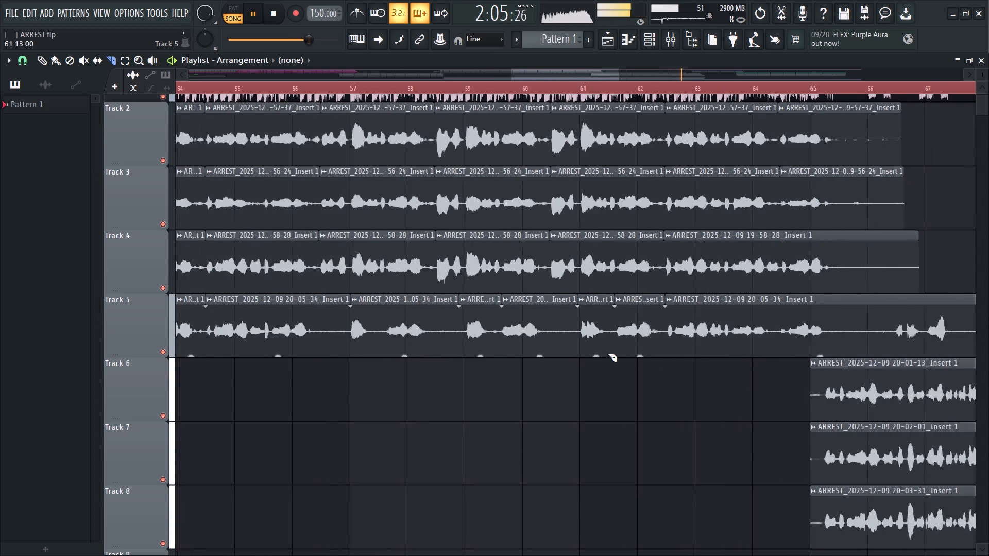
{"action": "scroll", "coordinate": [863, 342], "scroll_direction": "up", "scroll_amount": 3, "text": "ctrl"}
{"action": "scroll", "coordinate": [775, 330], "scroll_direction": "up", "scroll_amount": 2, "text": "ctrl"}
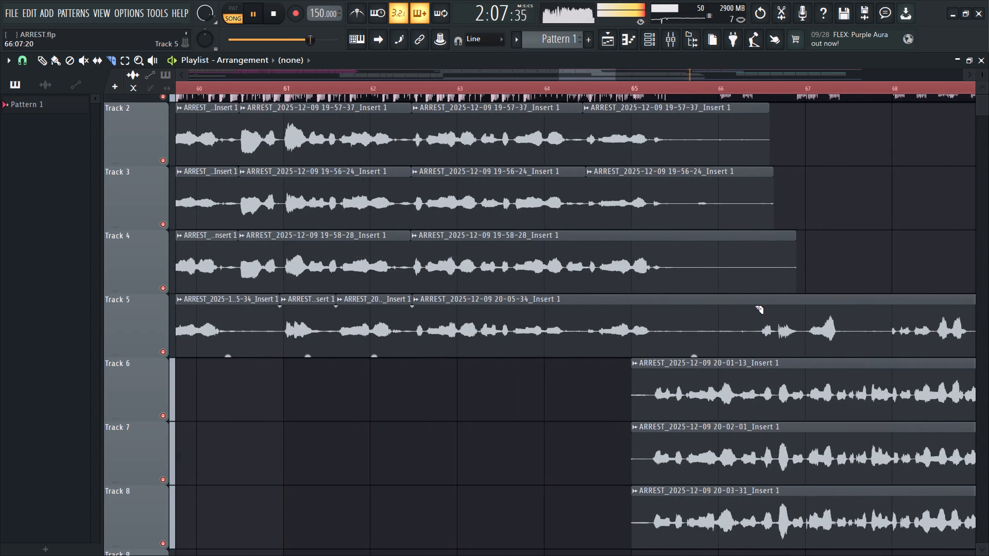
{"action": "scroll", "coordinate": [566, 243], "scroll_direction": "up", "scroll_amount": 4, "text": "ctrl"}
{"action": "left_click_drag", "start_coordinate": [618, 305], "coordinate": [625, 334], "text": "alt"}
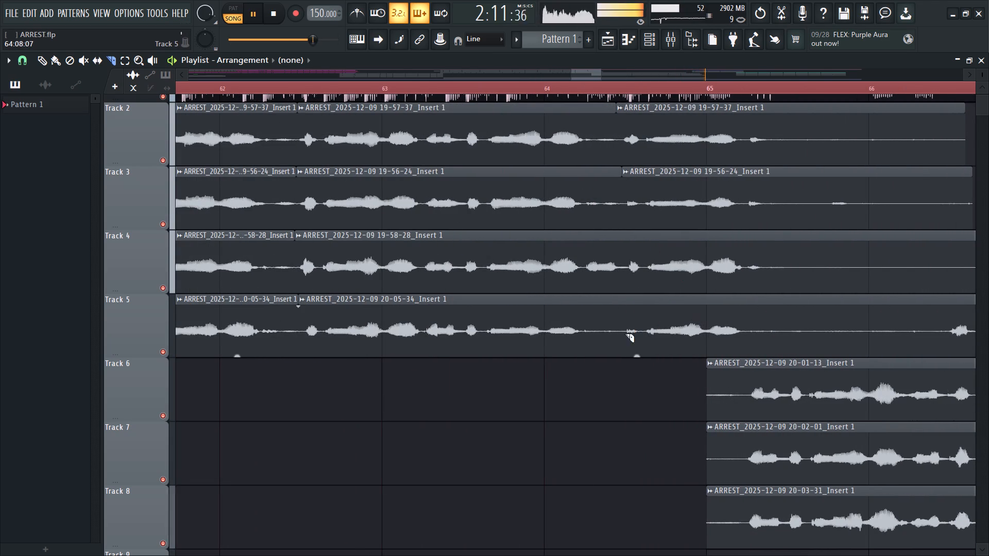
{"action": "left_click_drag", "start_coordinate": [625, 334], "coordinate": [629, 354], "text": "alt"}
{"action": "left_click_drag", "start_coordinate": [942, 311], "coordinate": [950, 359], "text": "alt"}
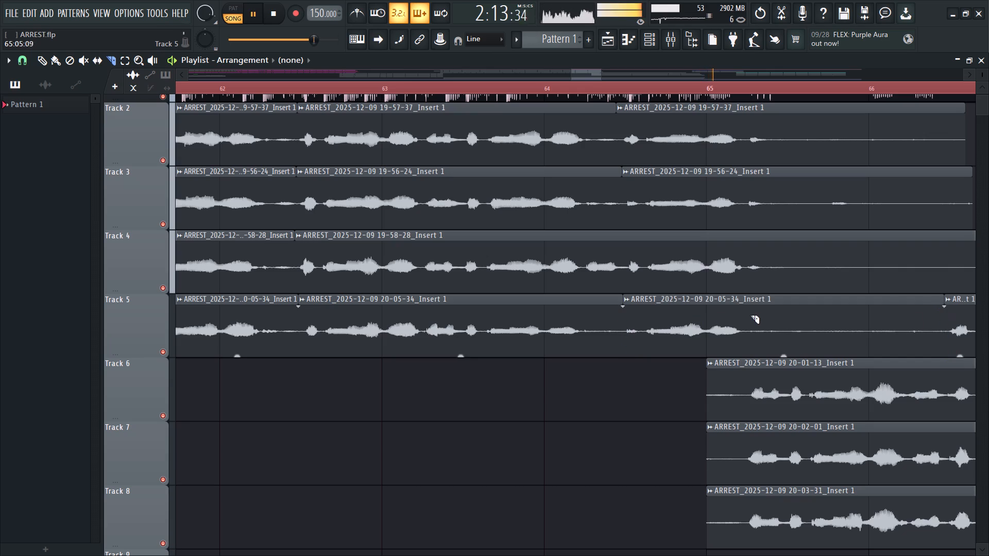
Slice the Track 5 clip before its adlibs at about bars 67.9, 69.9 and 70.5.
{"action": "scroll", "coordinate": [629, 317], "scroll_direction": "down", "scroll_amount": 11, "text": "ctrl"}
{"action": "scroll", "coordinate": [792, 328], "scroll_direction": "up", "scroll_amount": 5, "text": "ctrl"}
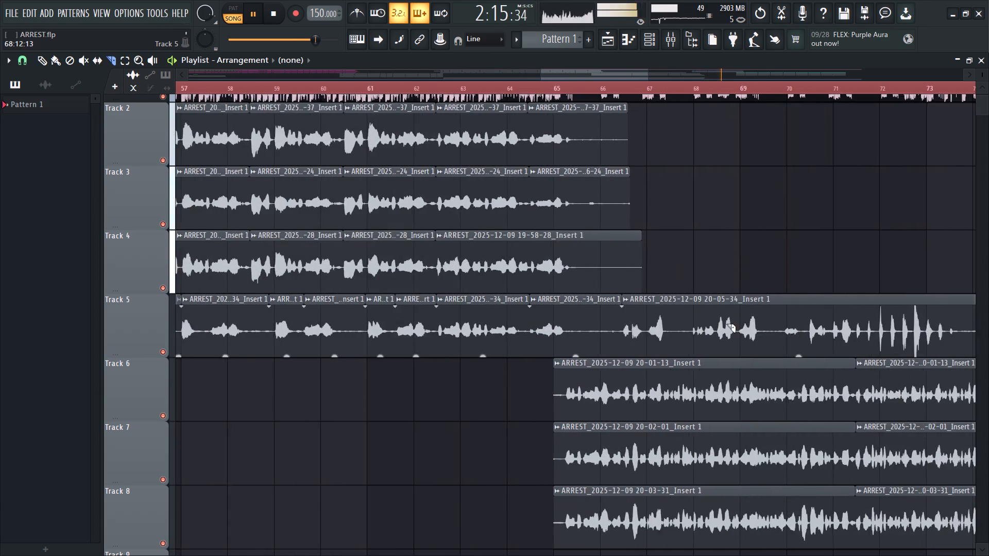
{"action": "scroll", "coordinate": [726, 324], "scroll_direction": "up", "scroll_amount": 1, "text": "ctrl"}
{"action": "scroll", "coordinate": [623, 340], "scroll_direction": "up", "scroll_amount": 2, "text": "ctrl"}
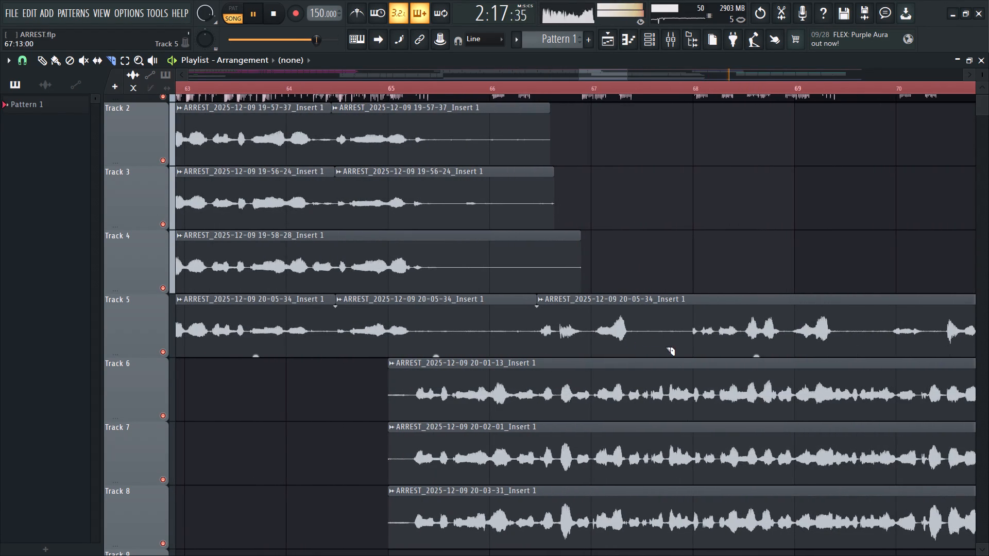
{"action": "left_click_drag", "start_coordinate": [687, 316], "coordinate": [689, 347], "text": "alt"}
{"action": "left_click_drag", "start_coordinate": [884, 318], "coordinate": [884, 349], "text": "alt"}
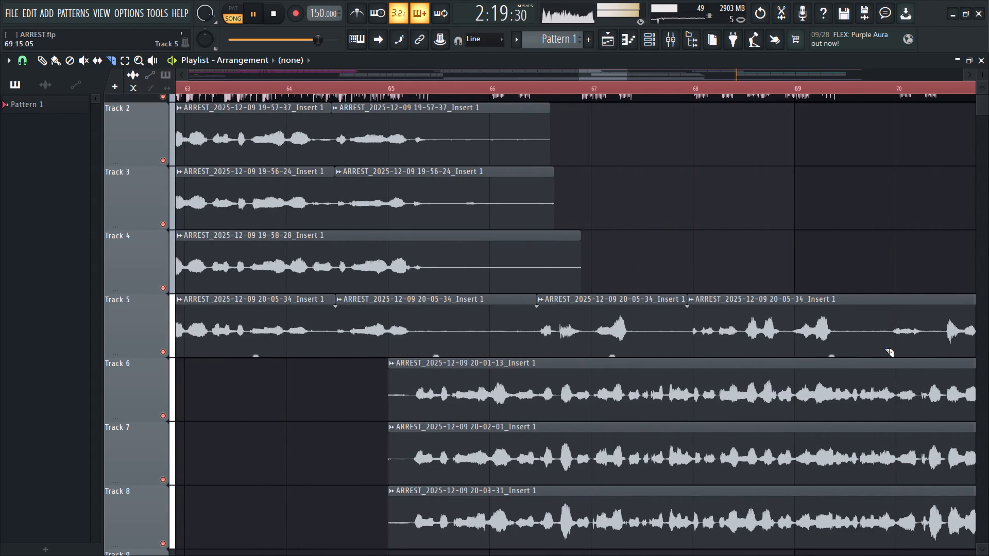
{"action": "left_click_drag", "start_coordinate": [884, 349], "coordinate": [886, 354], "text": "alt"}
{"action": "left_click_drag", "start_coordinate": [943, 307], "coordinate": [944, 347], "text": "alt"}
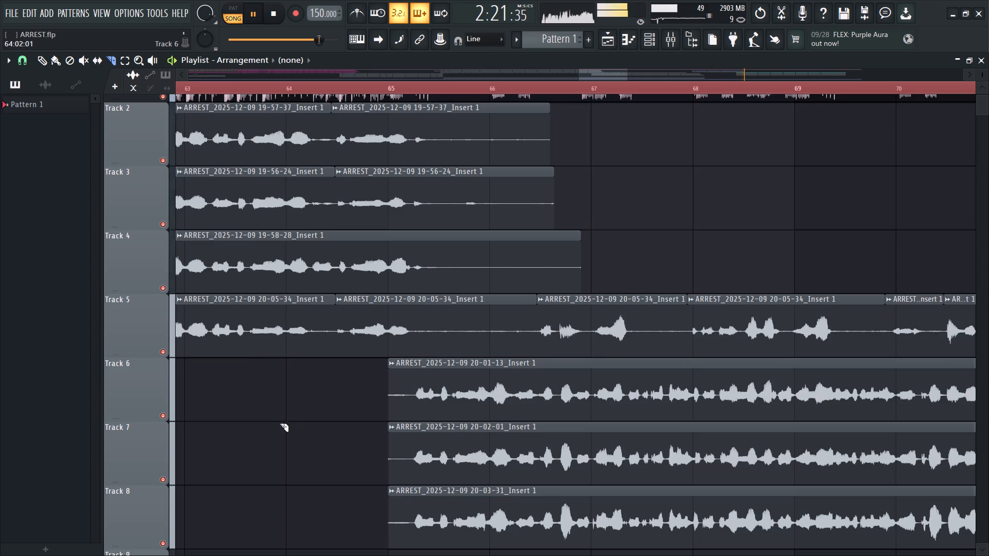
Slice the Track 5 clip before its adlibs at about bars 74.7 and 76.1.
{"action": "scroll", "coordinate": [410, 411], "scroll_direction": "down", "scroll_amount": 2}
{"action": "scroll", "coordinate": [376, 407], "scroll_direction": "down", "scroll_amount": 6, "text": "ctrl"}
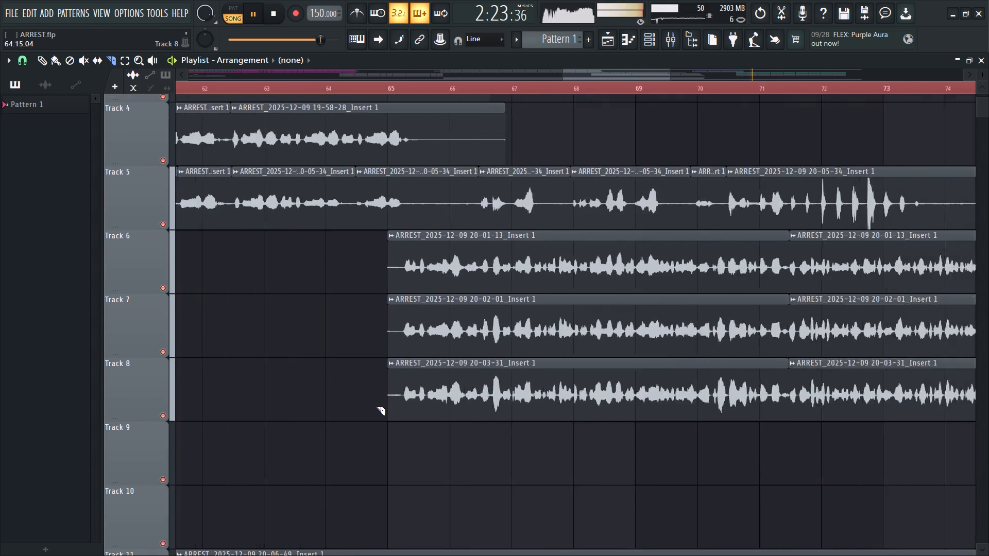
{"action": "scroll", "coordinate": [817, 375], "scroll_direction": "up", "scroll_amount": 4, "text": "ctrl"}
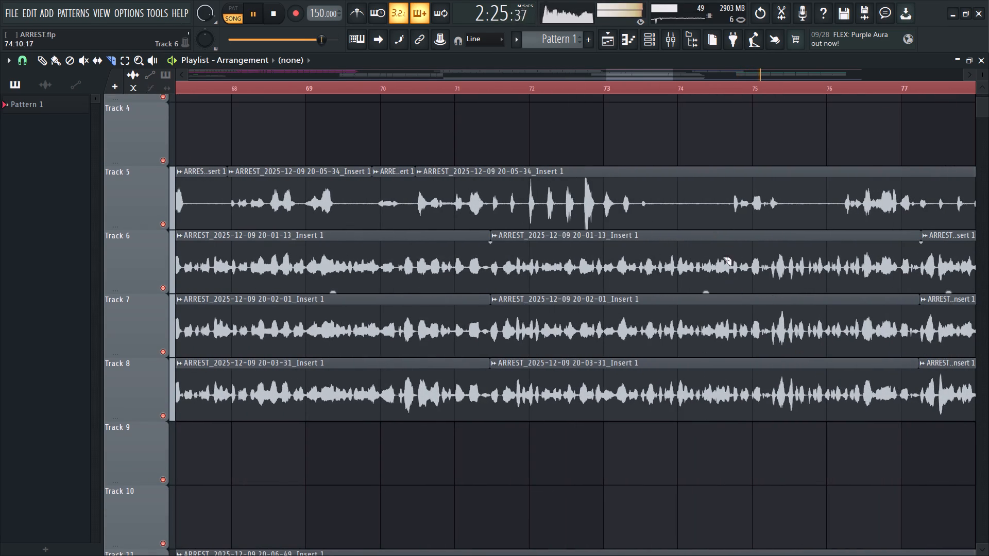
{"action": "left_click_drag", "start_coordinate": [730, 187], "coordinate": [730, 214], "text": "alt"}
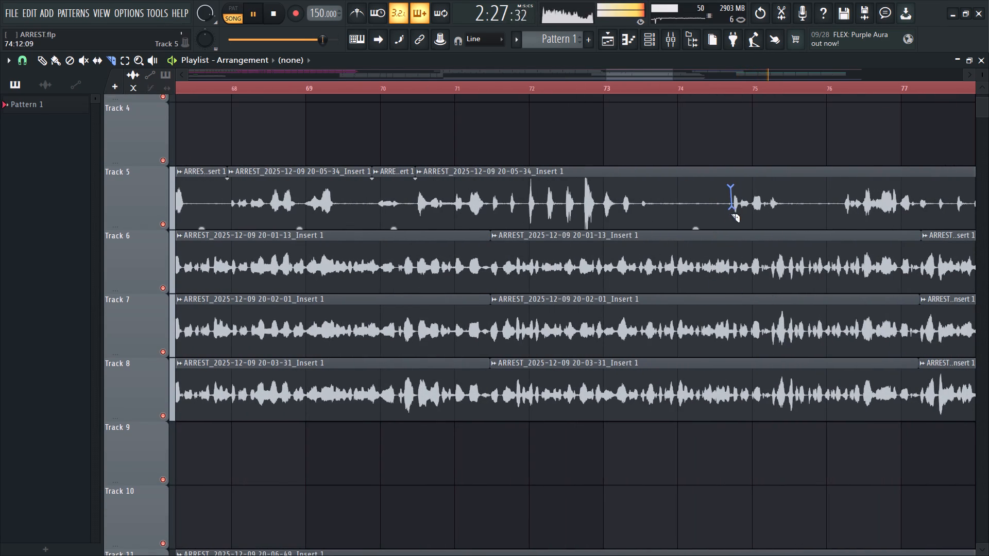
{"action": "left_click_drag", "start_coordinate": [730, 214], "coordinate": [727, 226], "text": "alt"}
{"action": "left_click_drag", "start_coordinate": [834, 184], "coordinate": [834, 184], "text": "alt"}
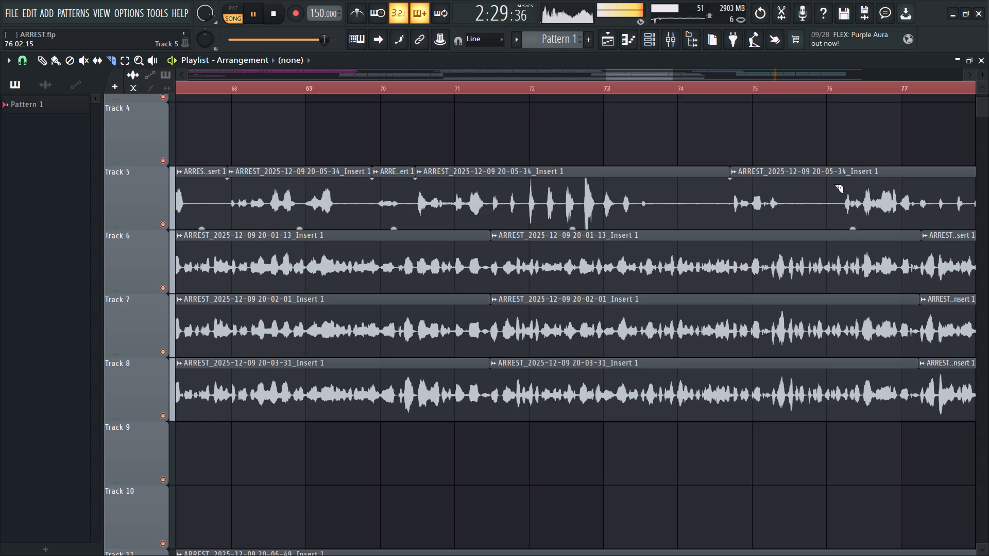
{"action": "left_click_drag", "start_coordinate": [834, 184], "coordinate": [846, 229], "text": "alt"}
Slice the last Track 7 and Track 8 clips after their final phrase at about bar 81.4.
{"action": "scroll", "coordinate": [759, 194], "scroll_direction": "down", "scroll_amount": 14, "text": "ctrl"}
{"action": "scroll", "coordinate": [857, 239], "scroll_direction": "up", "scroll_amount": 8, "text": "ctrl"}
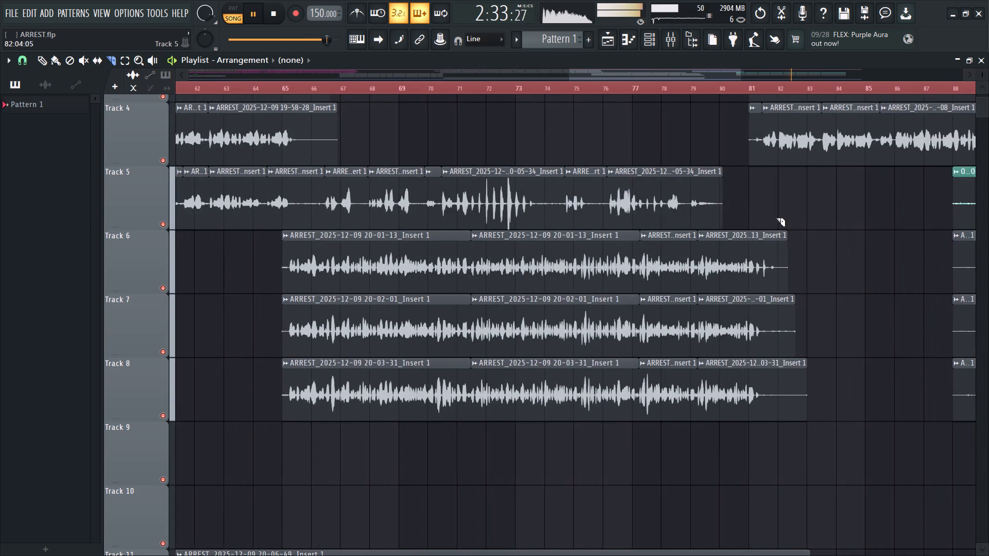
{"action": "scroll", "coordinate": [766, 253], "scroll_direction": "up", "scroll_amount": 5, "text": "ctrl"}
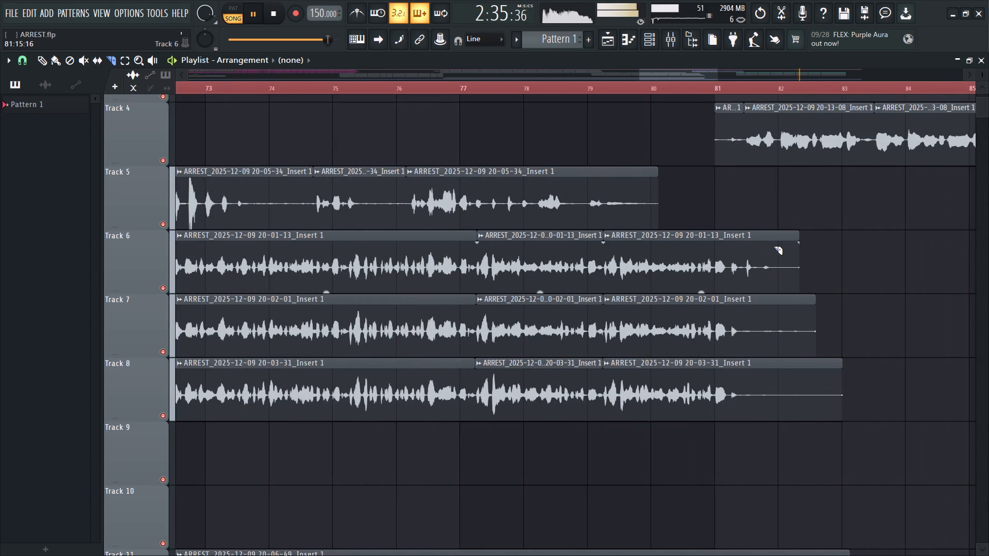
{"action": "left_click_drag", "start_coordinate": [741, 311], "coordinate": [753, 436], "text": "alt"}
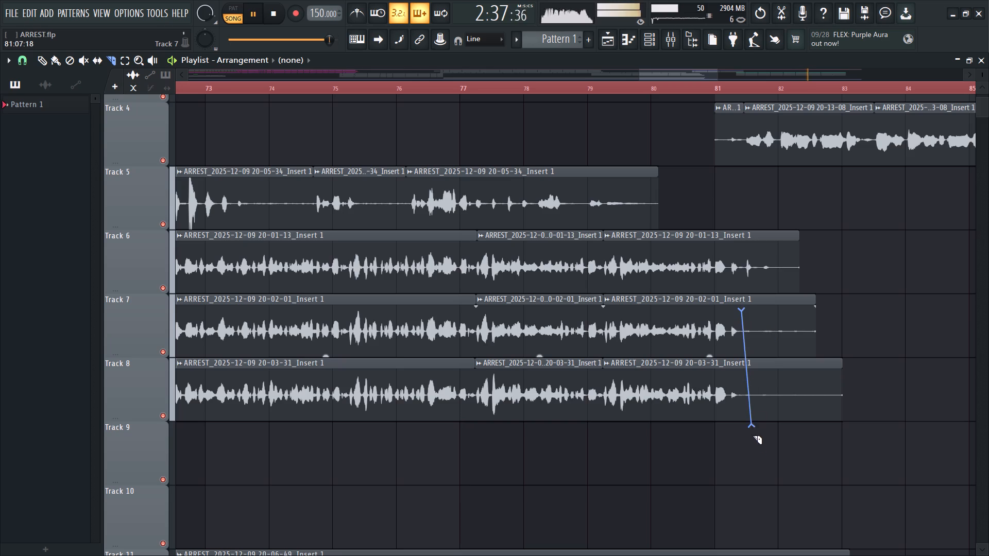
{"action": "left_click_drag", "start_coordinate": [753, 436], "coordinate": [742, 450], "text": "alt"}
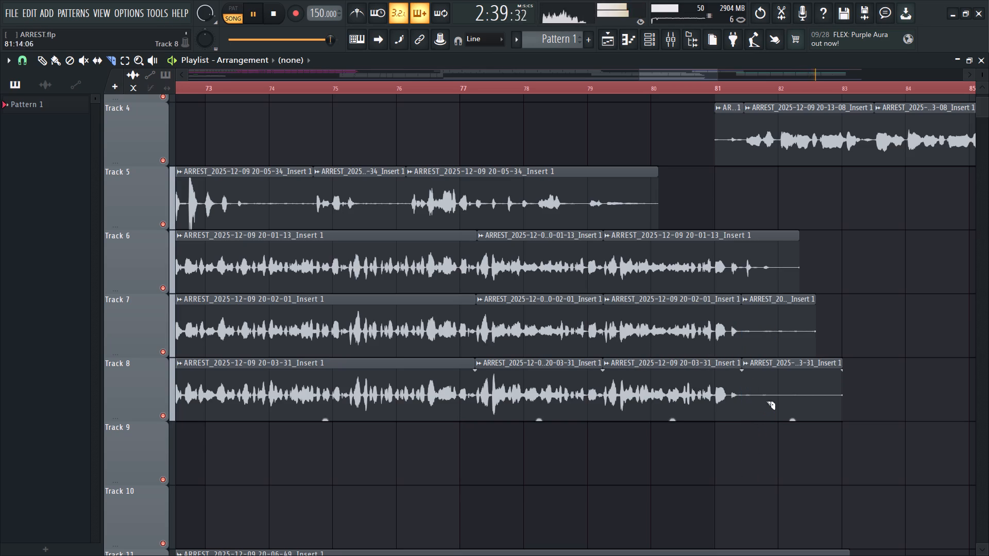
Look over the rest of the arrangement, from the HIGHSS section to the OUTRO and Tracks 6 to 12, for remaining slices.
{"action": "scroll", "coordinate": [707, 422], "scroll_direction": "down", "scroll_amount": 11, "text": "ctrl"}
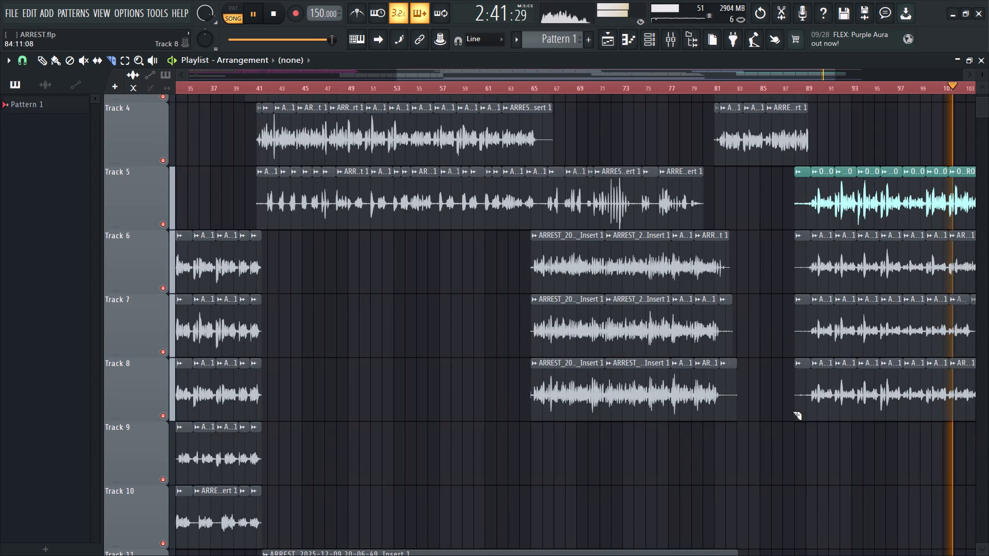
{"action": "scroll", "coordinate": [802, 333], "scroll_direction": "up", "scroll_amount": 9, "text": "ctrl"}
{"action": "scroll", "coordinate": [729, 333], "scroll_direction": "up", "scroll_amount": 4}
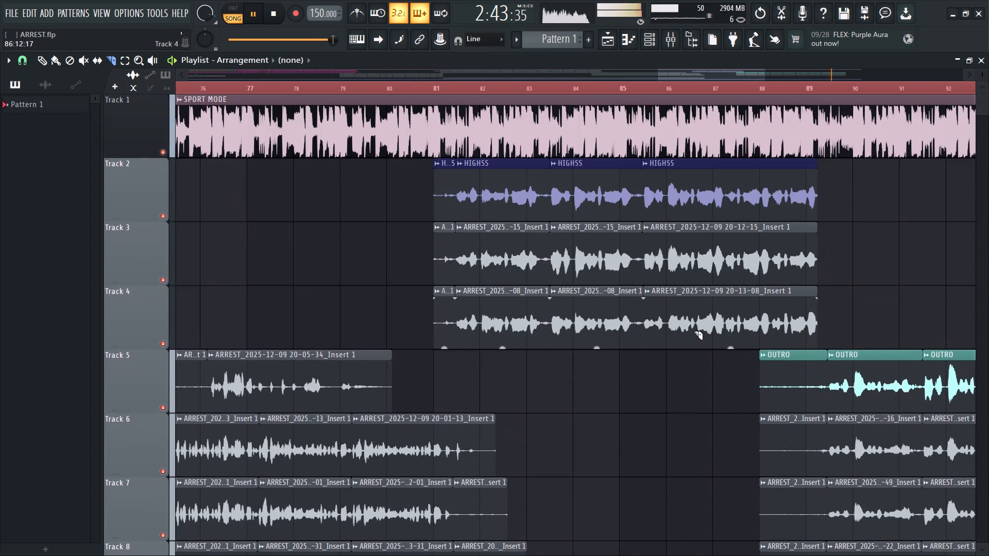
{"action": "scroll", "coordinate": [556, 296], "scroll_direction": "up", "scroll_amount": 4, "text": "ctrl"}
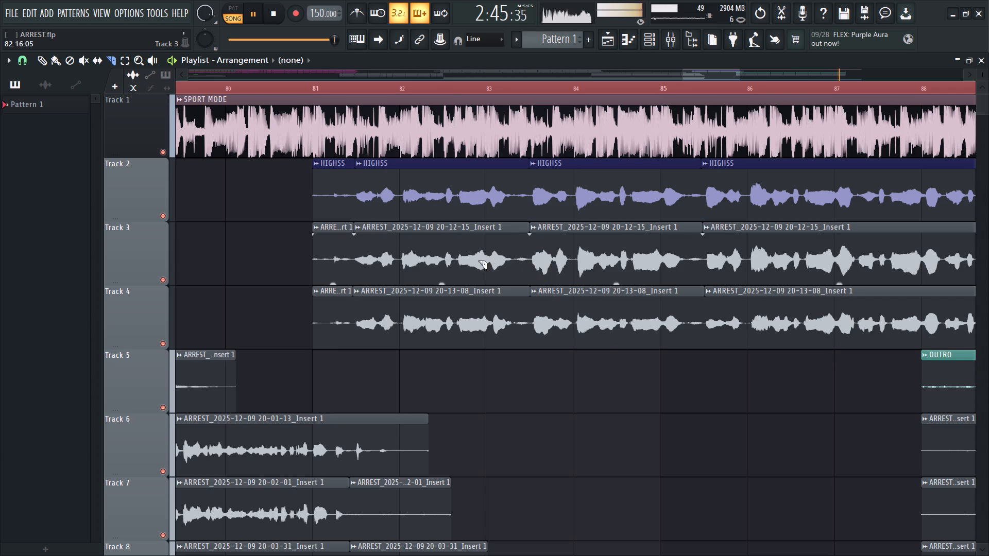
{"action": "scroll", "coordinate": [457, 261], "scroll_direction": "down", "scroll_amount": 11, "text": "ctrl"}
{"action": "scroll", "coordinate": [494, 284], "scroll_direction": "down", "scroll_amount": 5}
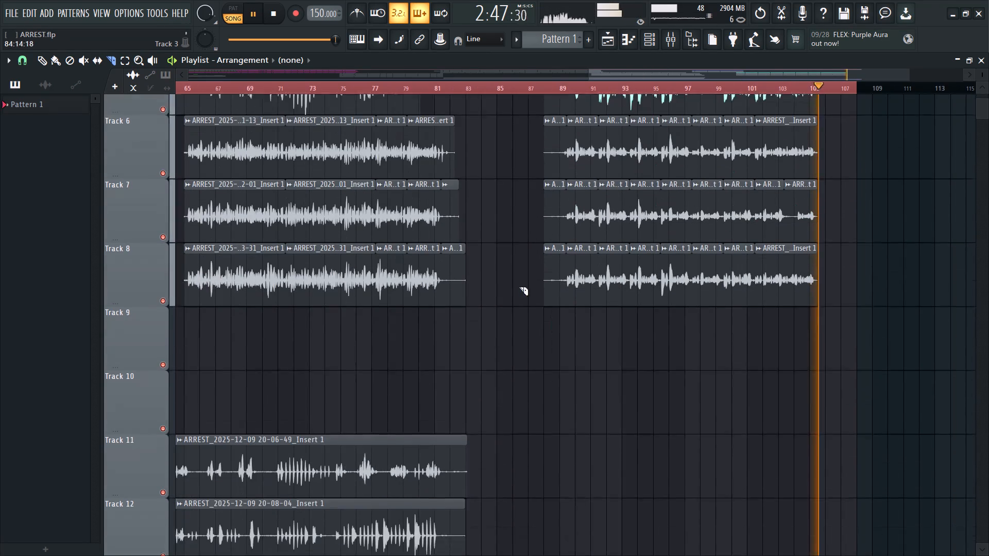
{"action": "scroll", "coordinate": [588, 283], "scroll_direction": "up", "scroll_amount": 4, "text": "ctrl"}
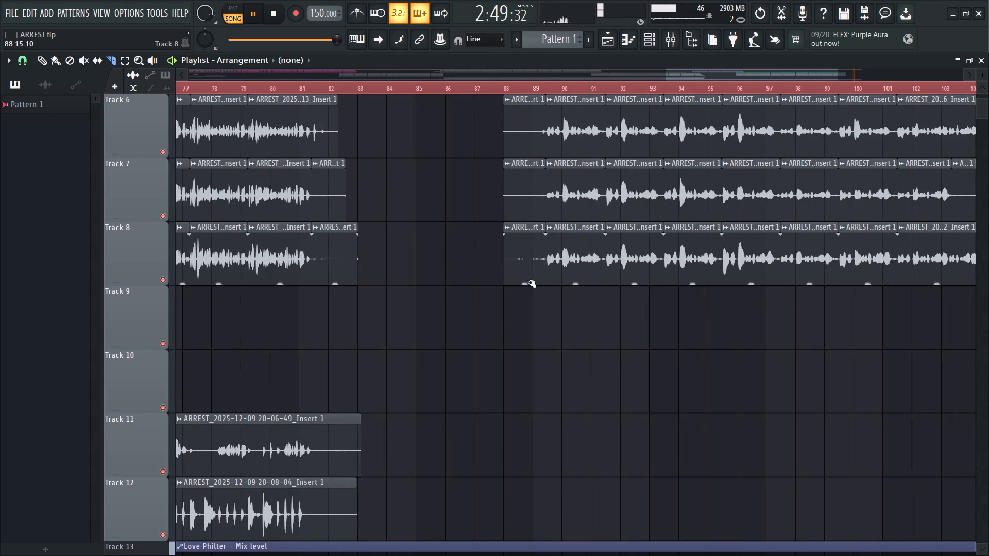
{"action": "scroll", "coordinate": [529, 282], "scroll_direction": "down", "scroll_amount": 5, "text": "ctrl"}
{"action": "scroll", "coordinate": [678, 280], "scroll_direction": "up", "scroll_amount": 11, "text": "ctrl"}
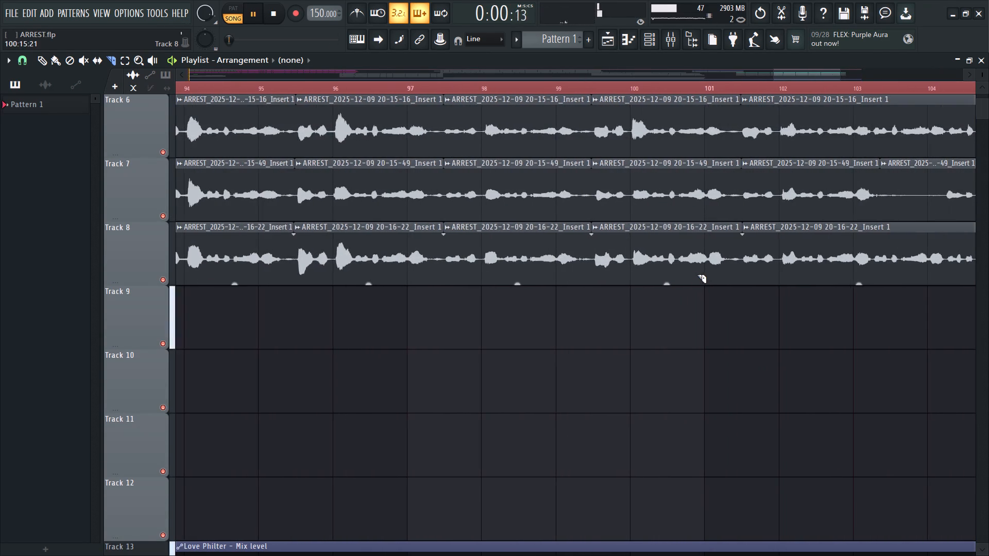
{"action": "scroll", "coordinate": [603, 274], "scroll_direction": "down", "scroll_amount": 2, "text": "ctrl"}
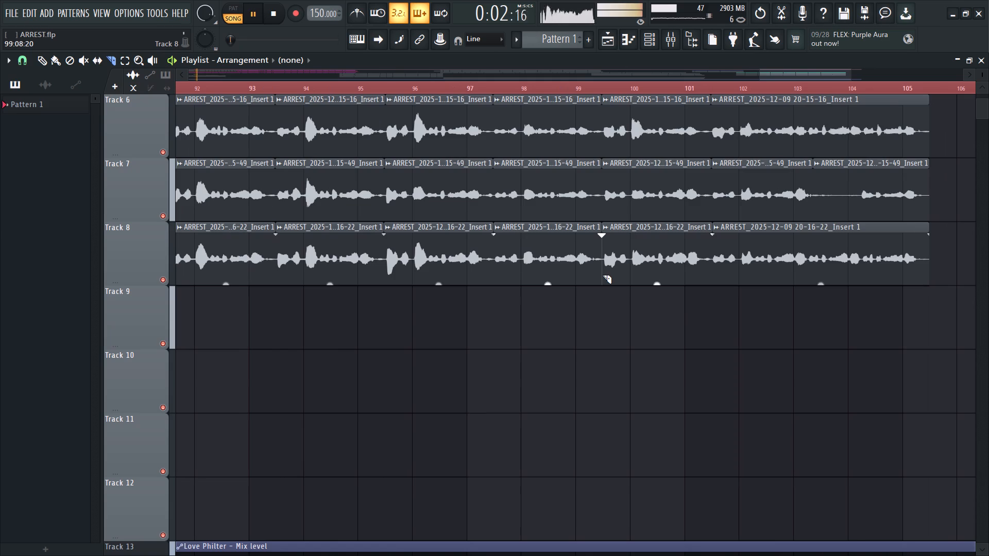
{"action": "scroll", "coordinate": [602, 275], "scroll_direction": "down", "scroll_amount": 13, "text": "ctrl"}
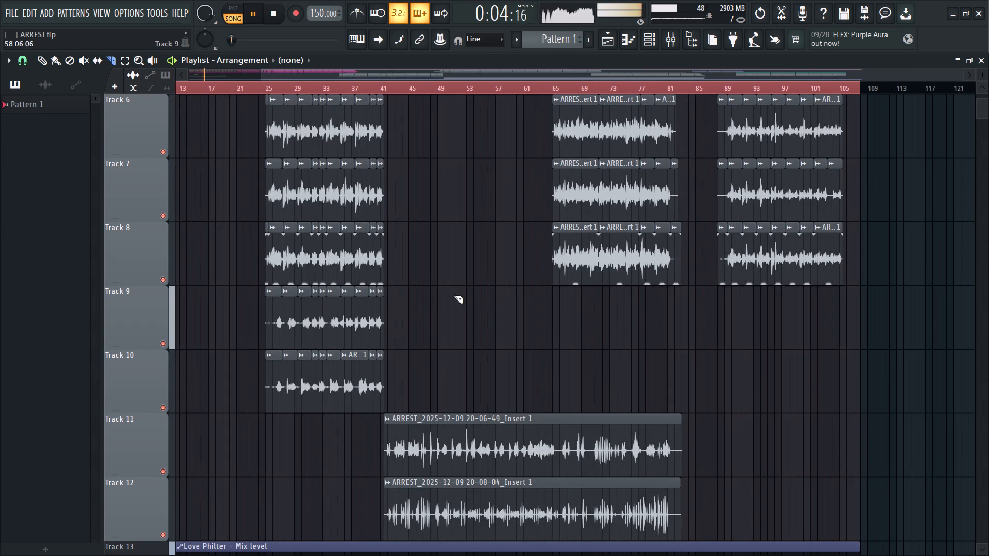
With the Draw tool, trim the Track 2 VERSE clips so one ends at about bar 8.8 and the following one starts at about 9.3.
{"action": "left_click", "coordinate": [42, 64]}
{"action": "scroll", "coordinate": [97, 146], "scroll_direction": "up", "scroll_amount": 15, "text": "ctrl"}
{"action": "scroll", "coordinate": [150, 167], "scroll_direction": "up", "scroll_amount": 2}
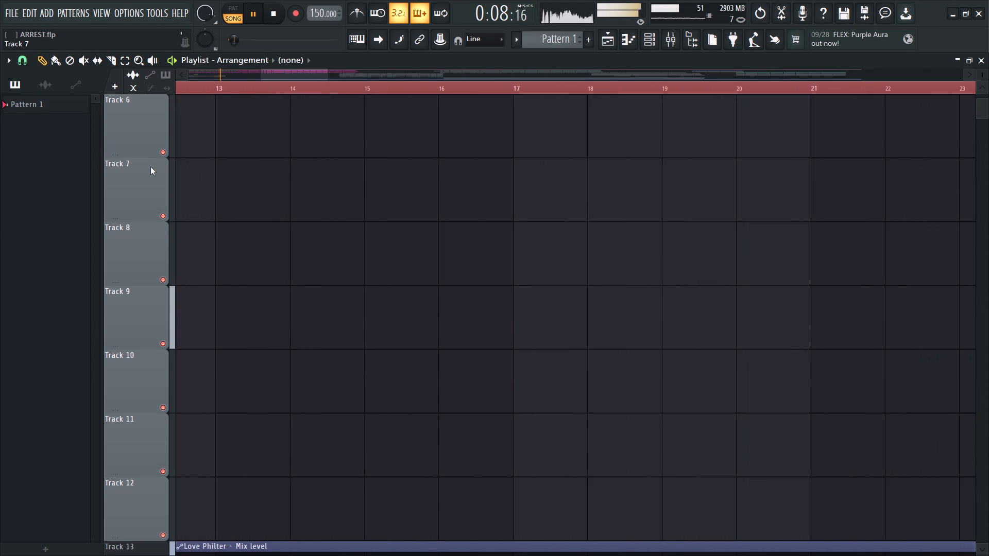
{"action": "scroll", "coordinate": [150, 167], "scroll_direction": "up", "scroll_amount": 2}
{"action": "scroll", "coordinate": [165, 165], "scroll_direction": "down", "scroll_amount": 7, "text": "ctrl"}
{"action": "left_click_drag", "start_coordinate": [296, 74], "coordinate": [147, 84]}
{"action": "scroll", "coordinate": [412, 201], "scroll_direction": "up", "scroll_amount": 5, "text": "ctrl"}
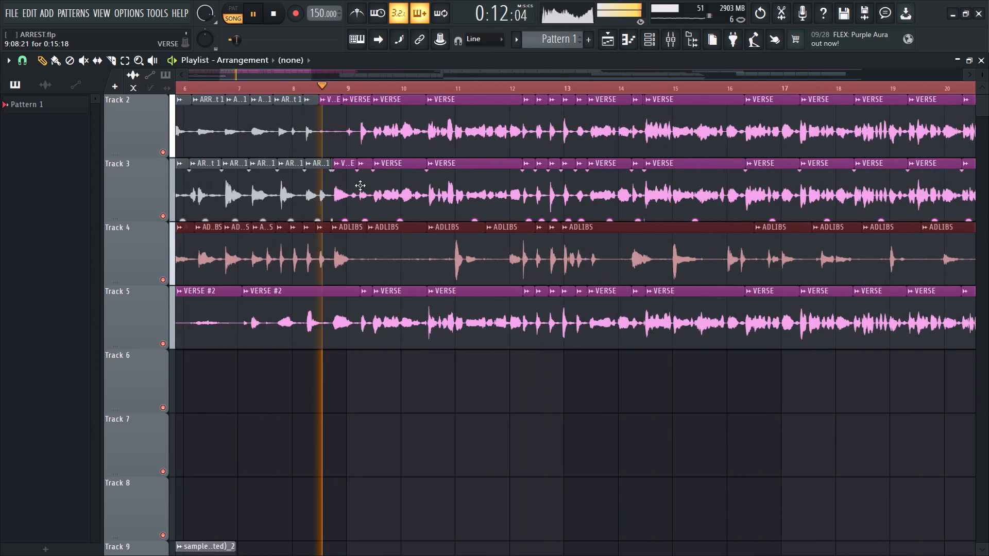
{"action": "scroll", "coordinate": [356, 180], "scroll_direction": "up", "scroll_amount": 1, "text": "ctrl"}
{"action": "scroll", "coordinate": [322, 142], "scroll_direction": "up", "scroll_amount": 5, "text": "ctrl"}
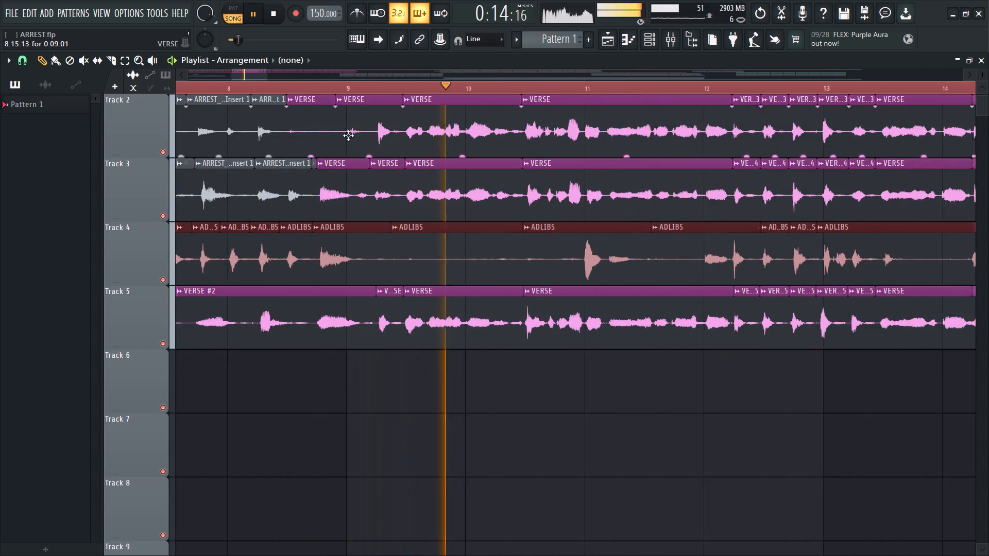
{"action": "left_click_drag", "start_coordinate": [331, 141], "coordinate": [311, 153], "text": "alt"}
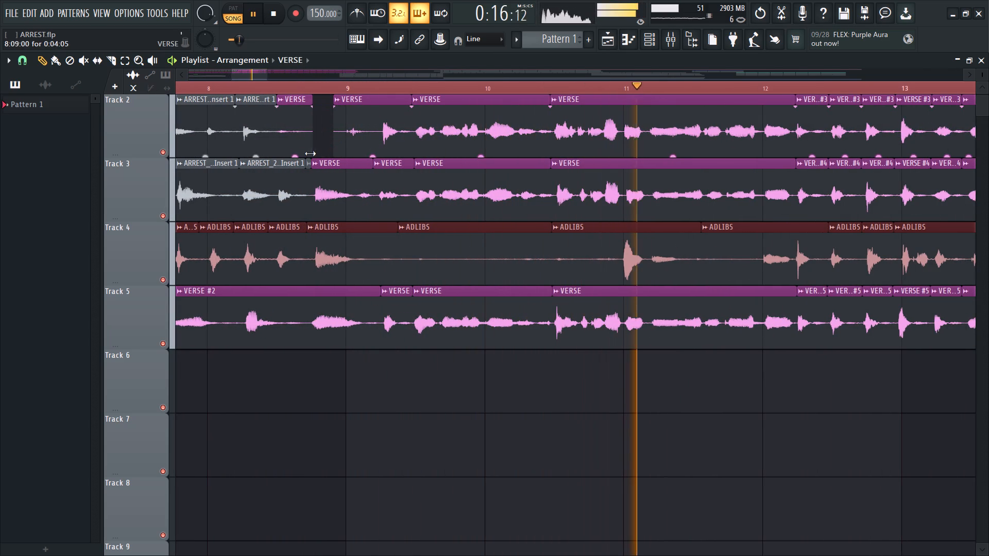
{"action": "left_click_drag", "start_coordinate": [333, 144], "coordinate": [343, 150], "text": "alt"}
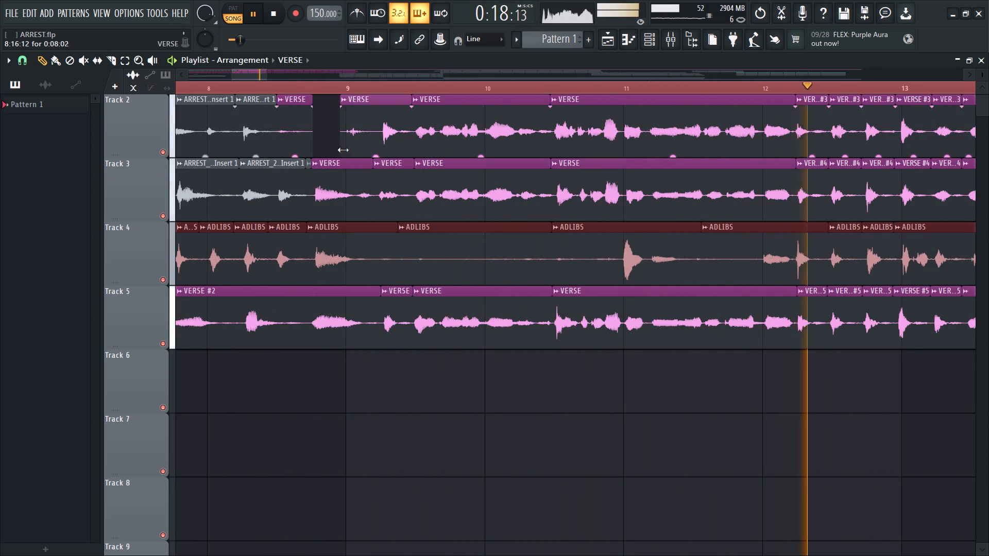
{"action": "left_click_drag", "start_coordinate": [343, 150], "coordinate": [383, 173], "text": "alt"}
Trim the ends of the Track 3 VERSE and Track 4 ADLIBS clips to about bar 9.1, and Track 5's VERSE #2 to about 9.2.
{"action": "left_click_drag", "start_coordinate": [369, 198], "coordinate": [355, 207], "text": "alt"}
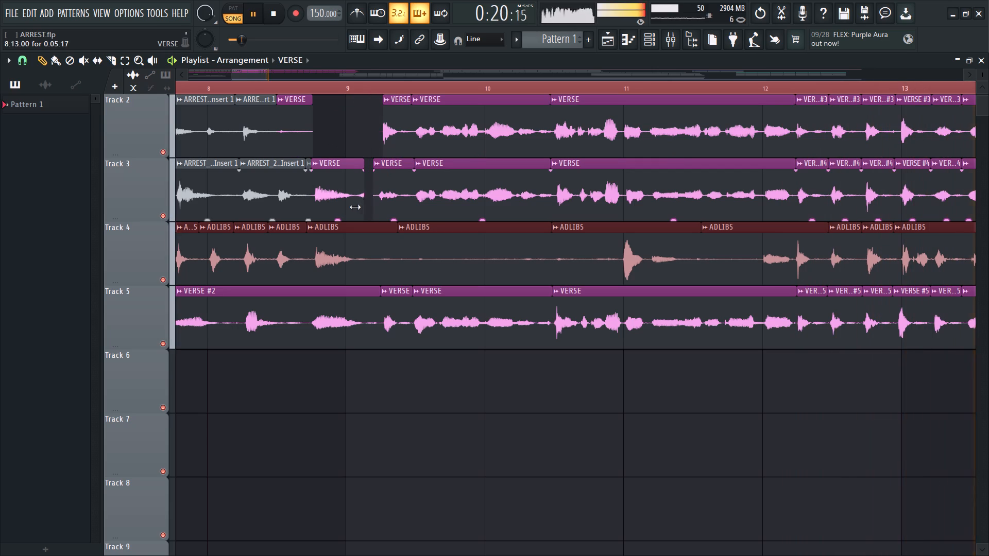
{"action": "left_click_drag", "start_coordinate": [355, 207], "coordinate": [351, 208], "text": "alt"}
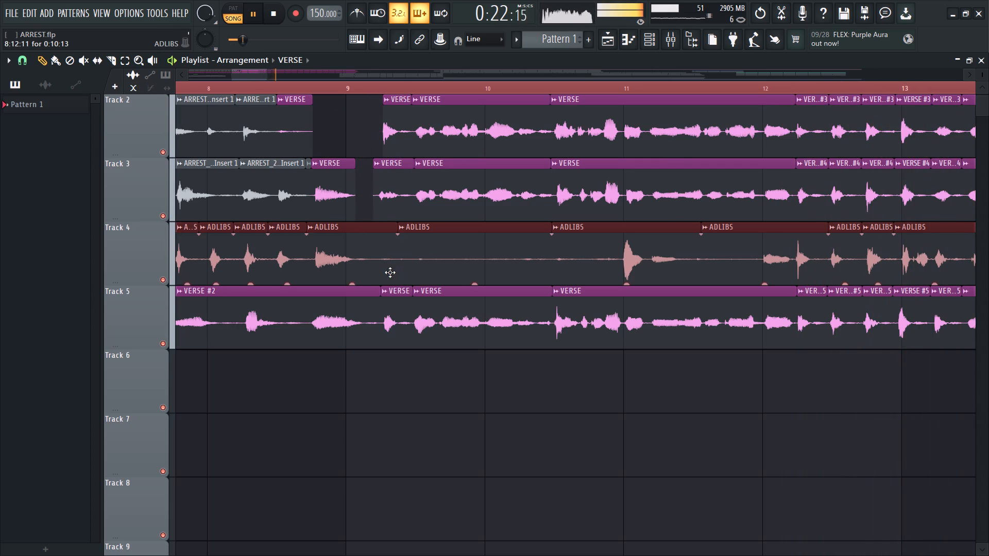
{"action": "left_click_drag", "start_coordinate": [393, 272], "coordinate": [351, 288], "text": "alt"}
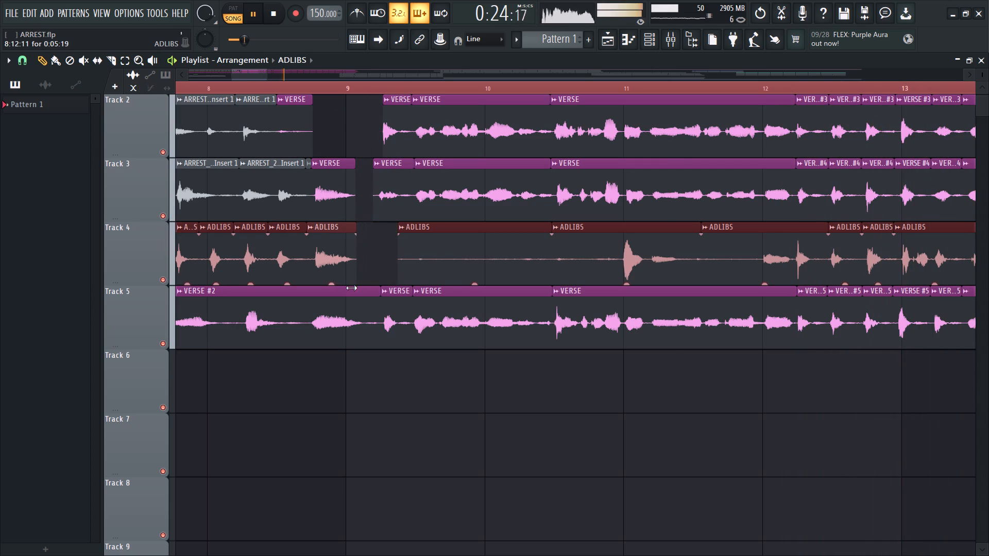
{"action": "left_click_drag", "start_coordinate": [351, 288], "coordinate": [350, 288], "text": "alt"}
{"action": "left_click_drag", "start_coordinate": [376, 325], "coordinate": [363, 336], "text": "alt"}
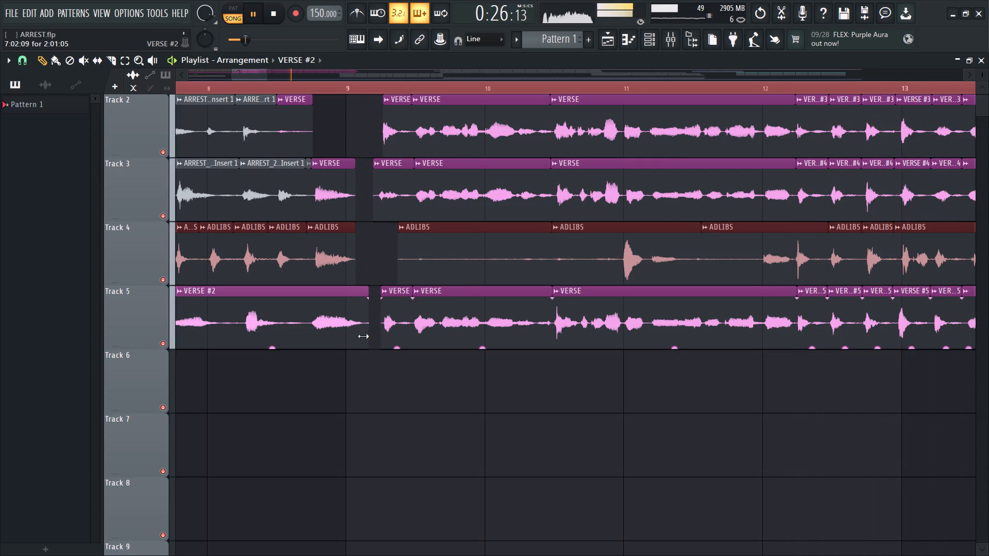
{"action": "left_click_drag", "start_coordinate": [363, 336], "coordinate": [362, 338], "text": "alt"}
Delete the near-silent Track 4 ADLIBS clip starting at about bar 9.4, and trim the following ADLIBS clip's start to about bar 10.9.
{"action": "left_click_drag", "start_coordinate": [399, 268], "coordinate": [453, 281], "text": "alt"}
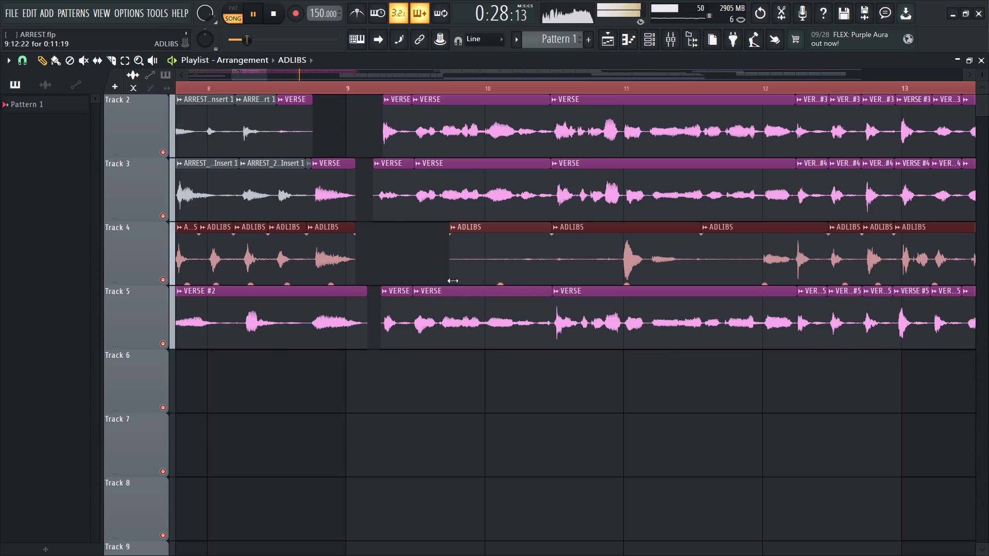
{"action": "left_click_drag", "start_coordinate": [453, 281], "coordinate": [480, 302], "text": "alt"}
{"action": "right_click", "coordinate": [509, 257]}
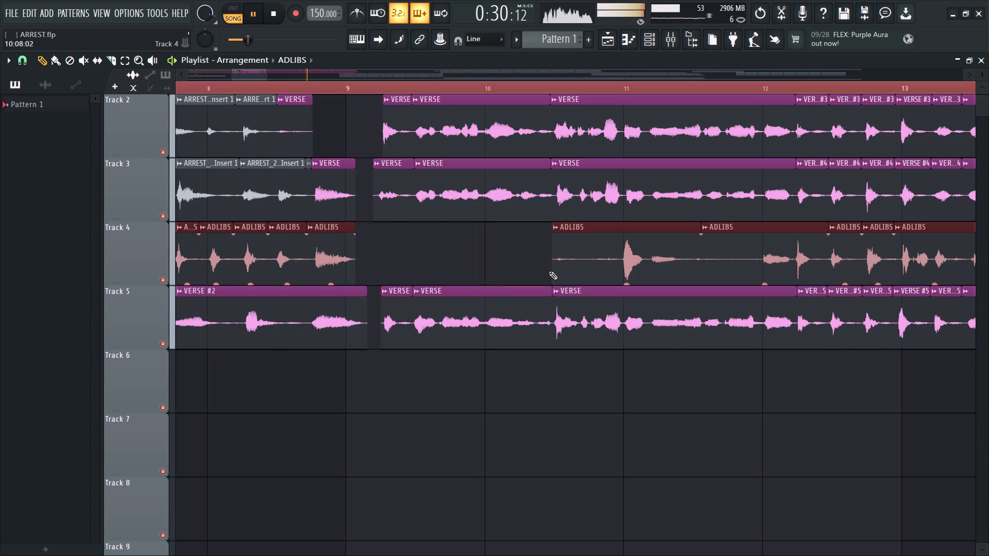
{"action": "left_click_drag", "start_coordinate": [554, 277], "coordinate": [636, 306], "text": "alt"}
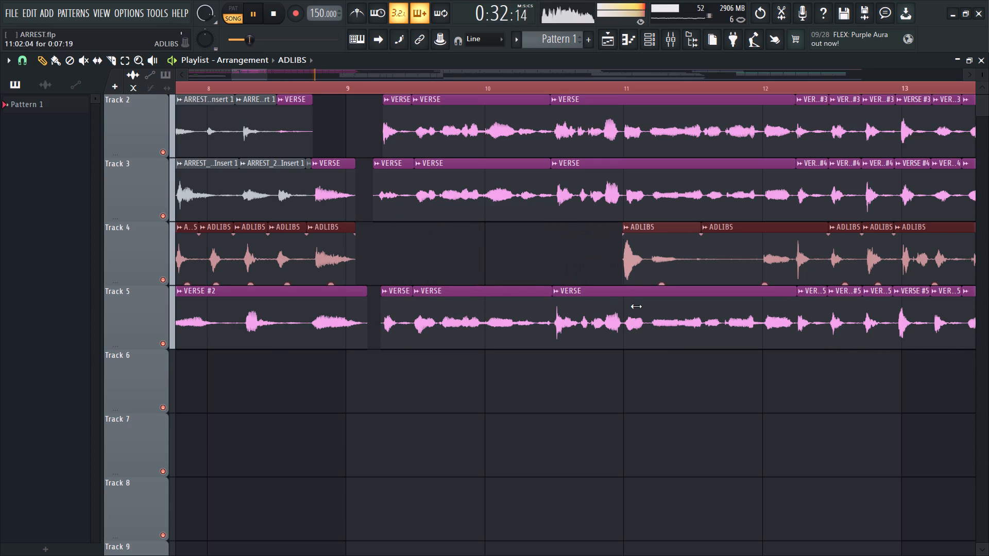
{"action": "left_click_drag", "start_coordinate": [636, 306], "coordinate": [619, 314], "text": "alt"}
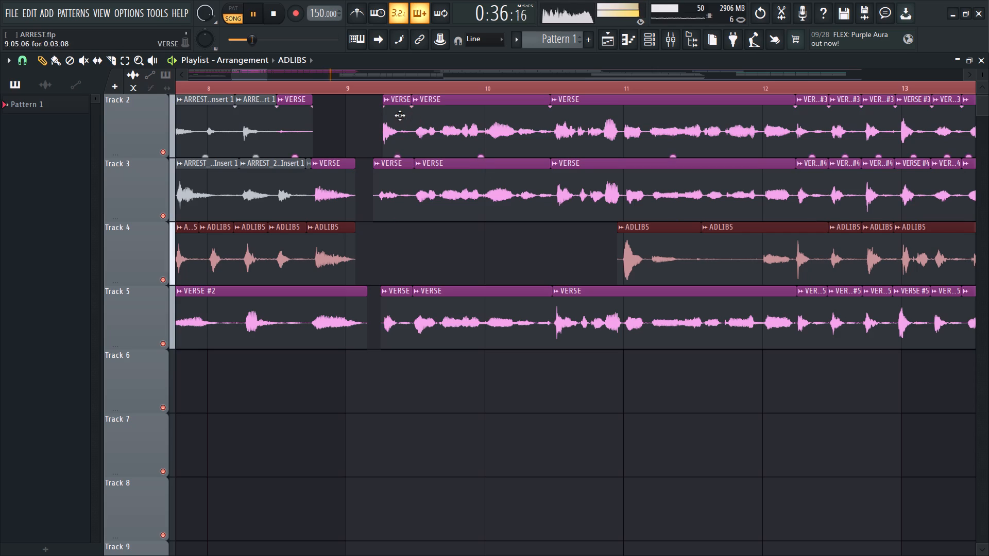
Select the short VERSE clips on Tracks 2, 3 and 5 near bar 9.3 and trim their ends together to about bar 9.4.
{"action": "left_click_drag", "start_coordinate": [401, 118], "coordinate": [391, 307], "text": "ctrl"}
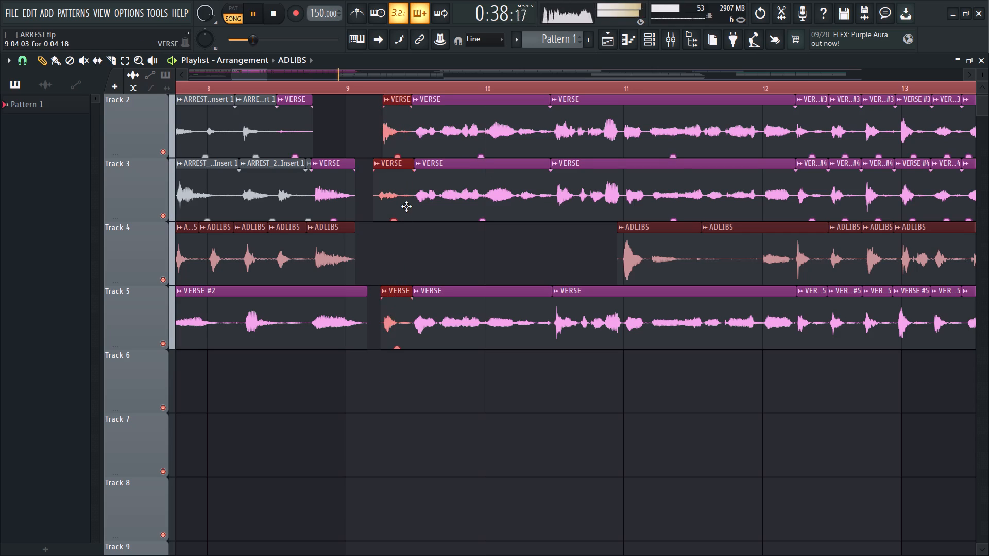
{"action": "left_click_drag", "start_coordinate": [412, 210], "coordinate": [399, 229], "text": "alt"}
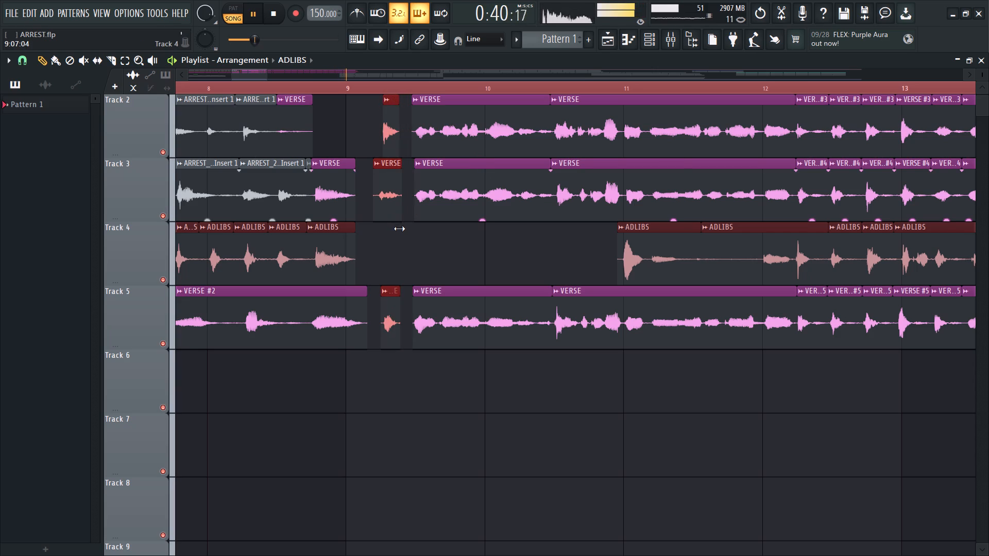
{"action": "left_click_drag", "start_coordinate": [399, 229], "coordinate": [398, 233], "text": "alt"}
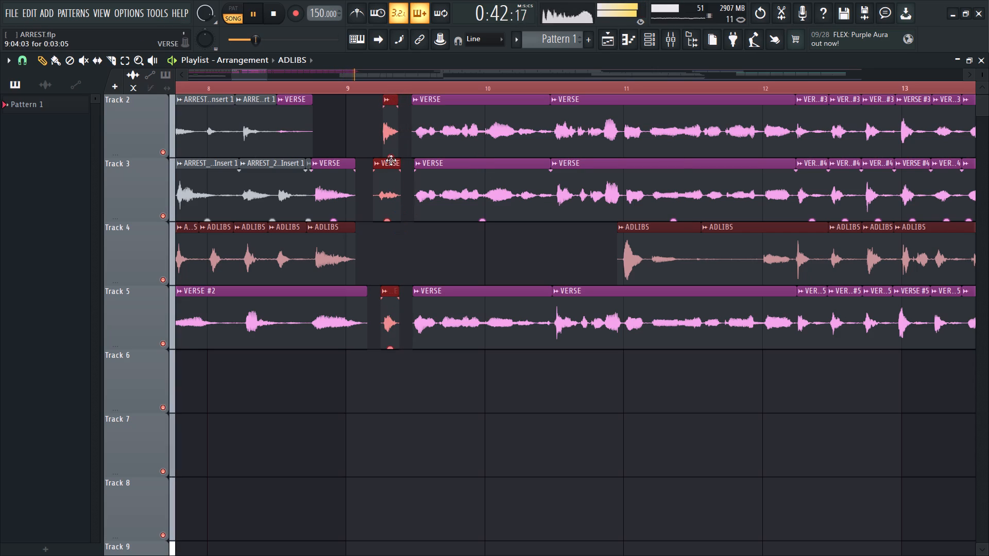
{"action": "left_click", "coordinate": [399, 270], "text": "ctrl"}
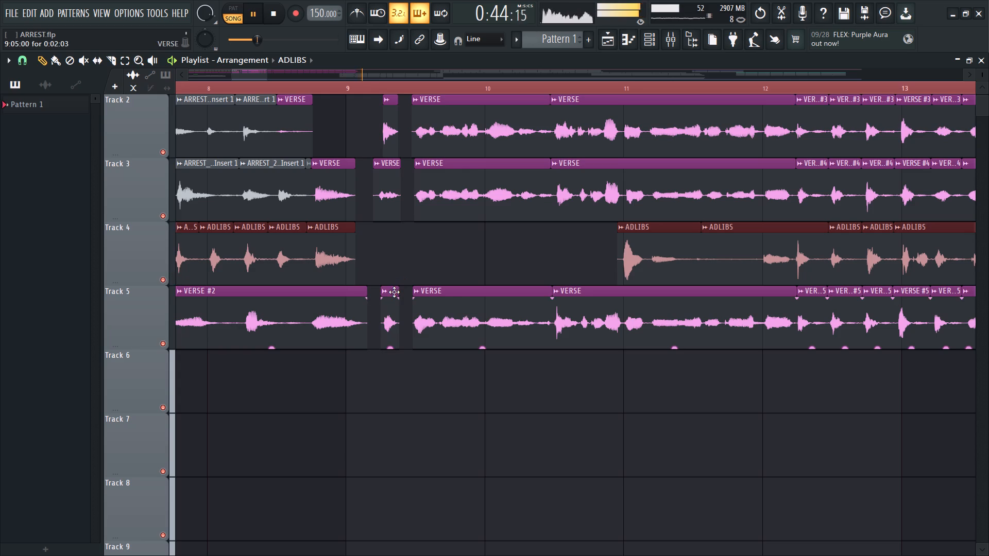
Fine-tune the ends of the short VERSE clips on Tracks 5 and 2 at about bar 9.4.
{"action": "scroll", "coordinate": [394, 292], "scroll_direction": "up", "scroll_amount": 3, "text": "ctrl"}
{"action": "left_click", "coordinate": [432, 303]}
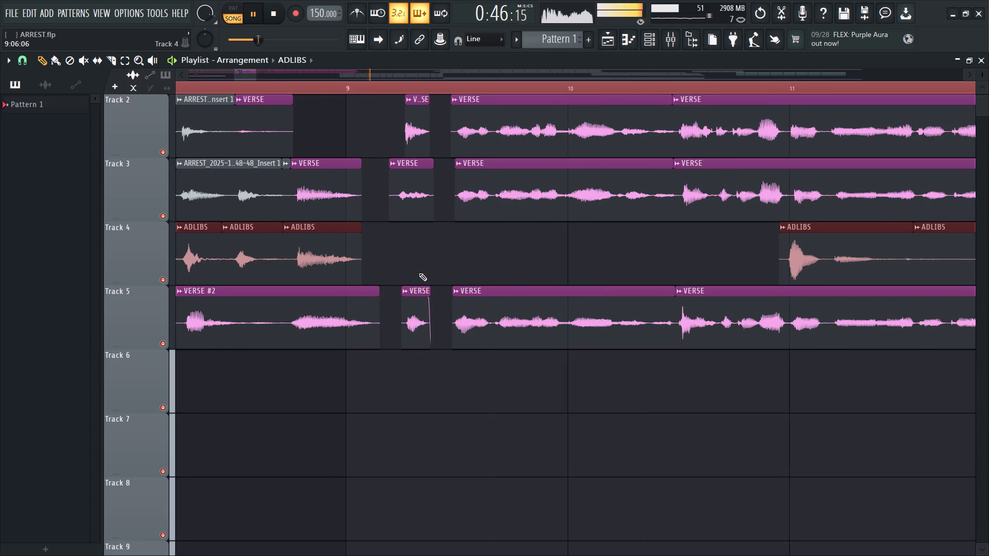
{"action": "left_click_drag", "start_coordinate": [428, 145], "coordinate": [429, 146], "text": "alt"}
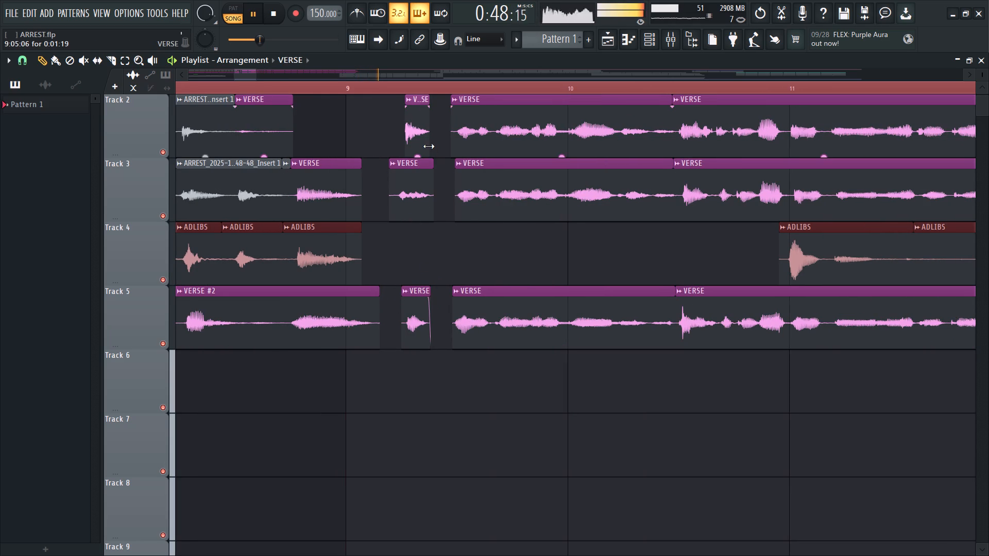
{"action": "left_click_drag", "start_coordinate": [429, 146], "coordinate": [430, 157], "text": "alt"}
Select the VERSE clips starting near bar 9.5 on Tracks 2, 3 and 5 and trim their ends together to about bar 10.4.
{"action": "scroll", "coordinate": [423, 168], "scroll_direction": "down", "scroll_amount": 5, "text": "ctrl"}
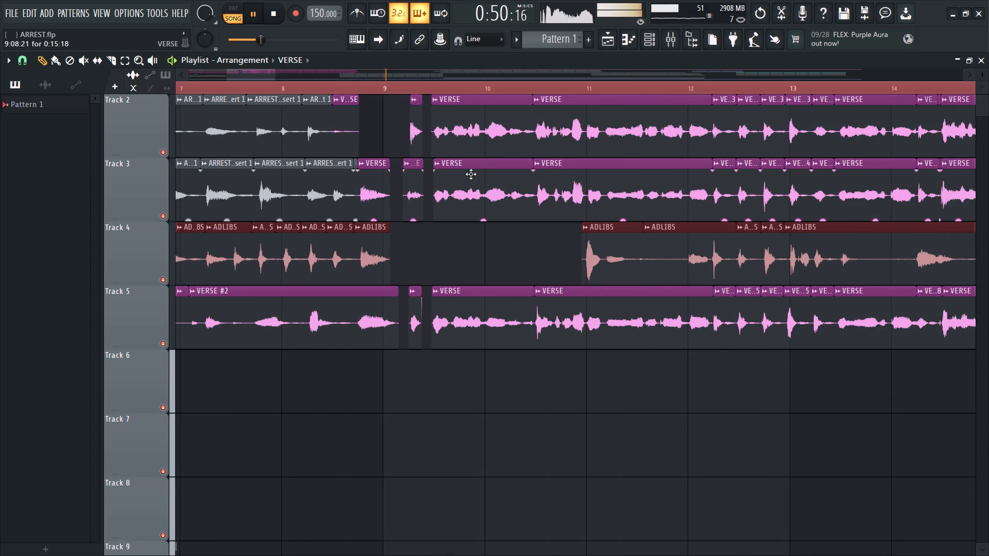
{"action": "left_click_drag", "start_coordinate": [485, 126], "coordinate": [503, 337], "text": "ctrl"}
{"action": "scroll", "coordinate": [552, 200], "scroll_direction": "up", "scroll_amount": 4, "text": "ctrl"}
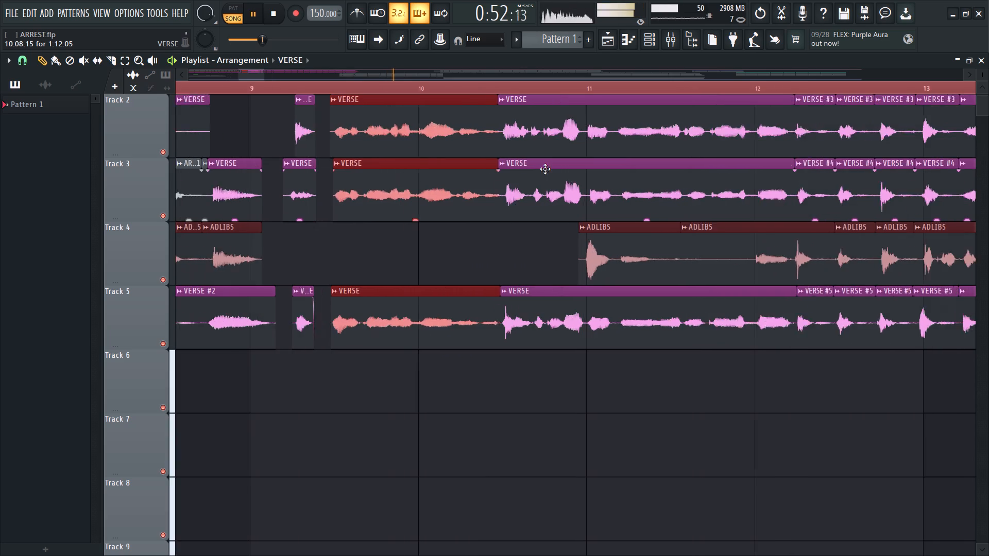
{"action": "scroll", "coordinate": [545, 169], "scroll_direction": "up", "scroll_amount": 3, "text": "ctrl"}
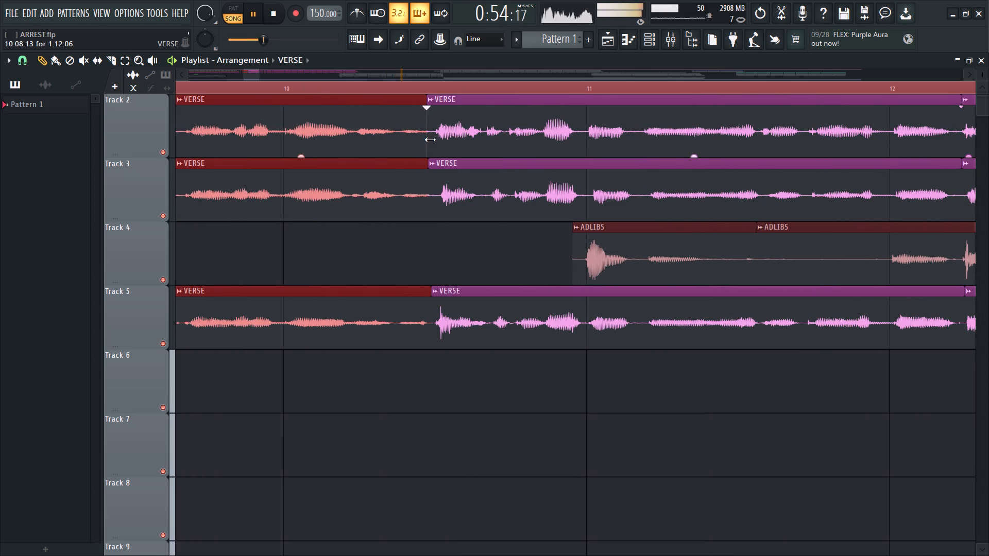
{"action": "left_click_drag", "start_coordinate": [423, 146], "coordinate": [394, 183], "text": "alt"}
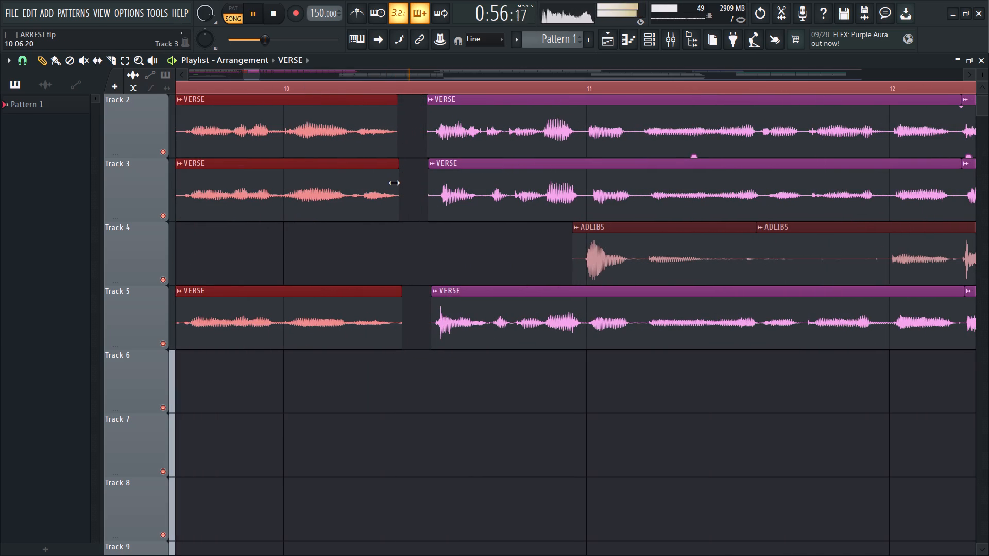
{"action": "left_click_drag", "start_coordinate": [394, 183], "coordinate": [393, 184], "text": "alt"}
Select the following VERSE clips on Tracks 2 and 3 and trim their starts slightly inward to about bar 10.5.
{"action": "left_click_drag", "start_coordinate": [440, 132], "coordinate": [451, 276], "text": "ctrl"}
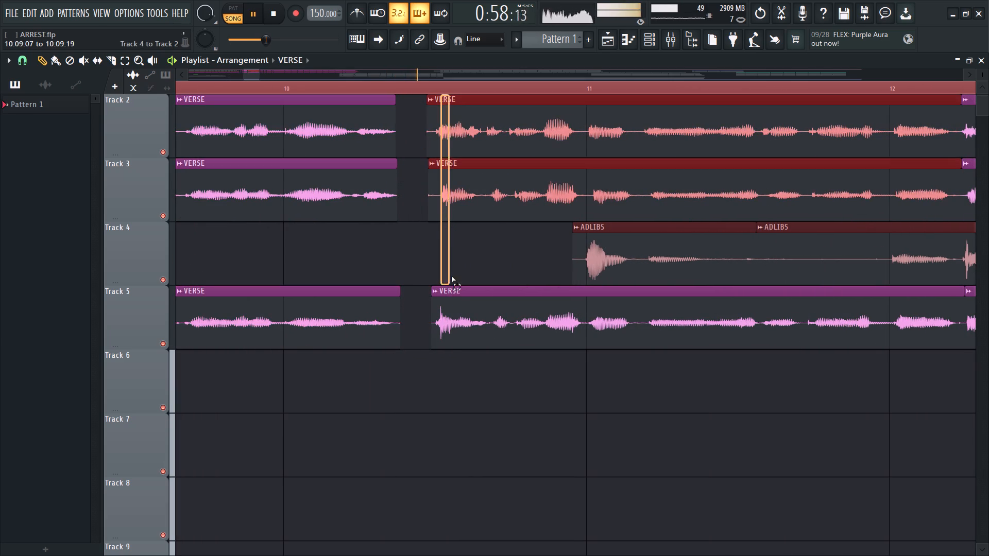
{"action": "left_click_drag", "start_coordinate": [451, 276], "coordinate": [473, 199], "text": "ctrl"}
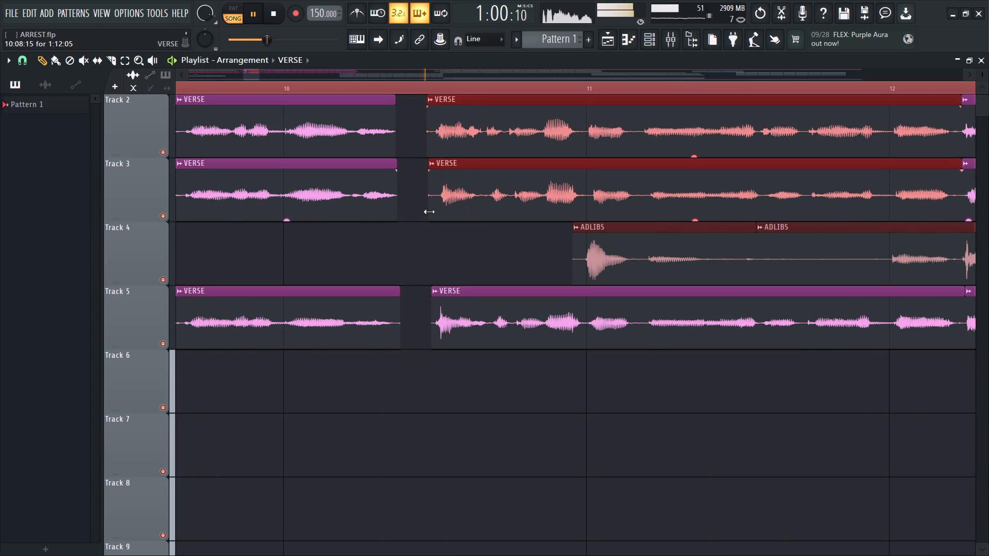
{"action": "left_click_drag", "start_coordinate": [432, 211], "coordinate": [437, 223], "text": "alt"}
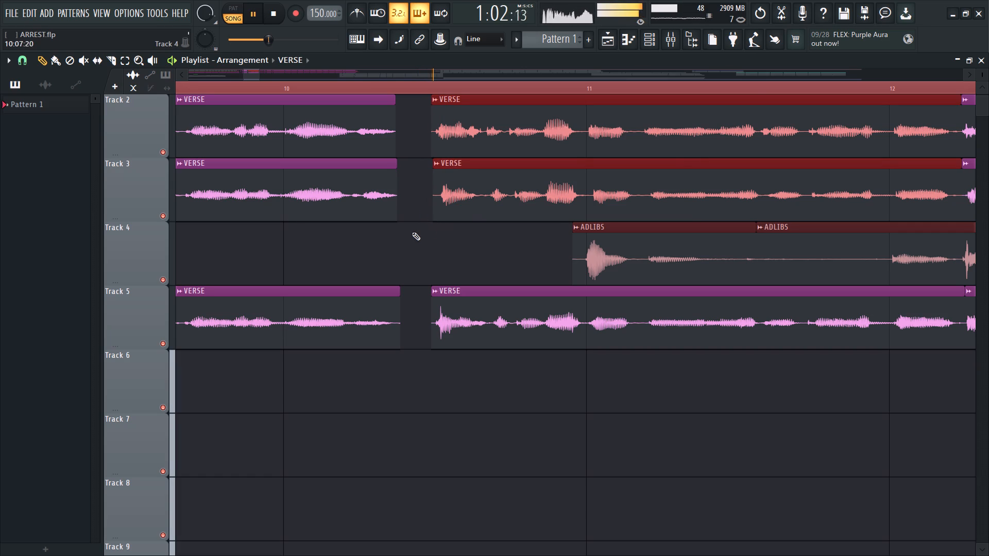
On Track 4, trim the start of the ADLIBS clip at bar 11.6 to about bar 12, and the preceding clip's end to about 11.5.
{"action": "scroll", "coordinate": [412, 232], "scroll_direction": "down", "scroll_amount": 8, "text": "ctrl"}
{"action": "scroll", "coordinate": [509, 252], "scroll_direction": "up", "scroll_amount": 3, "text": "ctrl"}
{"action": "left_click", "coordinate": [493, 245], "text": "ctrl"}
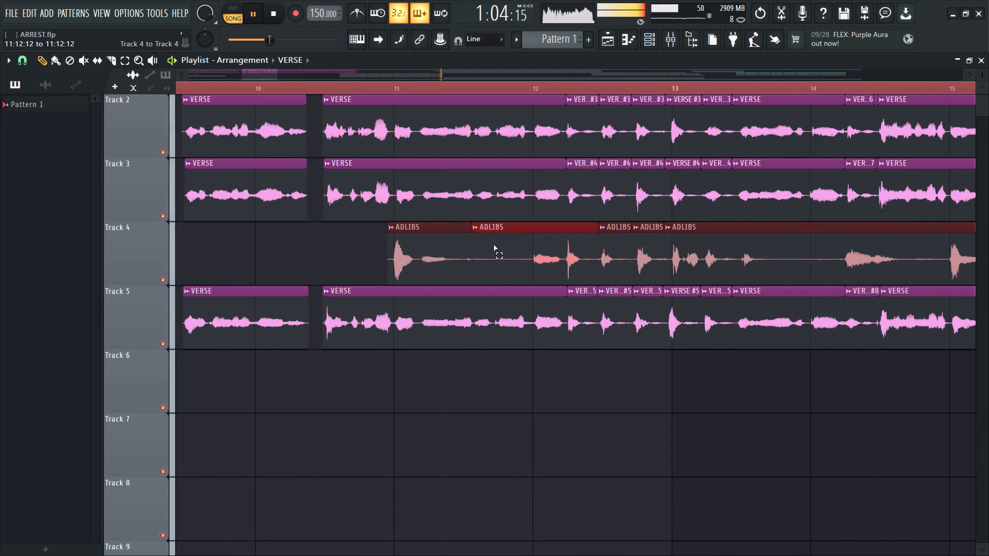
{"action": "left_click_drag", "start_coordinate": [472, 272], "coordinate": [518, 287], "text": "alt"}
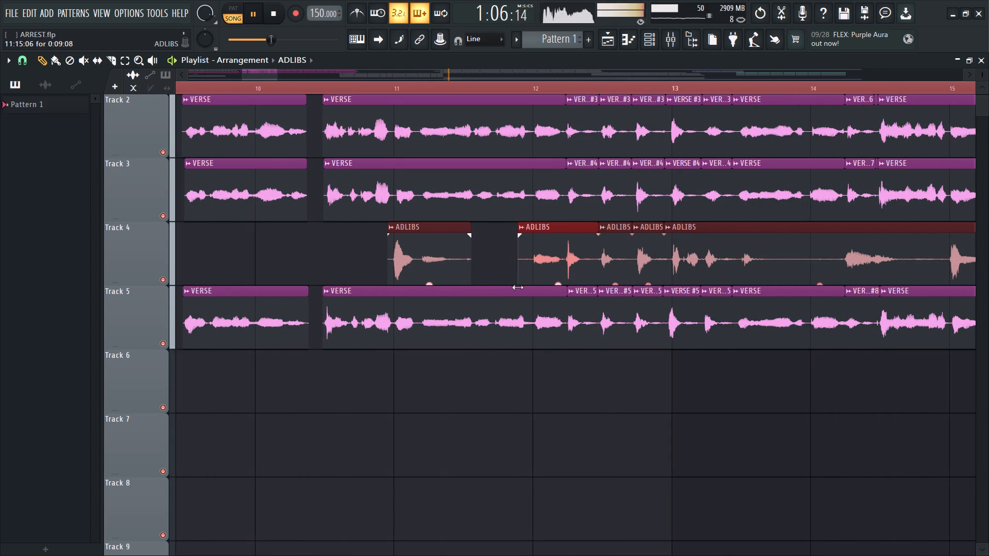
{"action": "left_click_drag", "start_coordinate": [518, 287], "coordinate": [531, 290], "text": "alt"}
{"action": "left_click_drag", "start_coordinate": [470, 270], "coordinate": [458, 283], "text": "alt"}
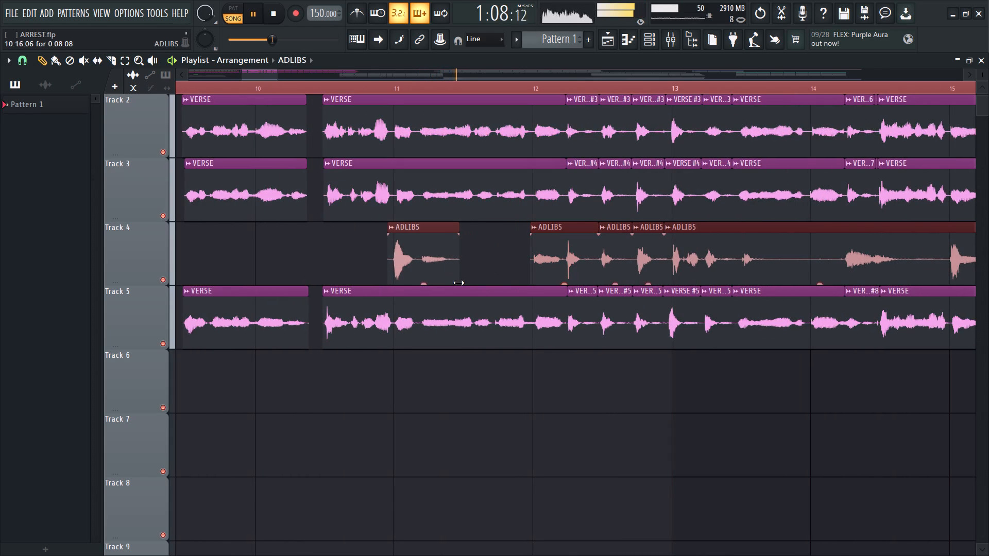
{"action": "left_click_drag", "start_coordinate": [458, 283], "coordinate": [457, 285], "text": "alt"}
Select the VERSE #3, VERSE #4, ADLIBS and VERSE #5 clips ending near bar 12.5 and give them a steep fade-out of about 0.225 seconds.
{"action": "scroll", "coordinate": [510, 352], "scroll_direction": "down", "scroll_amount": 4, "text": "ctrl"}
{"action": "scroll", "coordinate": [644, 319], "scroll_direction": "up", "scroll_amount": 7, "text": "ctrl"}
{"action": "left_click_drag", "start_coordinate": [468, 119], "coordinate": [466, 203], "text": "ctrl"}
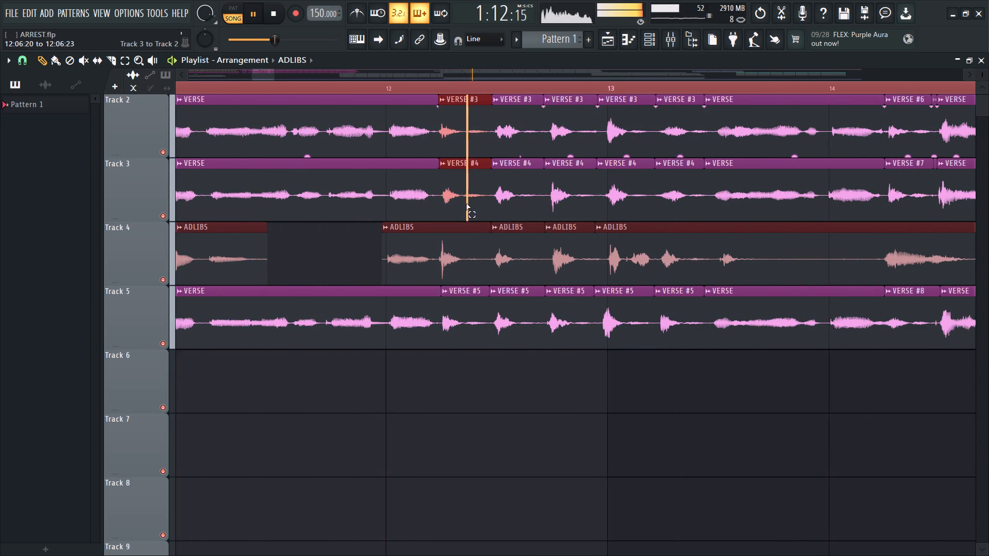
{"action": "left_click_drag", "start_coordinate": [466, 203], "coordinate": [472, 311], "text": "ctrl"}
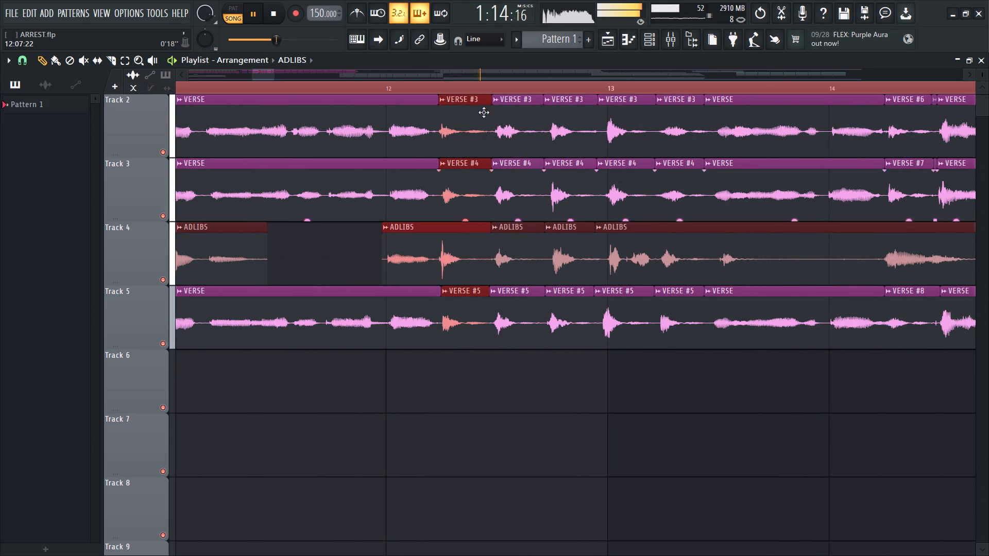
{"action": "left_click_drag", "start_coordinate": [488, 110], "coordinate": [462, 127]}
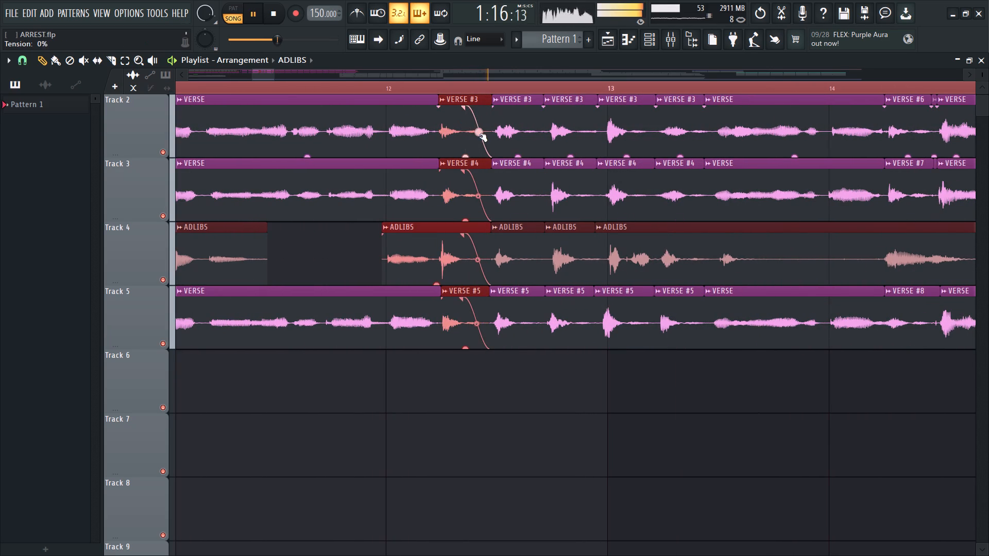
{"action": "left_click_drag", "start_coordinate": [480, 136], "coordinate": [466, 206]}
{"action": "left_click_drag", "start_coordinate": [468, 110], "coordinate": [463, 115]}
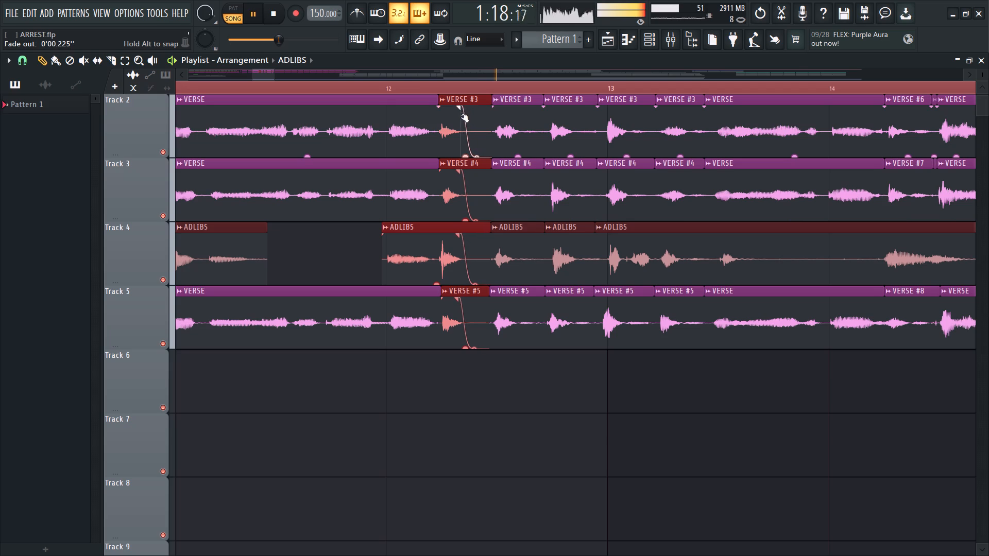
Add a short, steep-curved fade-out to the Track 5 VERSE clip that ends at about bar 12.2.
{"action": "scroll", "coordinate": [455, 125], "scroll_direction": "up", "scroll_amount": 3, "text": "ctrl"}
{"action": "left_click", "coordinate": [465, 314], "text": "ctrl"}
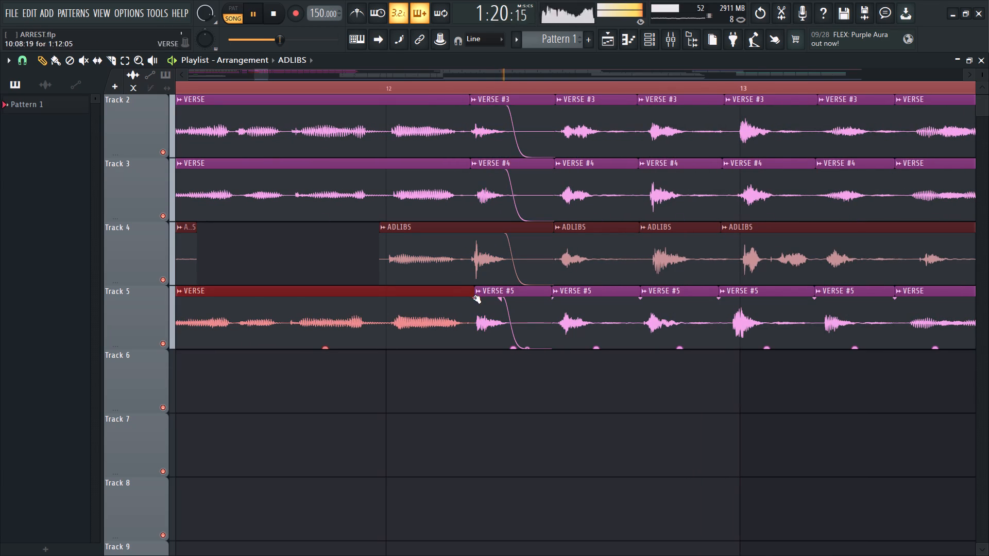
{"action": "left_click_drag", "start_coordinate": [474, 299], "coordinate": [459, 306]}
{"action": "left_click_drag", "start_coordinate": [471, 303], "coordinate": [462, 306]}
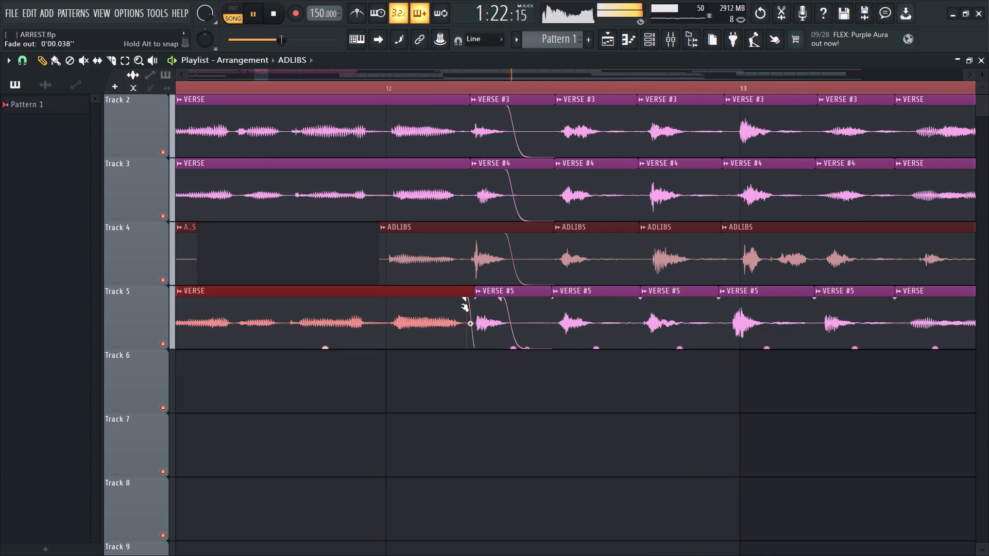
{"action": "left_click_drag", "start_coordinate": [462, 306], "coordinate": [459, 307]}
{"action": "left_click_drag", "start_coordinate": [472, 325], "coordinate": [463, 354]}
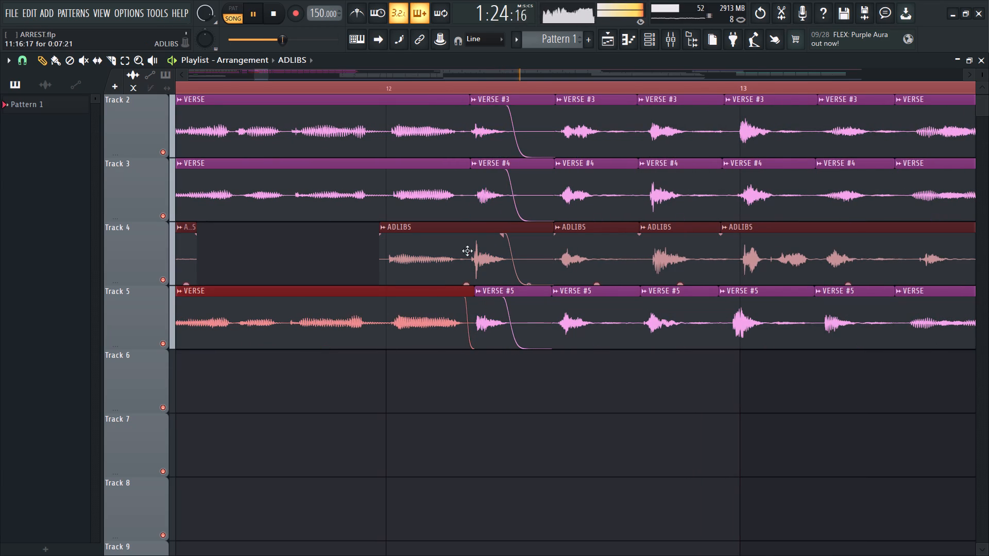
Select the clips starting near bar 12.5 on Tracks 2 to 5 and give them a short fade-in with an adjusted curve.
{"action": "left_click_drag", "start_coordinate": [604, 135], "coordinate": [596, 330], "text": "ctrl"}
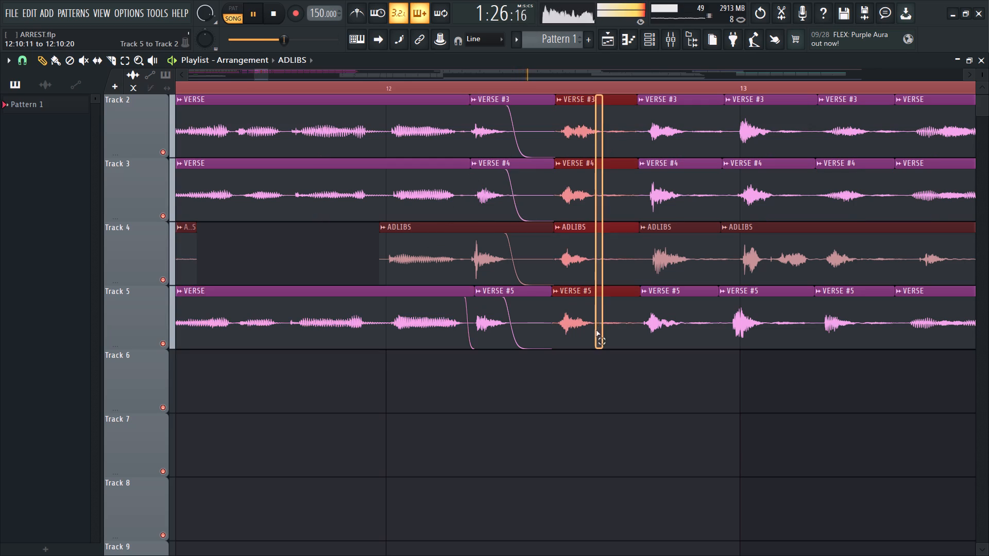
{"action": "left_click_drag", "start_coordinate": [596, 330], "coordinate": [595, 312], "text": "ctrl"}
{"action": "left_click_drag", "start_coordinate": [557, 110], "coordinate": [565, 113]}
{"action": "left_click", "coordinate": [560, 138]}
{"action": "left_click_drag", "start_coordinate": [559, 132], "coordinate": [559, 152]}
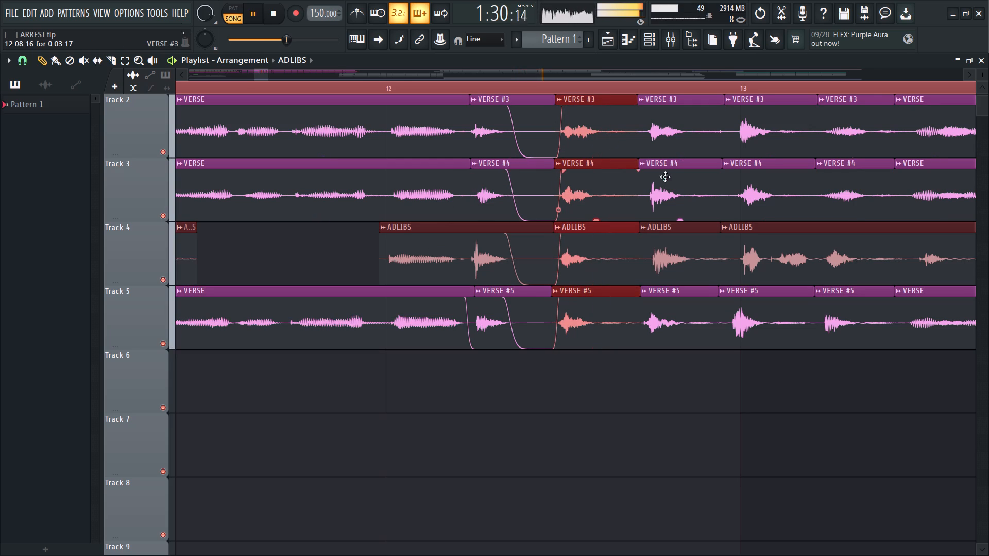
Select the clips between about bars 12.5 and 13 on Tracks 2 to 5 and give them a steep fade-out of about 0.196 seconds.
{"action": "scroll", "coordinate": [658, 183], "scroll_direction": "up", "scroll_amount": 2, "text": "ctrl"}
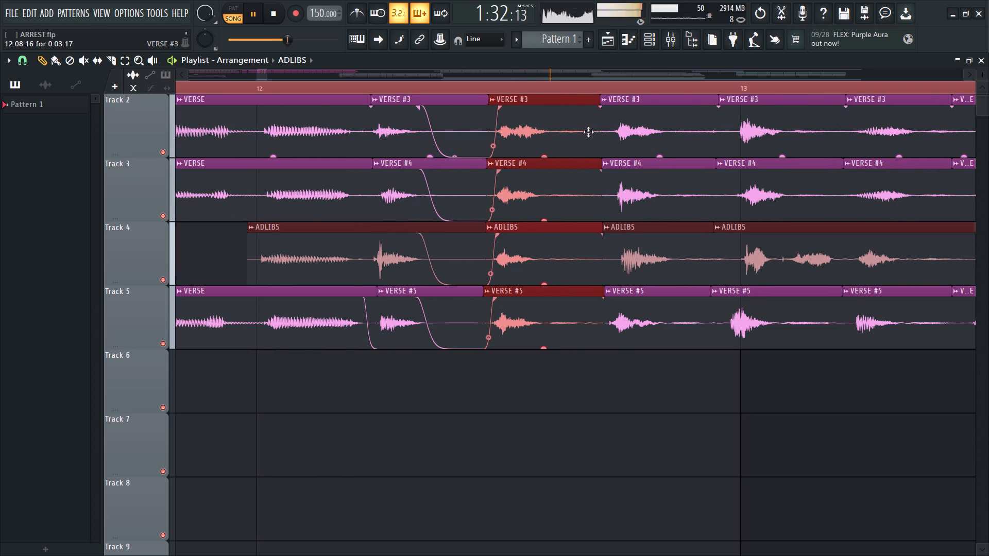
{"action": "scroll", "coordinate": [566, 157], "scroll_direction": "down", "scroll_amount": 3, "text": "ctrl"}
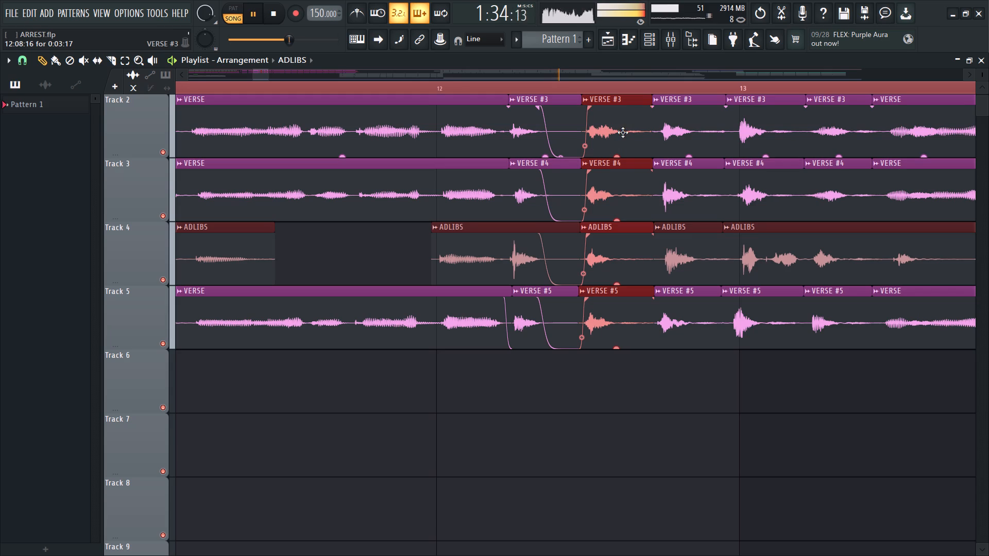
{"action": "left_click_drag", "start_coordinate": [629, 140], "coordinate": [704, 325], "text": "ctrl"}
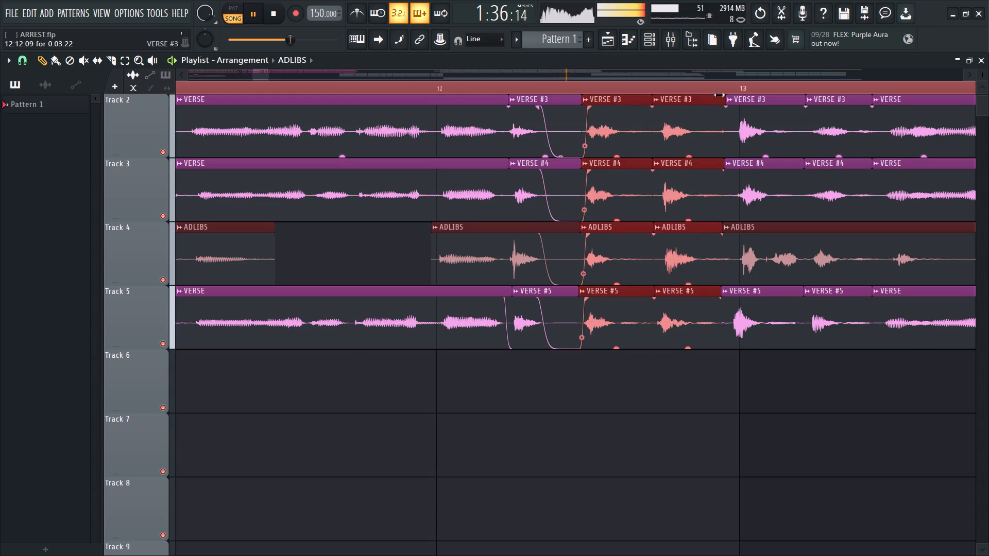
{"action": "left_click_drag", "start_coordinate": [722, 112], "coordinate": [696, 120]}
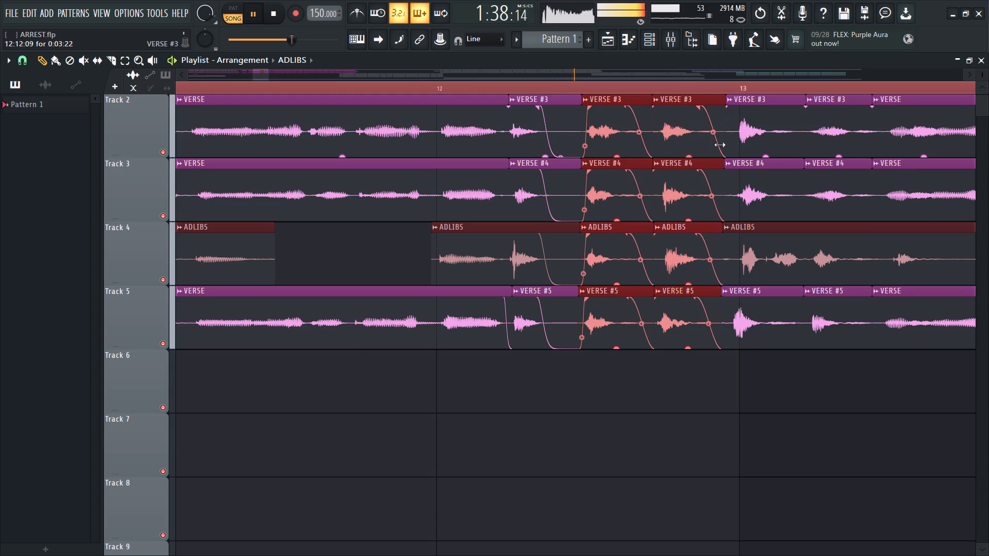
{"action": "left_click_drag", "start_coordinate": [713, 133], "coordinate": [707, 195]}
{"action": "left_click_drag", "start_coordinate": [703, 108], "coordinate": [694, 117]}
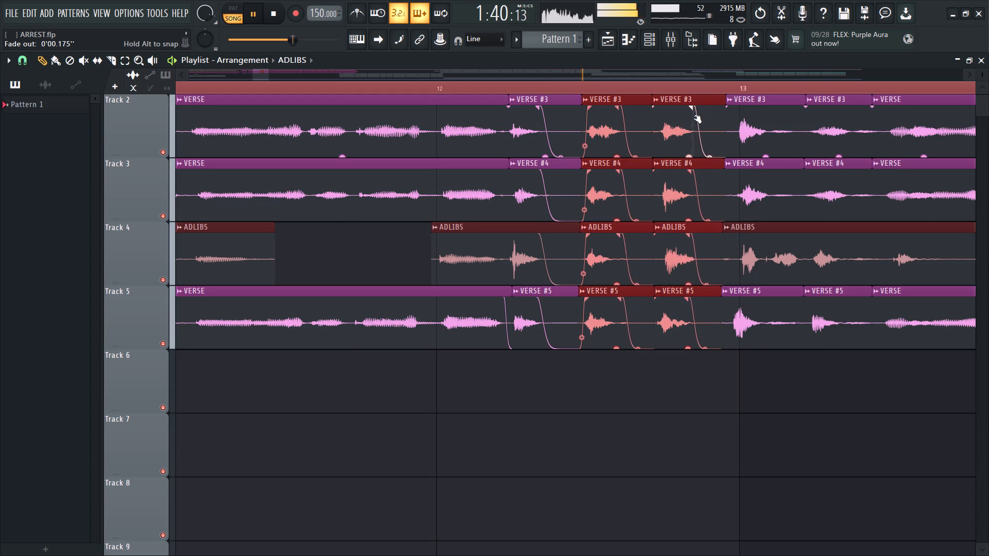
{"action": "left_click_drag", "start_coordinate": [694, 117], "coordinate": [692, 119]}
{"action": "left_click", "coordinate": [635, 314], "text": "ctrl"}
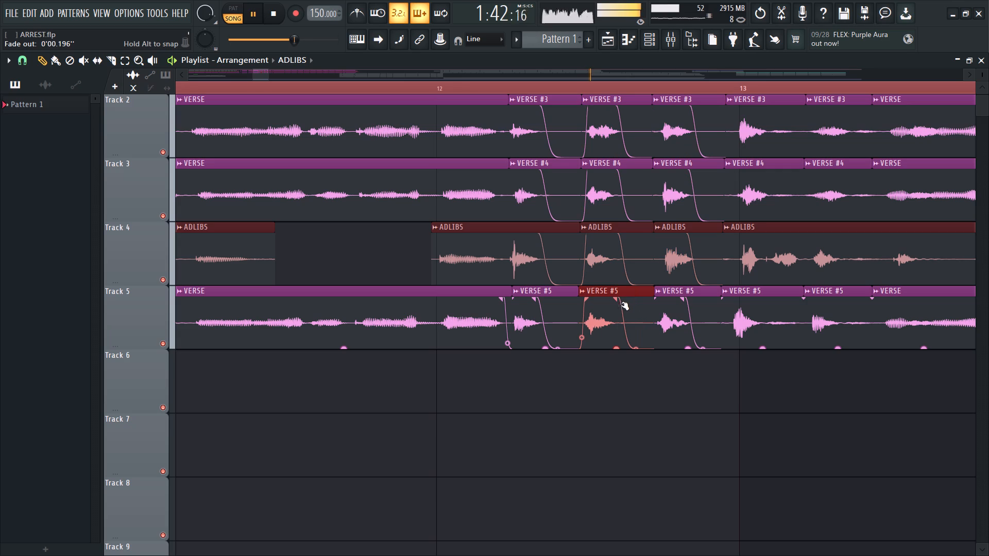
{"action": "left_click", "coordinate": [618, 301]}
Slice the long Track 4 ADLIBS clip after bar 13 at about bars 13.2 and 13.5.
{"action": "scroll", "coordinate": [608, 293], "scroll_direction": "down", "scroll_amount": 5, "text": "ctrl"}
{"action": "scroll", "coordinate": [888, 255], "scroll_direction": "up", "scroll_amount": 4, "text": "ctrl"}
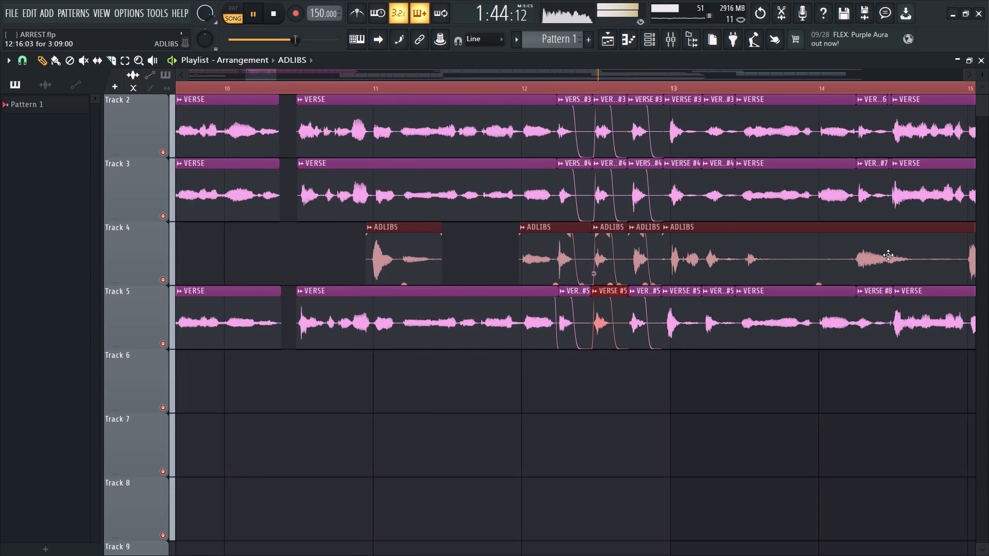
{"action": "scroll", "coordinate": [792, 239], "scroll_direction": "up", "scroll_amount": 1, "text": "ctrl"}
{"action": "scroll", "coordinate": [604, 241], "scroll_direction": "up", "scroll_amount": 4, "text": "ctrl"}
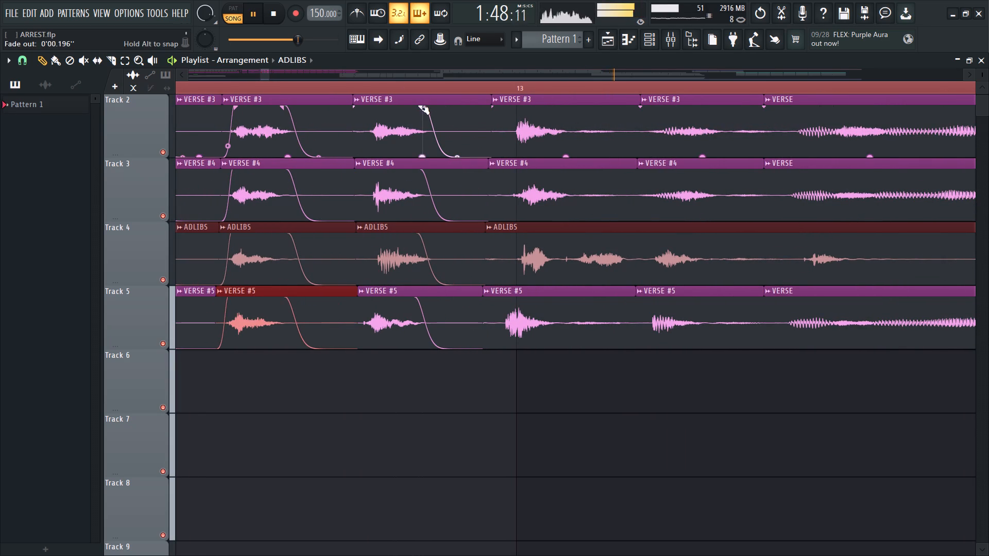
{"action": "left_click", "coordinate": [110, 58]}
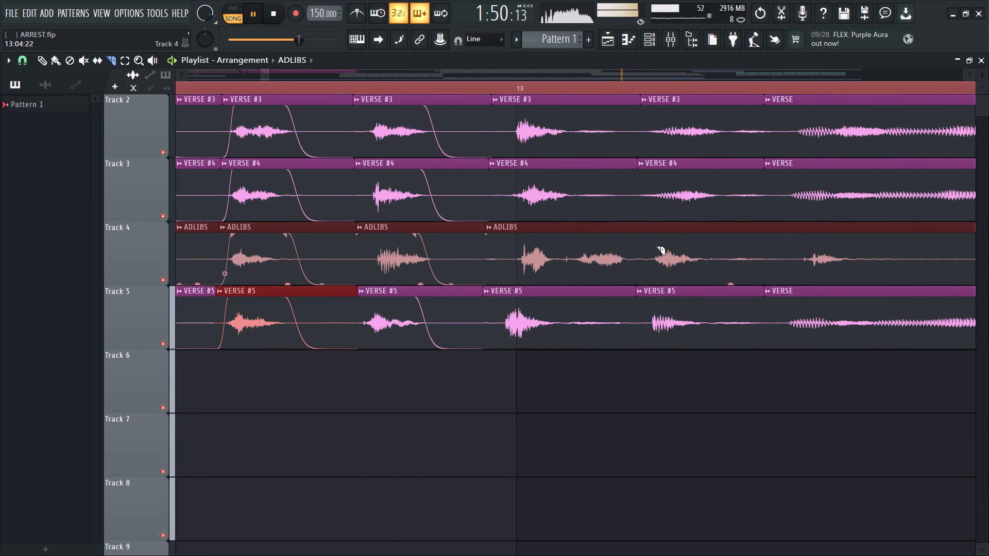
{"action": "left_click_drag", "start_coordinate": [656, 244], "coordinate": [646, 286], "text": "alt"}
{"action": "scroll", "coordinate": [587, 251], "scroll_direction": "down", "scroll_amount": 3, "text": "ctrl"}
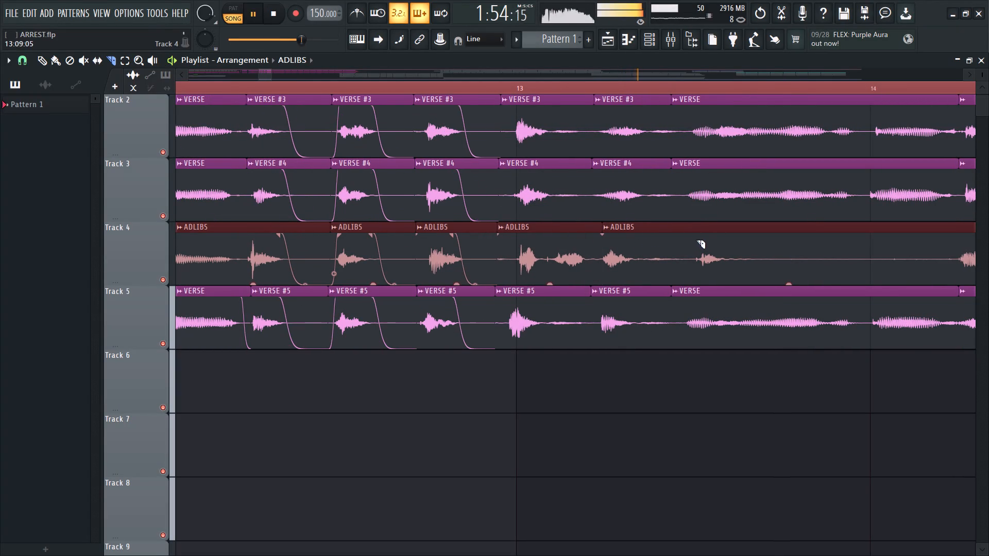
{"action": "left_click_drag", "start_coordinate": [691, 232], "coordinate": [691, 293], "text": "alt"}
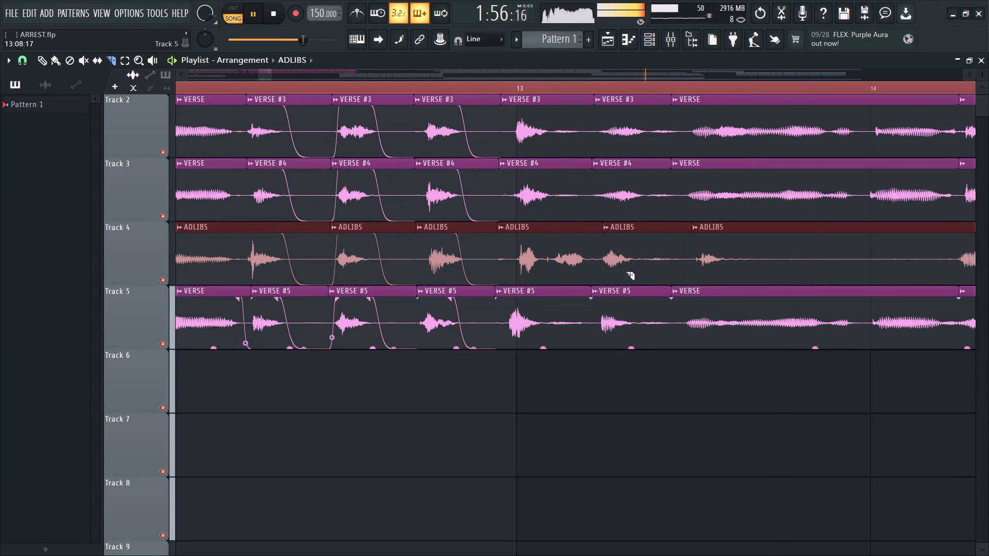
Select both clips between about bars 13 and 13.5 on each of Tracks 2 to 5 and give them a steep-curved fade-out.
{"action": "left_click", "coordinate": [46, 62]}
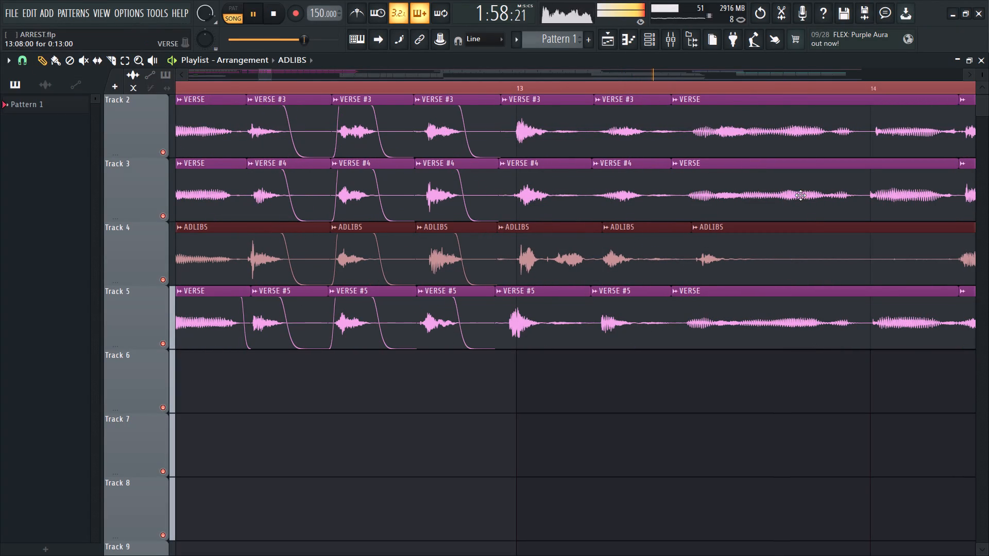
{"action": "scroll", "coordinate": [689, 218], "scroll_direction": "up", "scroll_amount": 2, "text": "ctrl"}
{"action": "left_click_drag", "start_coordinate": [537, 152], "coordinate": [606, 251], "text": "ctrl"}
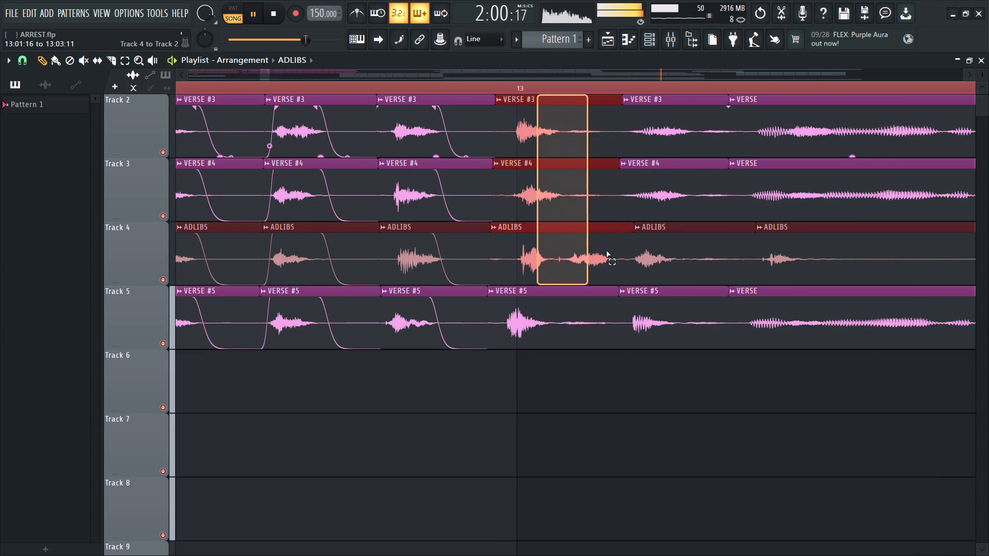
{"action": "left_click_drag", "start_coordinate": [606, 251], "coordinate": [722, 301], "text": "ctrl"}
{"action": "left_click_drag", "start_coordinate": [724, 109], "coordinate": [700, 118]}
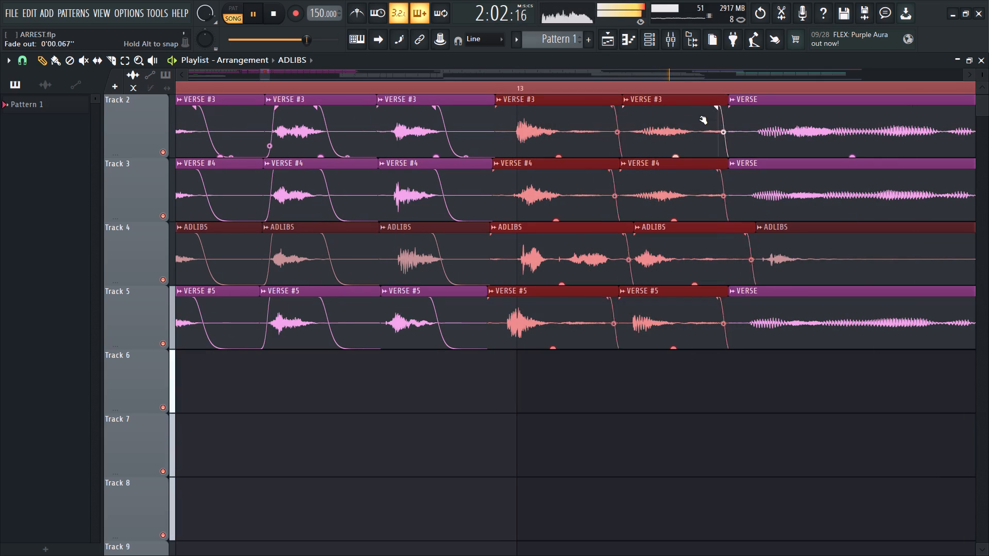
{"action": "left_click_drag", "start_coordinate": [700, 118], "coordinate": [673, 125]}
{"action": "left_click_drag", "start_coordinate": [600, 136], "coordinate": [598, 152]}
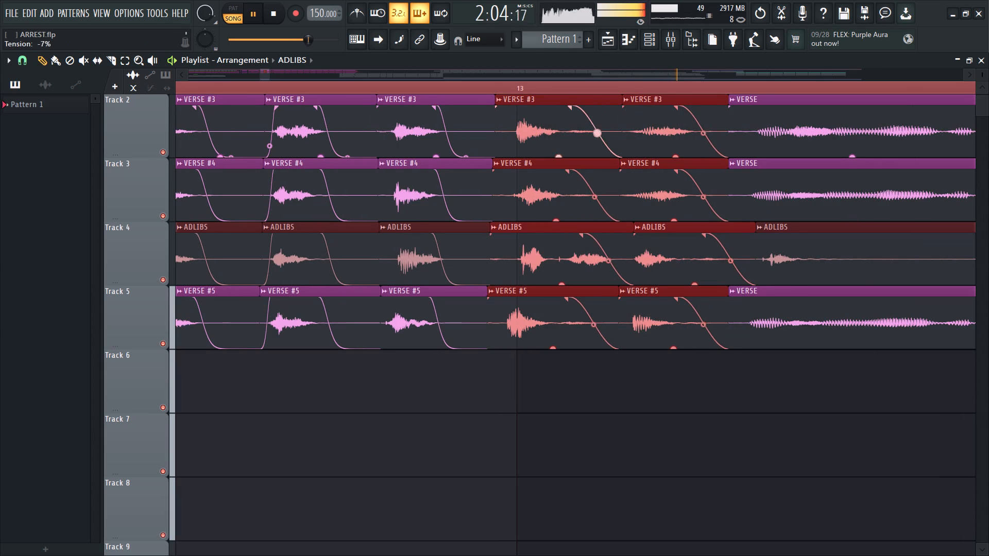
{"action": "left_click_drag", "start_coordinate": [598, 152], "coordinate": [603, 253]}
Make the fade-outs start earlier on the clips at bar 13 individually on Tracks 2, 3 and 5.
{"action": "left_click", "coordinate": [594, 124], "text": "ctrl"}
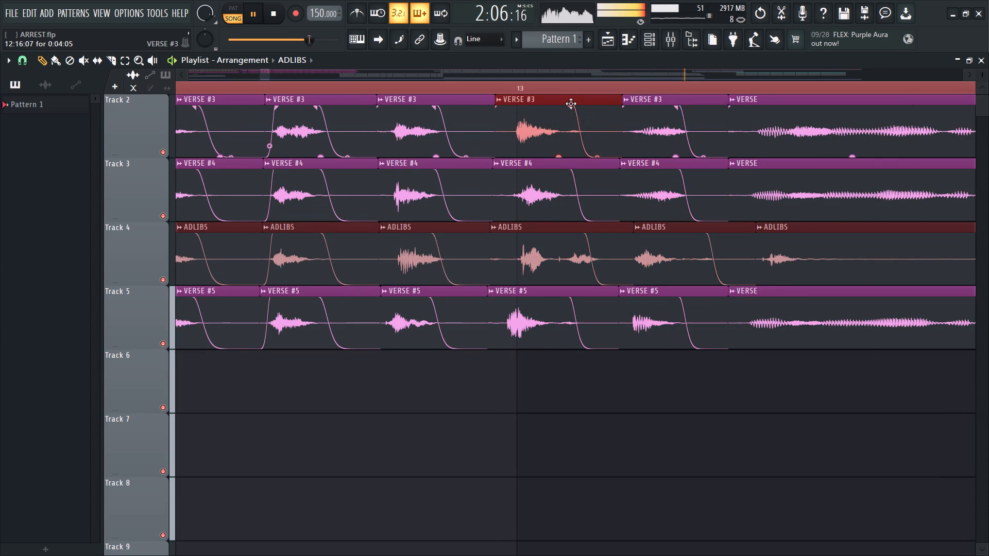
{"action": "left_click_drag", "start_coordinate": [574, 106], "coordinate": [563, 111]}
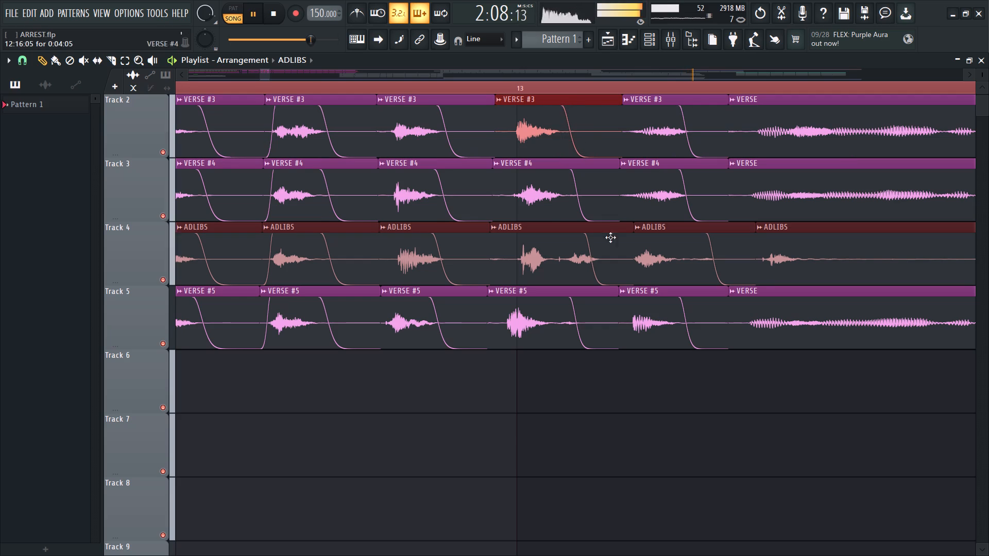
{"action": "left_click_drag", "start_coordinate": [571, 171], "coordinate": [562, 176]}
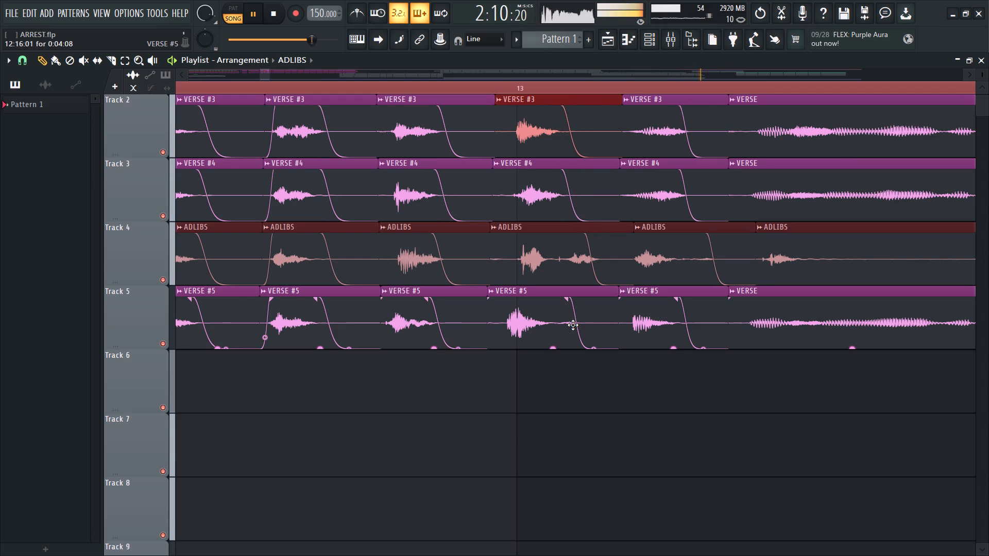
{"action": "left_click_drag", "start_coordinate": [569, 303], "coordinate": [549, 307]}
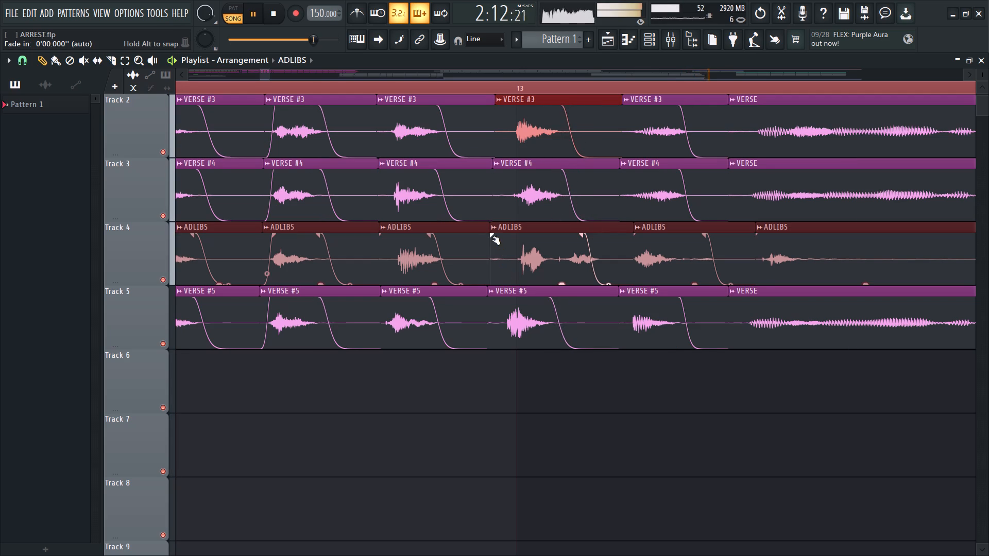
Add a short fade-in to the Track 4 ADLIBS clip that starts just before bar 13.
{"action": "left_click_drag", "start_coordinate": [492, 236], "coordinate": [518, 239]}
In the mixer, increase the stereo separation of the HIGHSS track.
{"action": "left_click", "coordinate": [669, 47]}
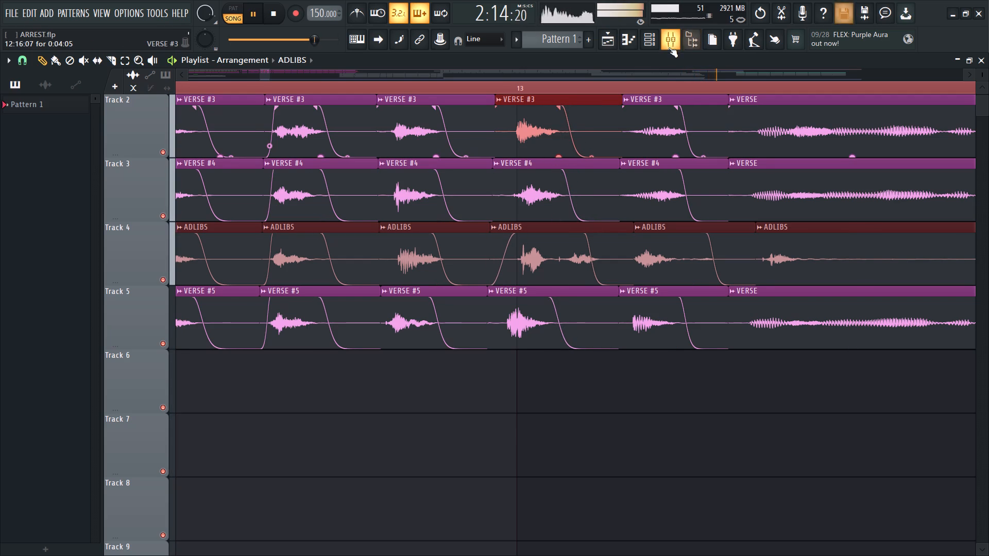
{"action": "left_click_drag", "start_coordinate": [530, 364], "coordinate": [532, 386]}
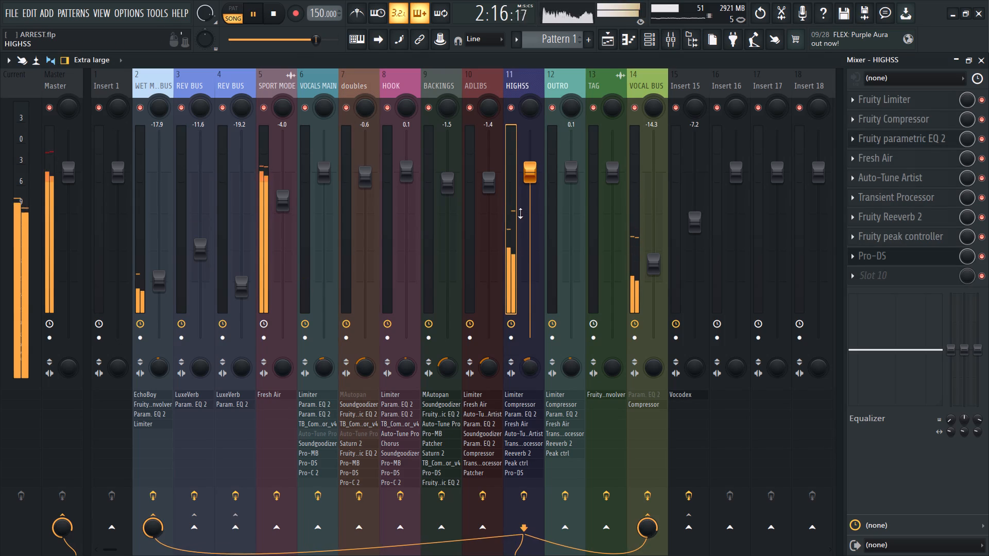
Raise the HIGHSS track's volume fader to 0.8 dB.
{"action": "left_click", "coordinate": [528, 190]}
{"action": "left_click_drag", "start_coordinate": [530, 183], "coordinate": [532, 170]}
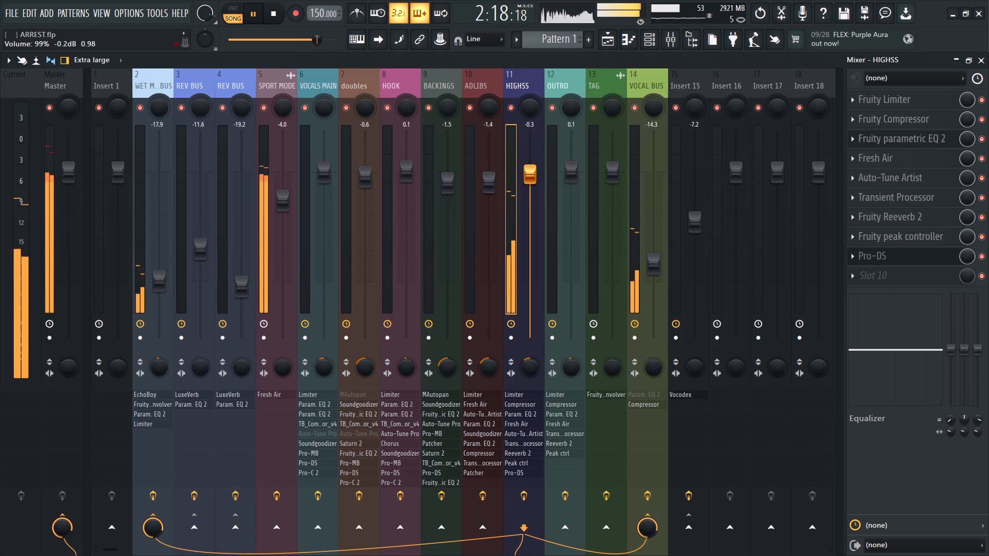
{"action": "left_click_drag", "start_coordinate": [532, 170], "coordinate": [532, 167]}
{"action": "left_click_drag", "start_coordinate": [530, 172], "coordinate": [530, 165]}
{"action": "left_click", "coordinate": [530, 168]}
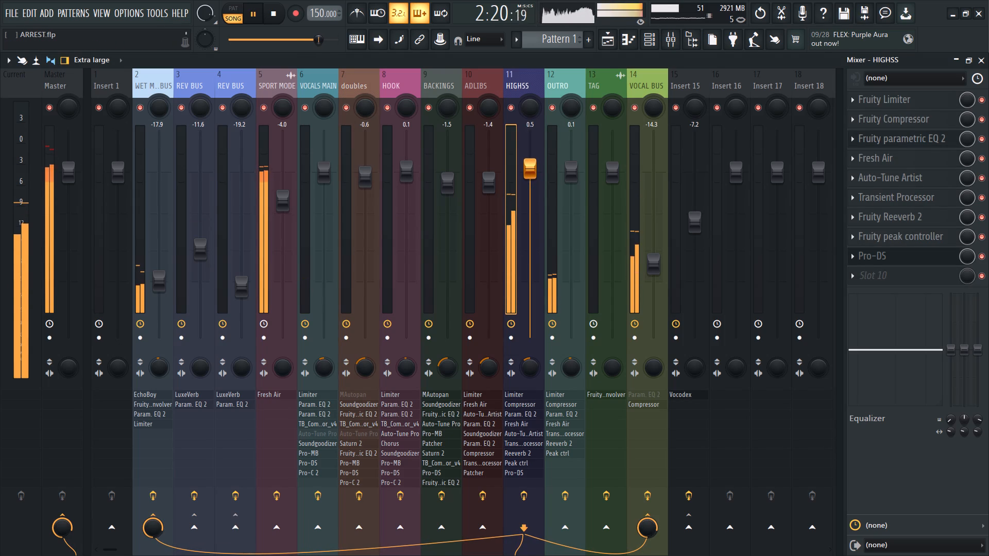
Add Fruity Chorus to the empty slot 10 of the HIGHSS track.
{"action": "left_click", "coordinate": [867, 274]}
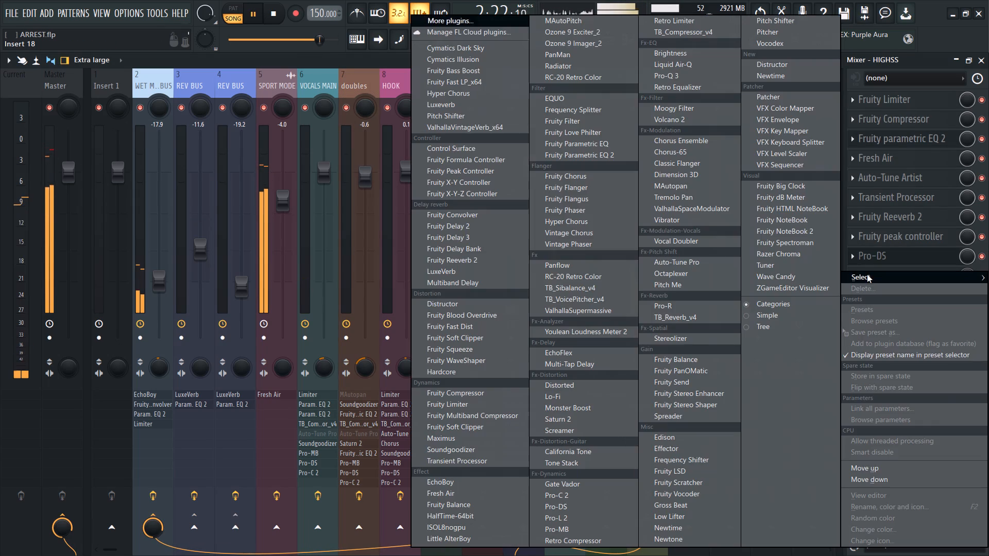
{"action": "left_click", "coordinate": [588, 181]}
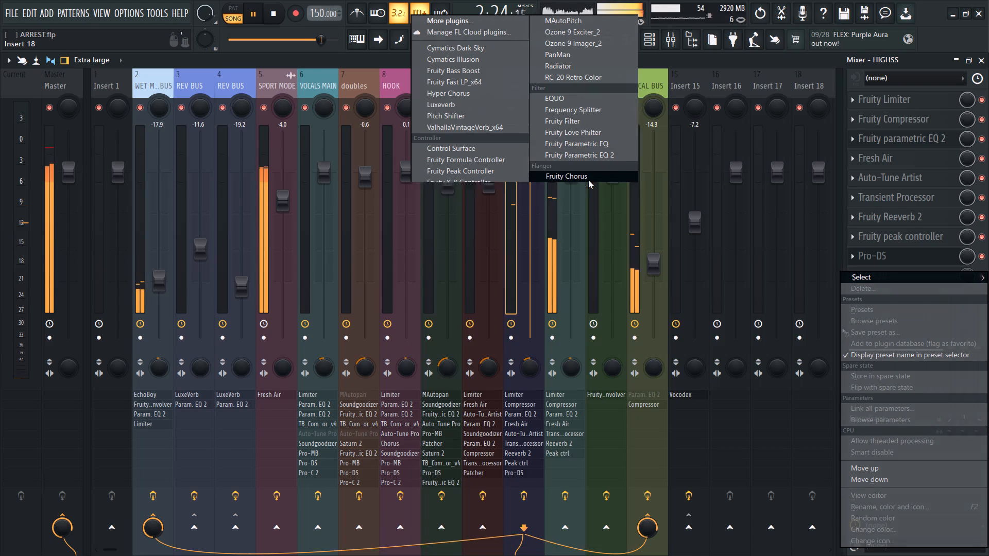
Increase the stereo separation of the OUTRO track past 17%.
{"action": "left_click_drag", "start_coordinate": [573, 366], "coordinate": [571, 378]}
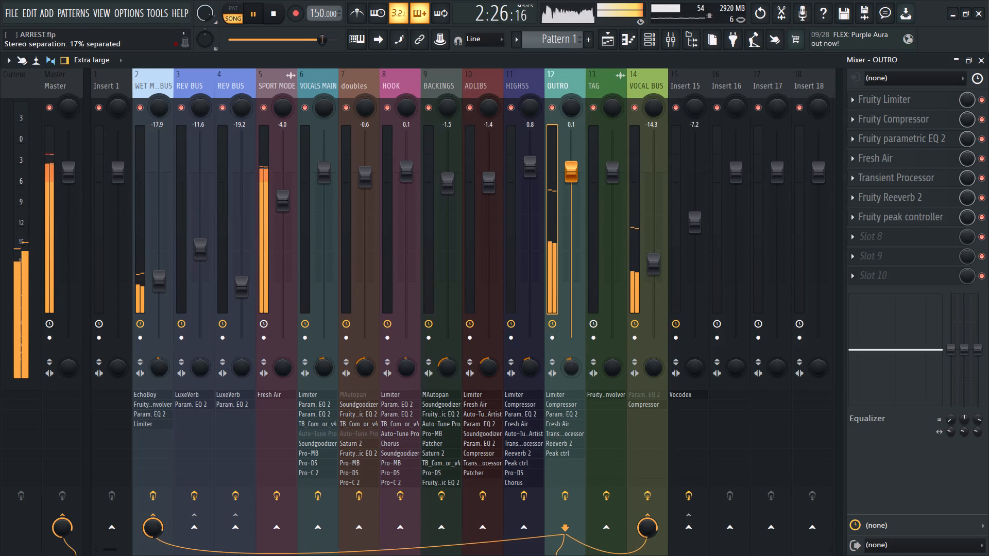
{"action": "left_click_drag", "start_coordinate": [571, 378], "coordinate": [570, 383]}
{"action": "left_click_drag", "start_coordinate": [573, 366], "coordinate": [573, 371]}
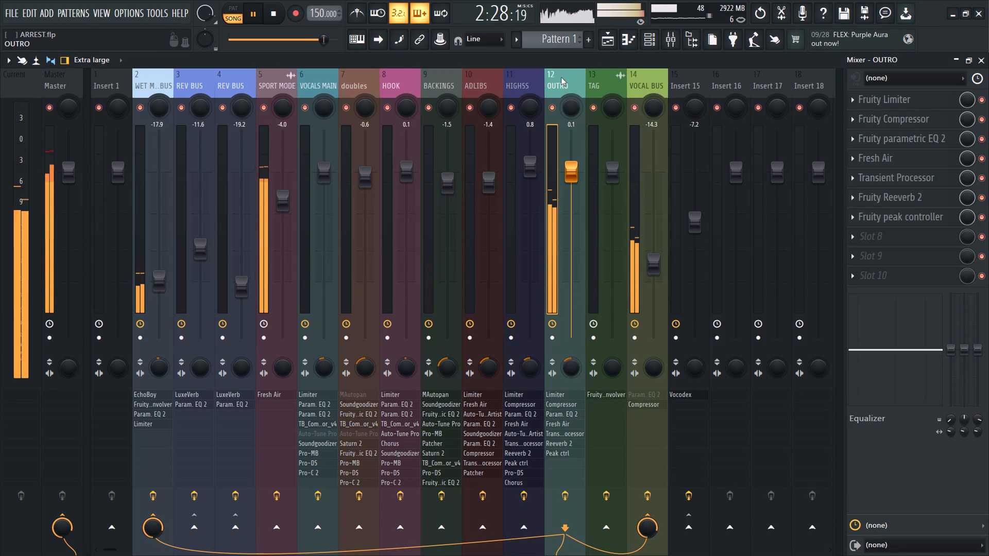
Rewind the song to replay the section, and move Fruity Chorus on HIGHSS up to directly below Auto-Tune Artist.
{"action": "left_click", "coordinate": [542, 99]}
{"action": "left_click", "coordinate": [528, 88]}
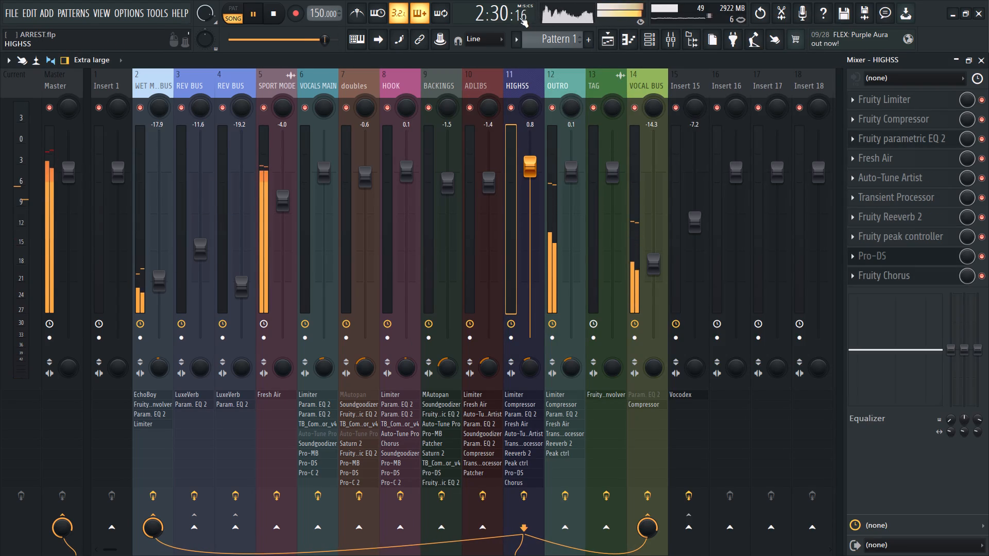
{"action": "left_click_drag", "start_coordinate": [325, 37], "coordinate": [306, 48]}
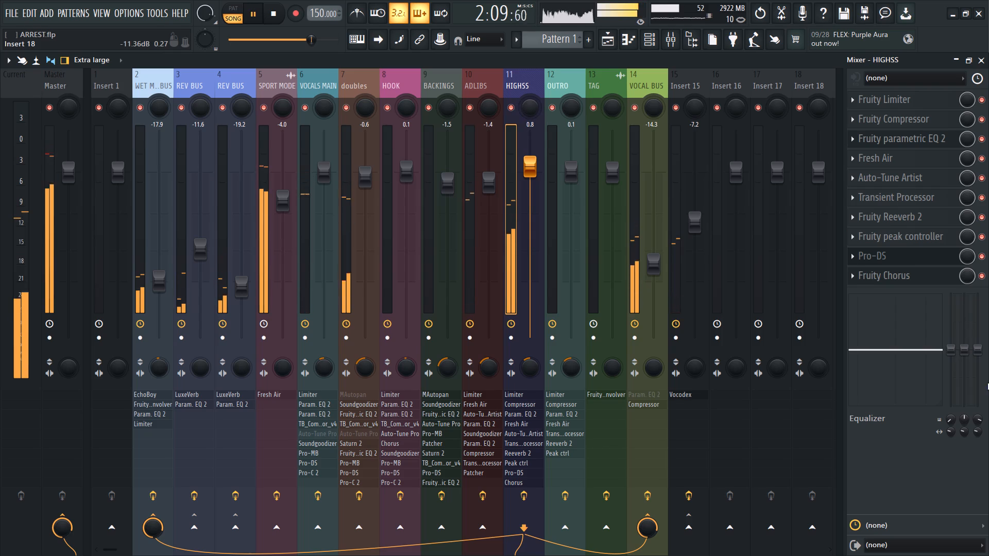
{"action": "scroll", "coordinate": [931, 272], "scroll_direction": "up", "scroll_amount": 3}
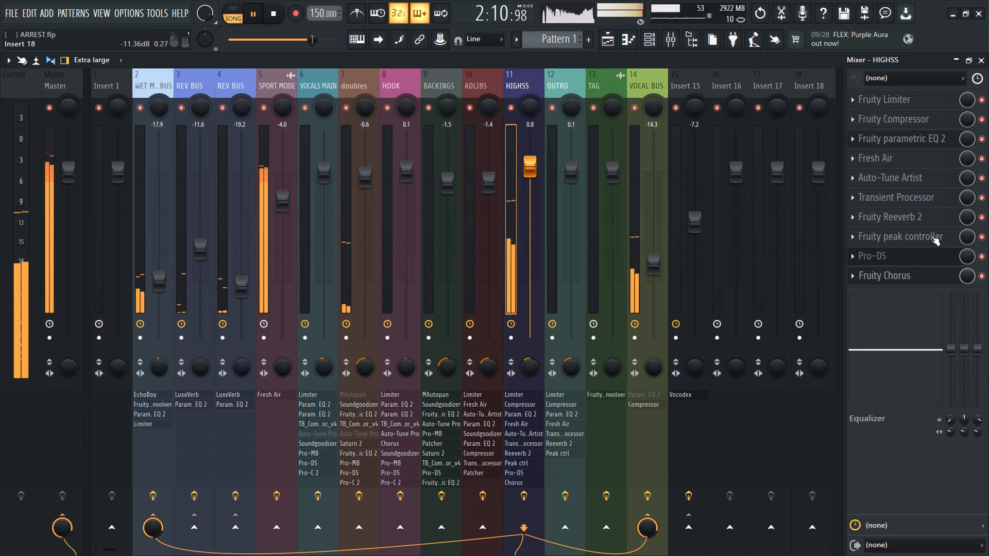
{"action": "scroll", "coordinate": [931, 216], "scroll_direction": "up", "scroll_amount": 1}
Set the mix level of Fruity Chorus on the HIGHSS track to 17%.
{"action": "left_click_drag", "start_coordinate": [970, 197], "coordinate": [967, 267]}
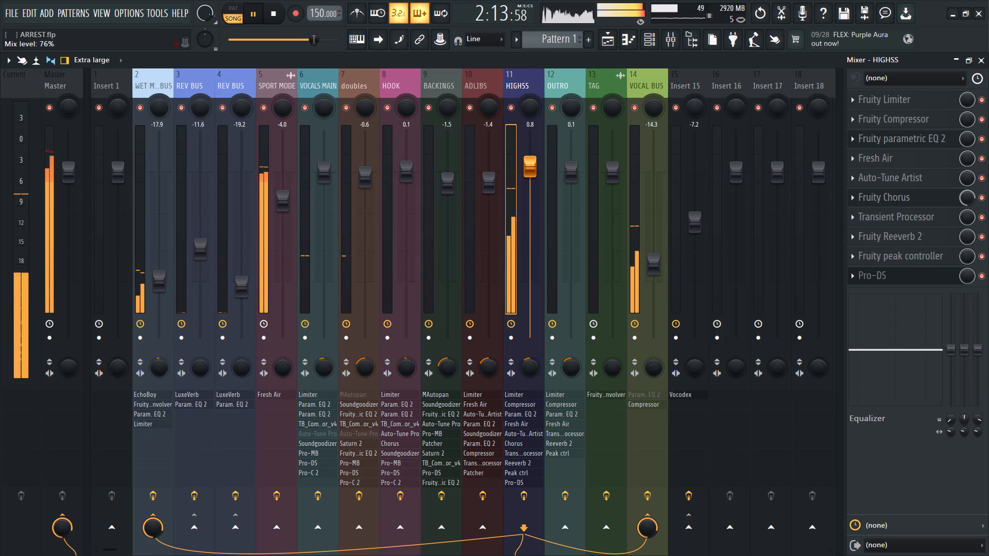
{"action": "left_click_drag", "start_coordinate": [967, 267], "coordinate": [40, 392]}
{"action": "left_click", "coordinate": [970, 198]}
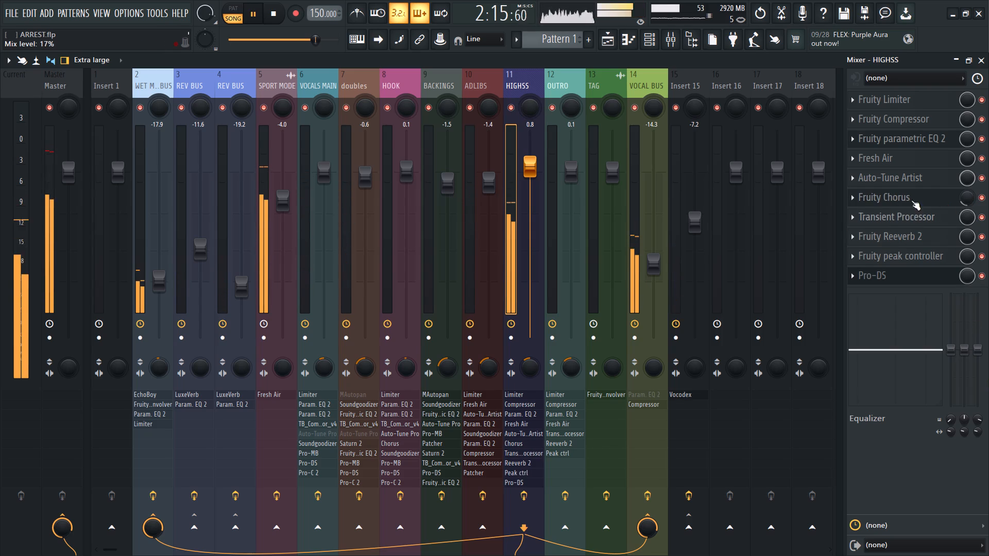
Copy the HIGHSS track's Fruity Chorus with its preset onto the OUTRO track.
{"action": "left_click", "coordinate": [856, 194]}
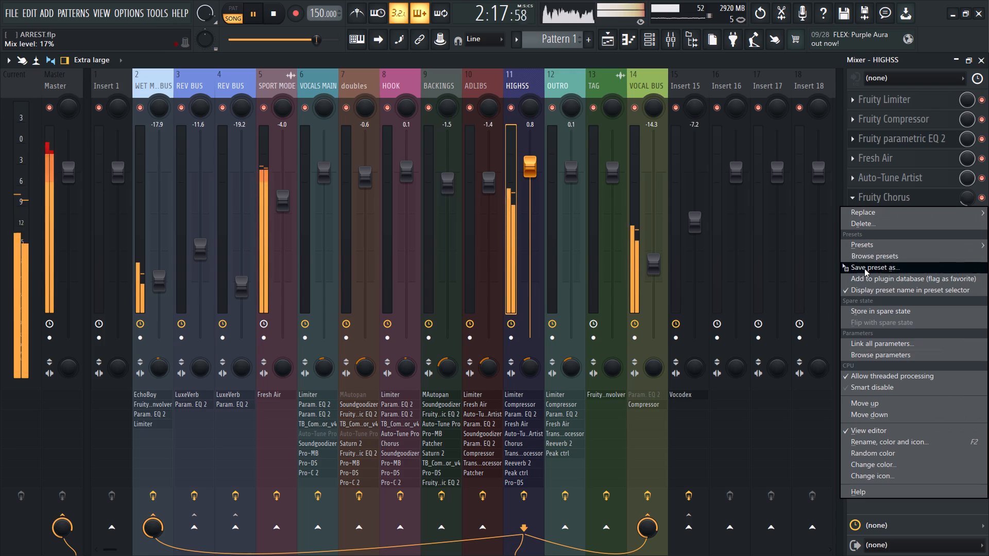
{"action": "left_click_drag", "start_coordinate": [864, 269], "coordinate": [553, 75]}
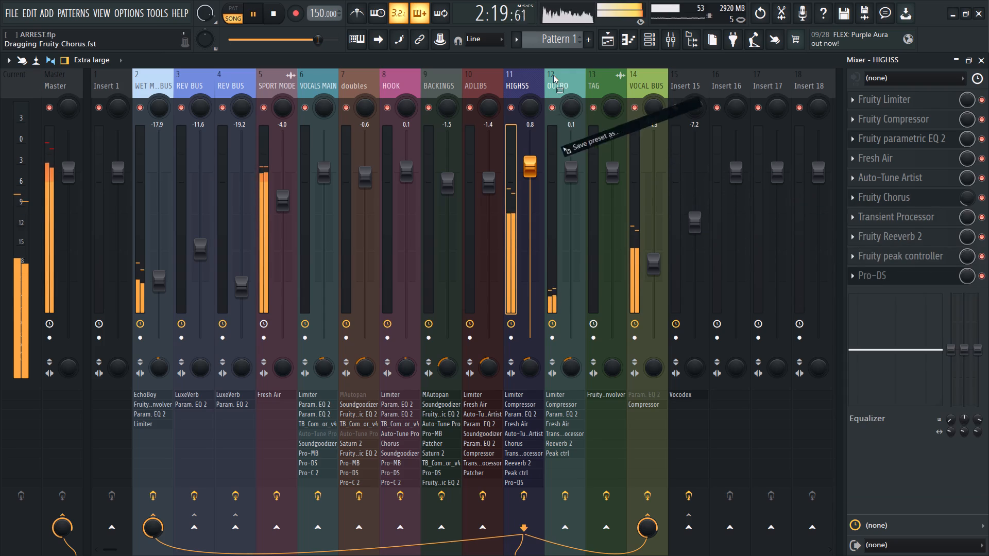
{"action": "left_click_drag", "start_coordinate": [553, 75], "coordinate": [558, 82]}
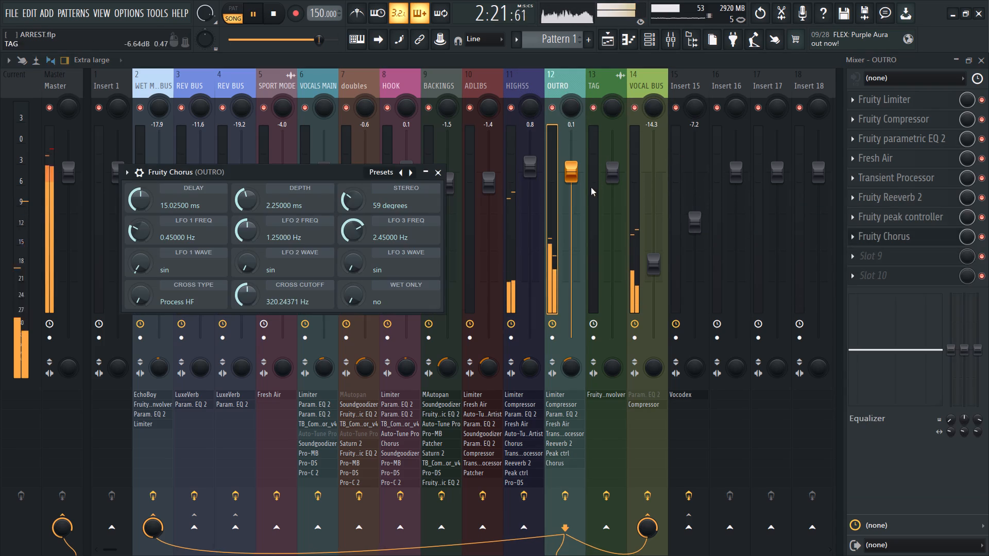
Close the copied Fruity Chorus window and slightly reduce the OUTRO track's stereo separation.
{"action": "left_click_drag", "start_coordinate": [573, 370], "coordinate": [570, 362]}
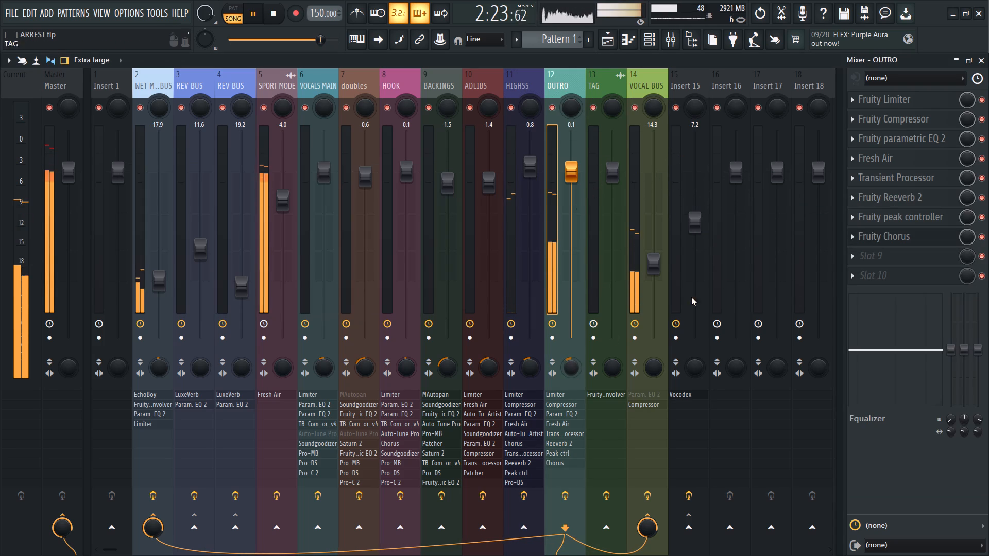
Lower the mix level of Fruity Chorus on OUTRO and move it up to directly below Fruity parametric EQ 2.
{"action": "left_click_drag", "start_coordinate": [970, 238], "coordinate": [27, 395]}
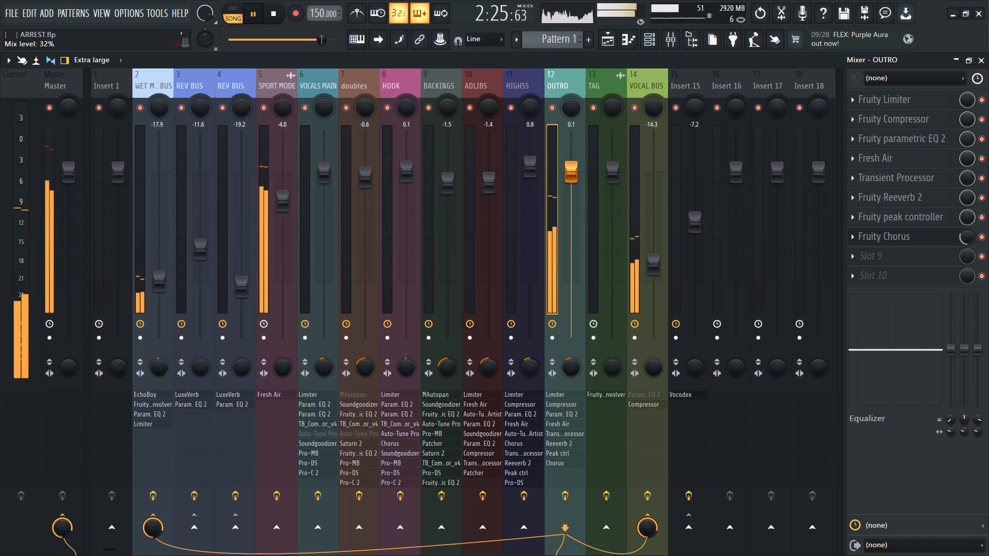
{"action": "left_click_drag", "start_coordinate": [27, 395], "coordinate": [28, 396]}
{"action": "left_click_drag", "start_coordinate": [966, 232], "coordinate": [965, 257]}
{"action": "scroll", "coordinate": [905, 235], "scroll_direction": "up", "scroll_amount": 2}
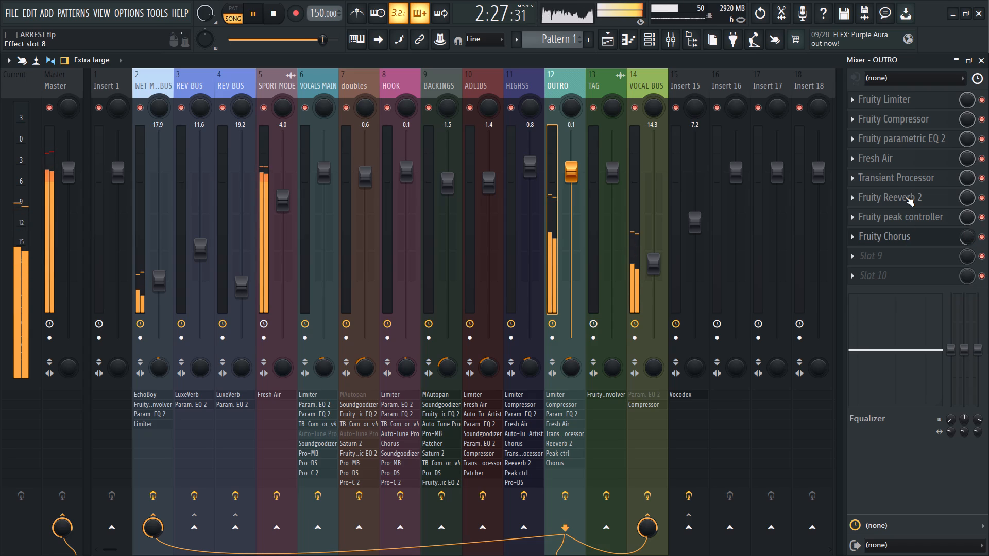
{"action": "scroll", "coordinate": [905, 197], "scroll_direction": "up", "scroll_amount": 2}
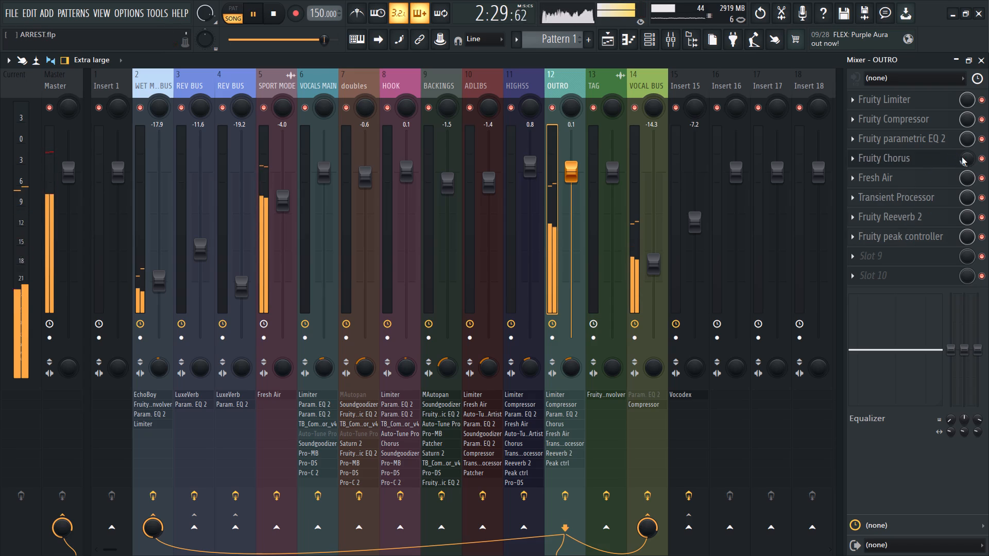
{"action": "left_click_drag", "start_coordinate": [962, 157], "coordinate": [960, 164]}
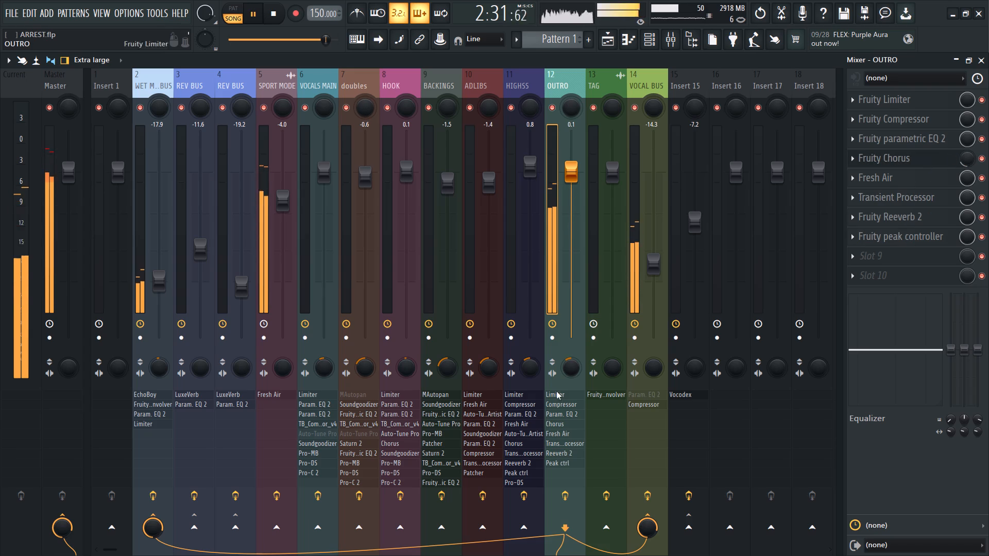
Raise the OUTRO volume fader to 1.4 dB and the HIGHSS volume fader to 1.0 dB.
{"action": "left_click_drag", "start_coordinate": [569, 168], "coordinate": [570, 163]}
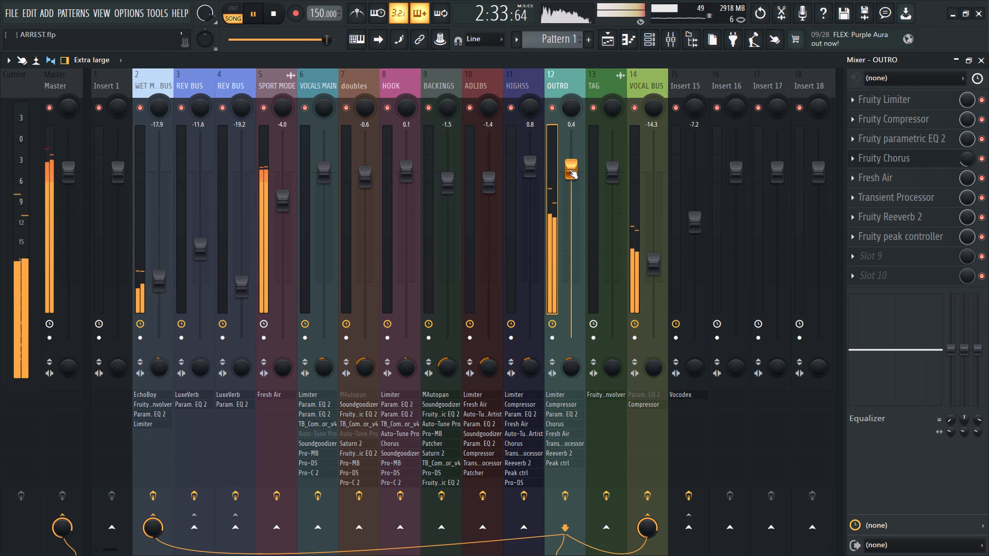
{"action": "left_click_drag", "start_coordinate": [569, 169], "coordinate": [569, 165]}
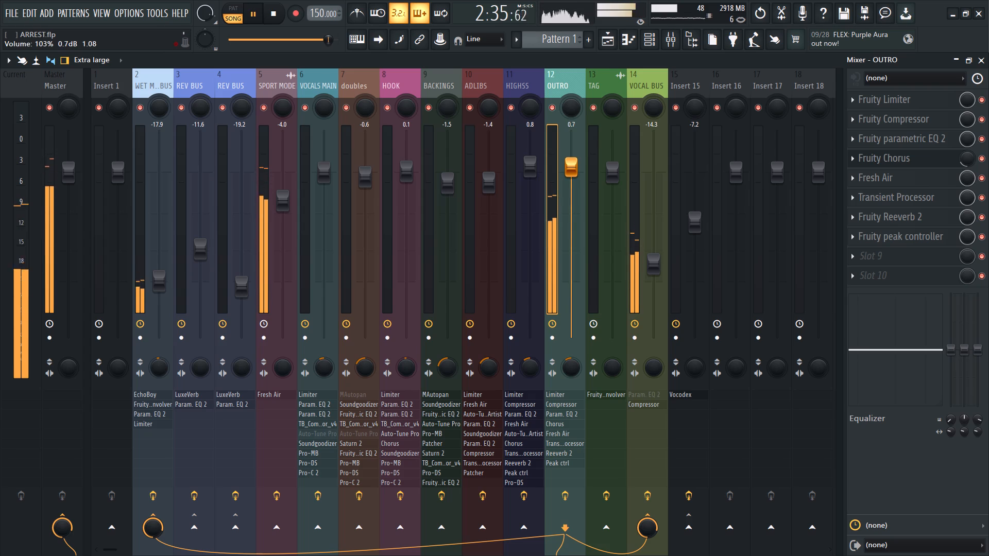
{"action": "left_click_drag", "start_coordinate": [569, 165], "coordinate": [569, 160]}
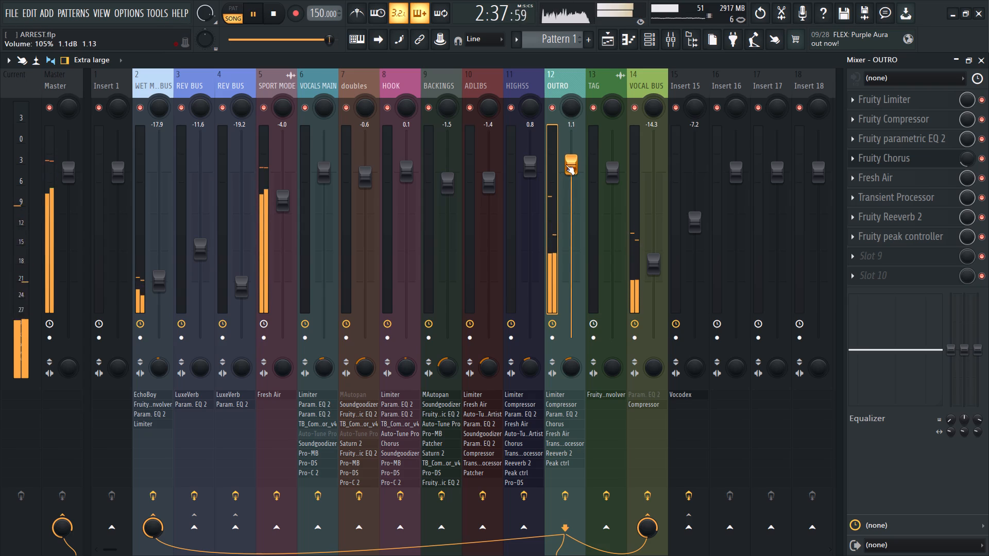
{"action": "left_click", "coordinate": [534, 166]}
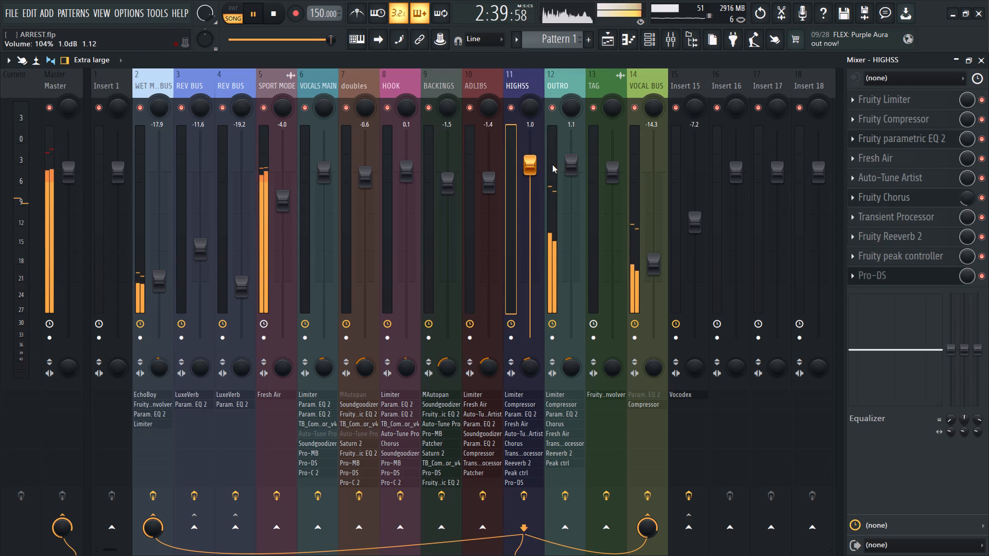
{"action": "left_click", "coordinate": [575, 164]}
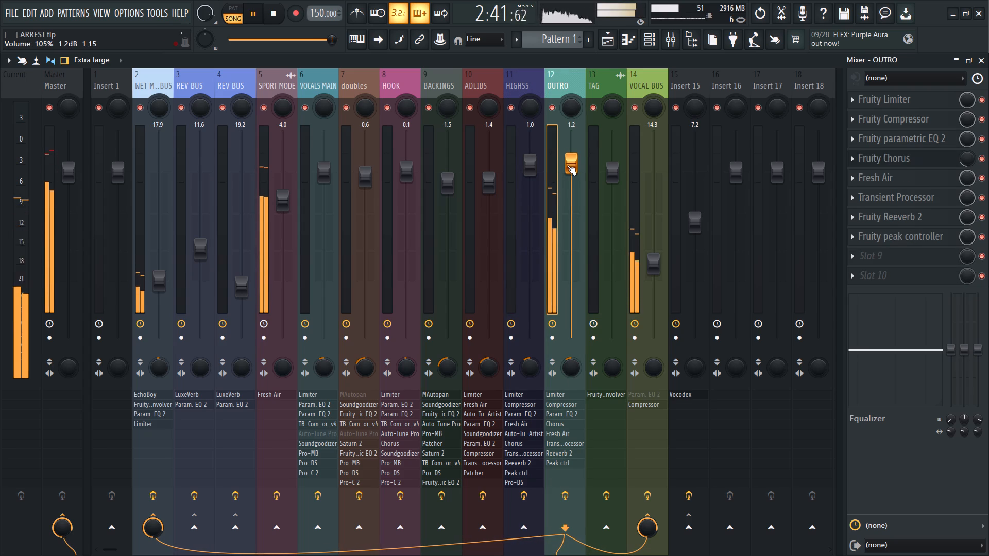
{"action": "left_click", "coordinate": [569, 161]}
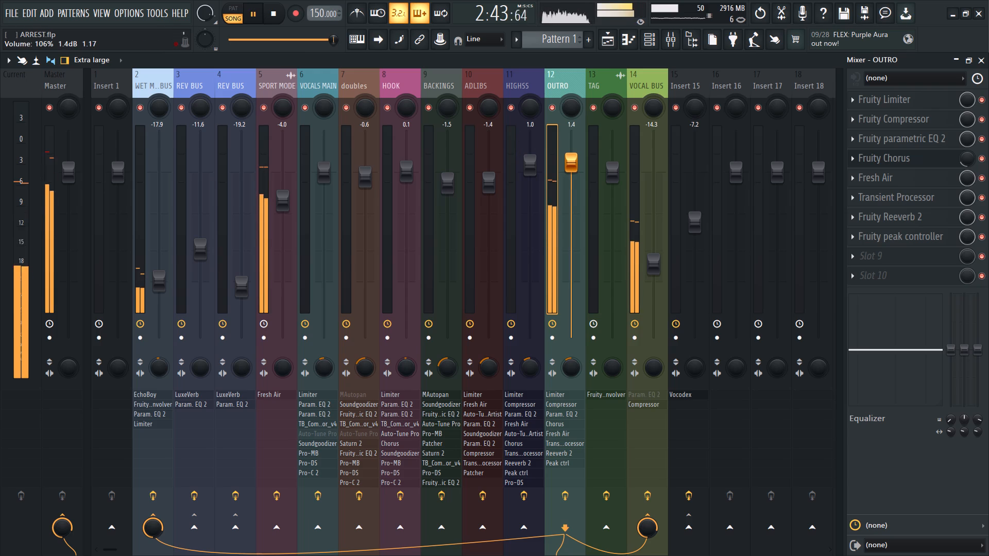
Raise the OUTRO volume fader to 1.7 dB and restart playback of the song from the beginning.
{"action": "left_click", "coordinate": [577, 172]}
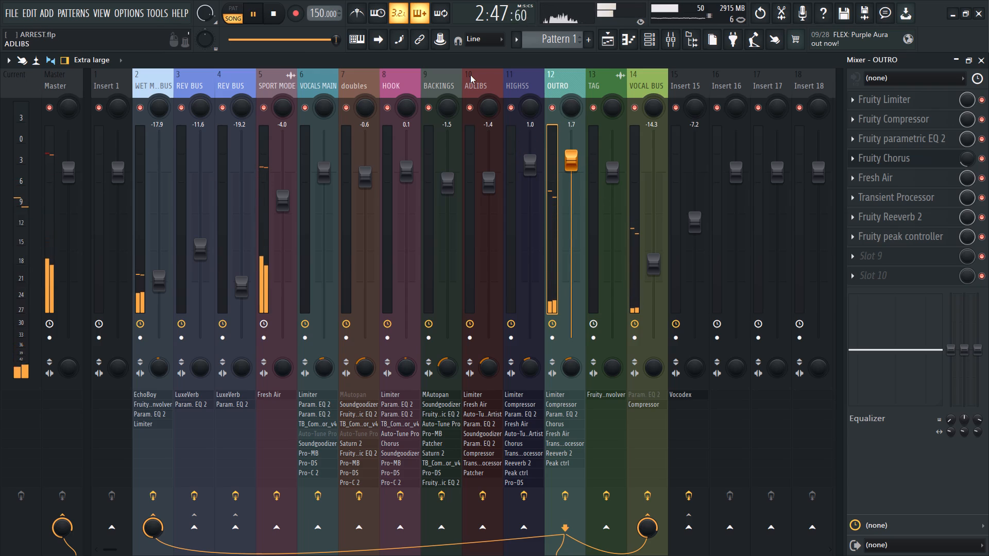
{"action": "double_click", "coordinate": [275, 10]}
{"action": "left_click", "coordinate": [248, 20]}
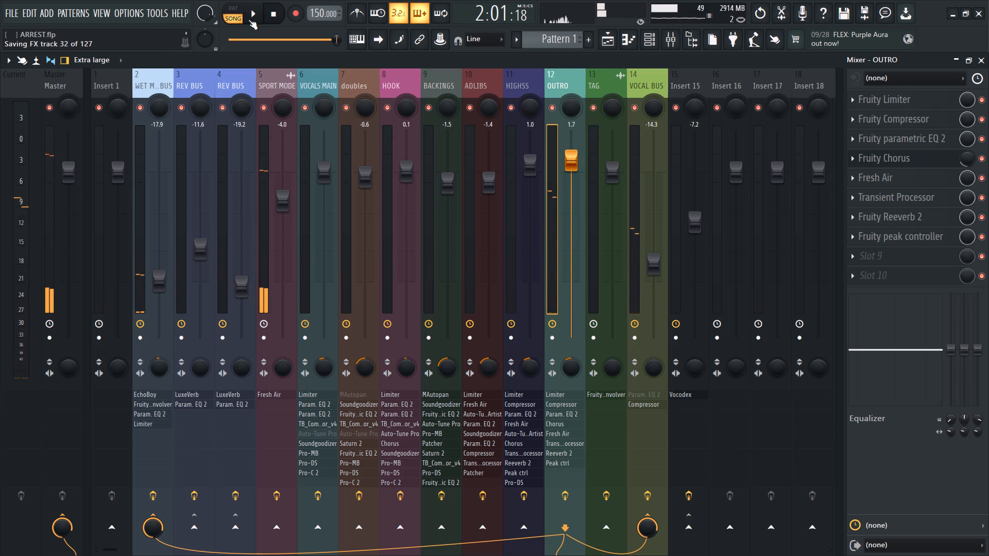
In the Playlist, delete the short purple verse clip on Track 2 just before bar 9.
{"action": "left_click", "coordinate": [609, 44]}
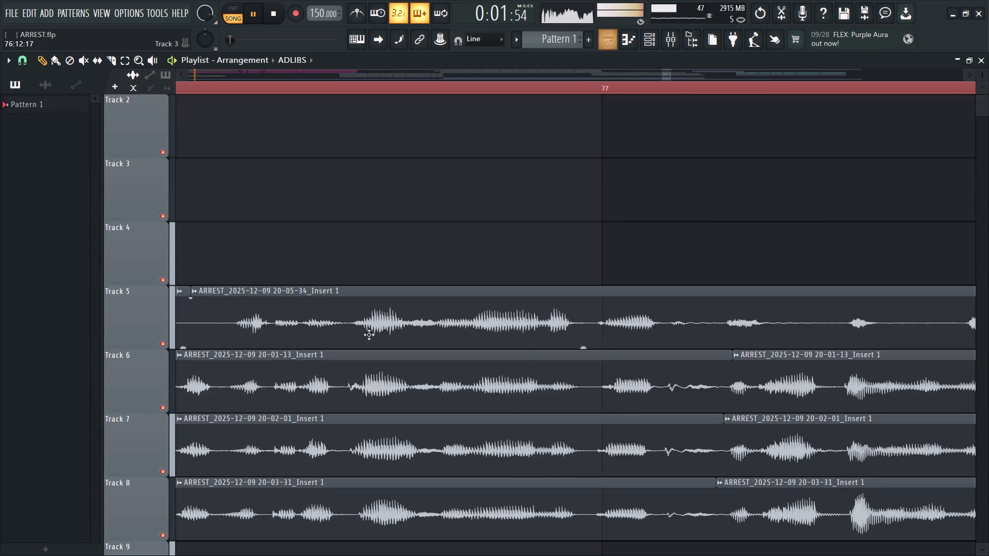
{"action": "scroll", "coordinate": [327, 393], "scroll_direction": "down", "scroll_amount": 18, "text": "ctrl"}
{"action": "scroll", "coordinate": [268, 358], "scroll_direction": "down", "scroll_amount": 6, "text": "ctrl"}
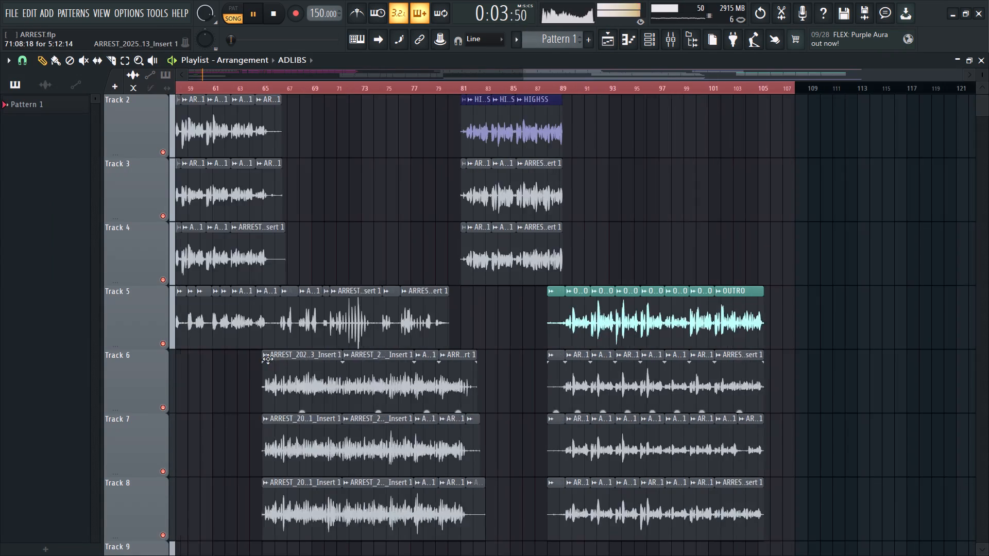
{"action": "scroll", "coordinate": [268, 359], "scroll_direction": "down", "scroll_amount": 5, "text": "ctrl"}
{"action": "scroll", "coordinate": [184, 362], "scroll_direction": "down", "scroll_amount": 4, "text": "ctrl"}
{"action": "scroll", "coordinate": [176, 351], "scroll_direction": "up", "scroll_amount": 6, "text": "ctrl"}
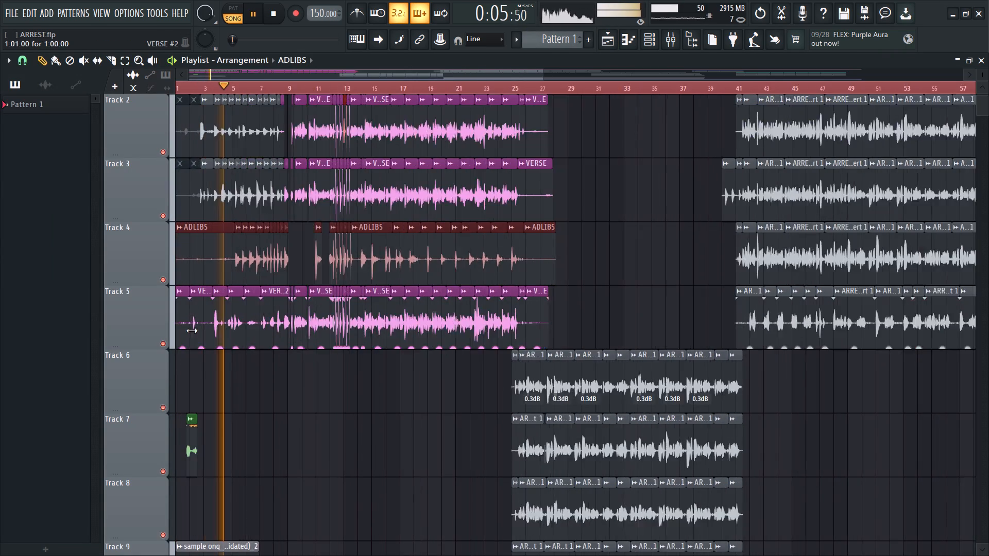
{"action": "scroll", "coordinate": [192, 331], "scroll_direction": "up", "scroll_amount": 6, "text": "ctrl"}
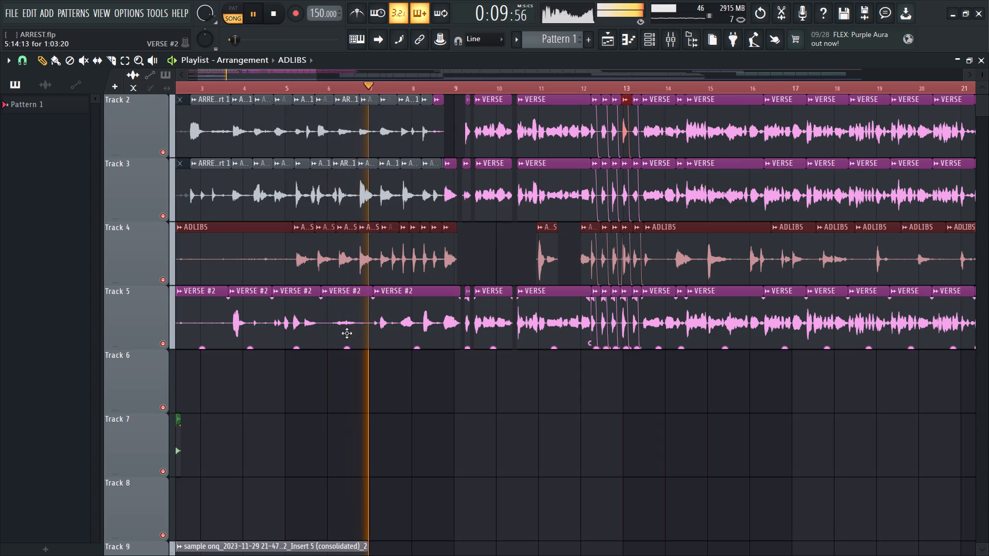
{"action": "scroll", "coordinate": [415, 339], "scroll_direction": "up", "scroll_amount": 4, "text": "ctrl"}
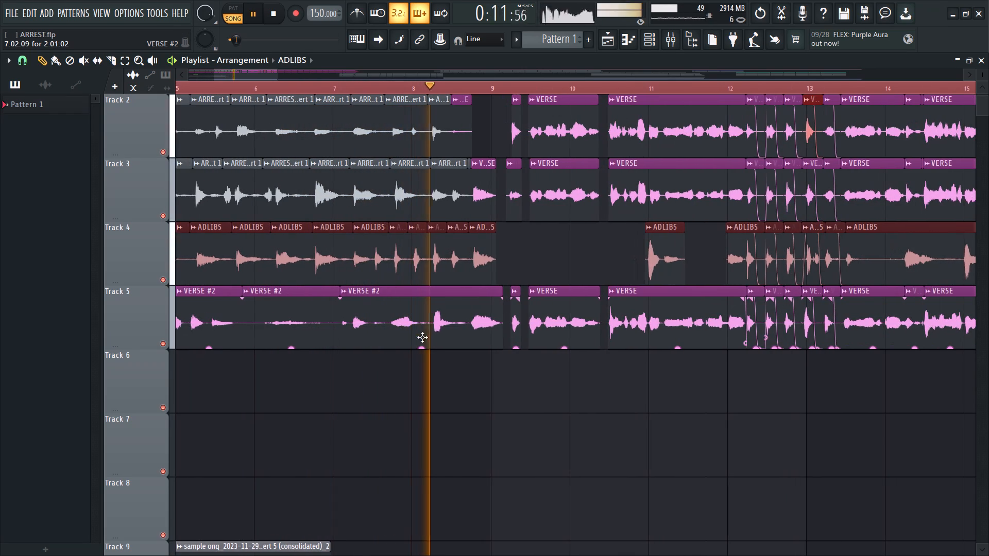
{"action": "scroll", "coordinate": [476, 337], "scroll_direction": "up", "scroll_amount": 4}
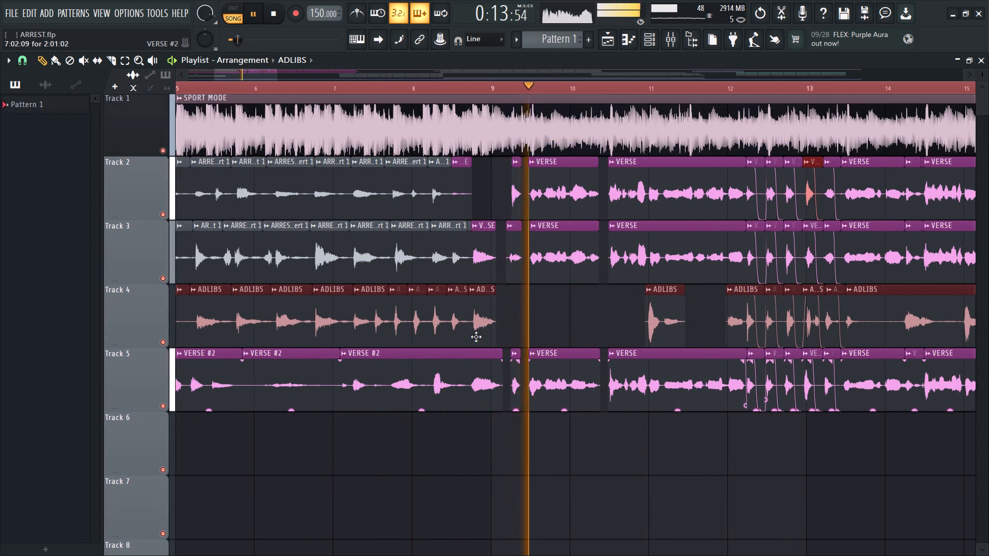
{"action": "right_click", "coordinate": [464, 187]}
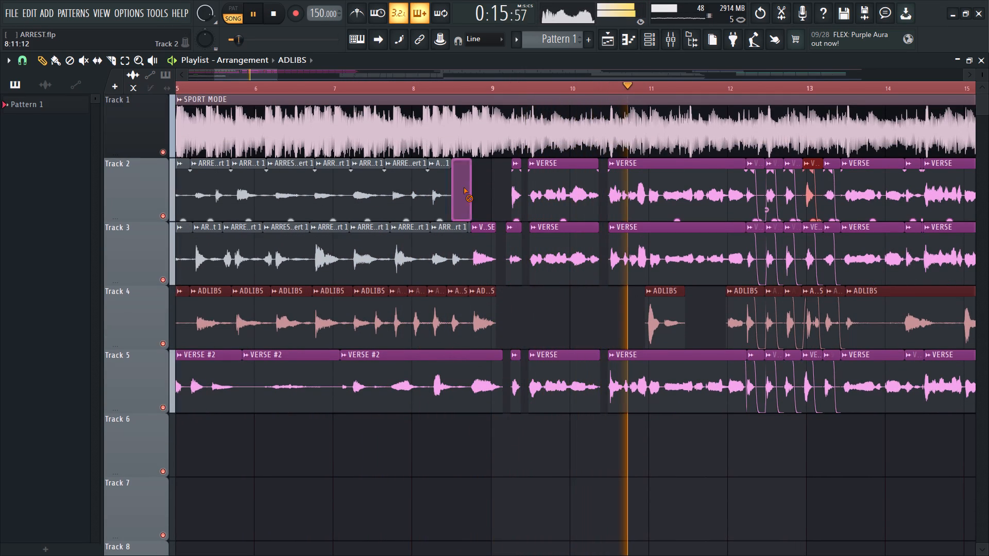
Fade out the VERSE #6 and VERSE #7 clips on Tracks 2 and 3 together after their first word, using a steep curve.
{"action": "scroll", "coordinate": [429, 289], "scroll_direction": "down", "scroll_amount": 1, "text": "ctrl"}
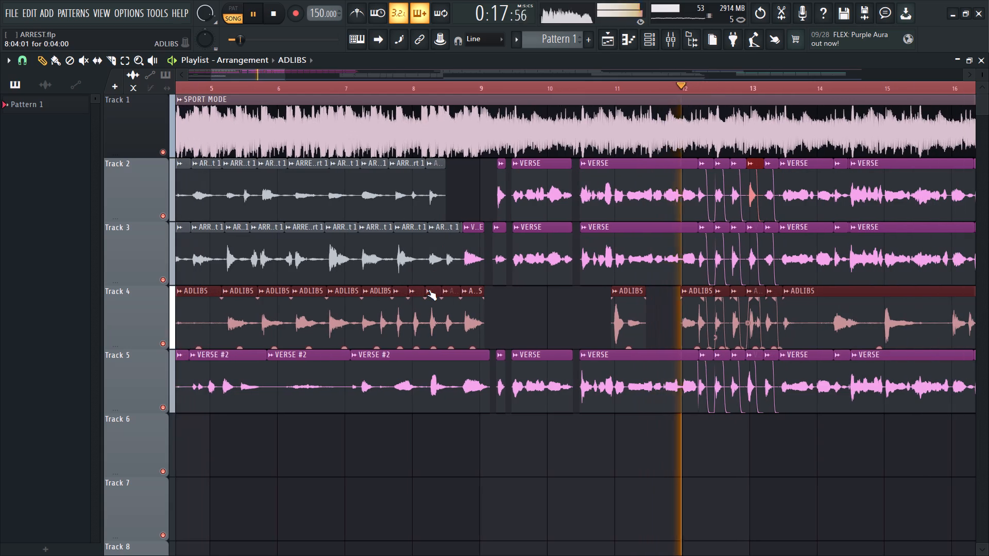
{"action": "scroll", "coordinate": [415, 294], "scroll_direction": "down", "scroll_amount": 4, "text": "ctrl"}
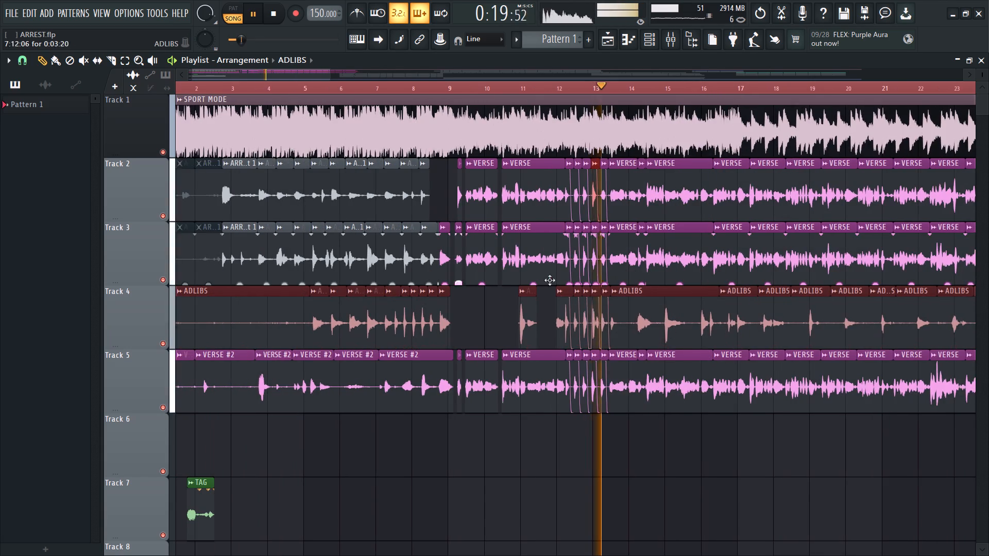
{"action": "scroll", "coordinate": [629, 273], "scroll_direction": "up", "scroll_amount": 10, "text": "ctrl"}
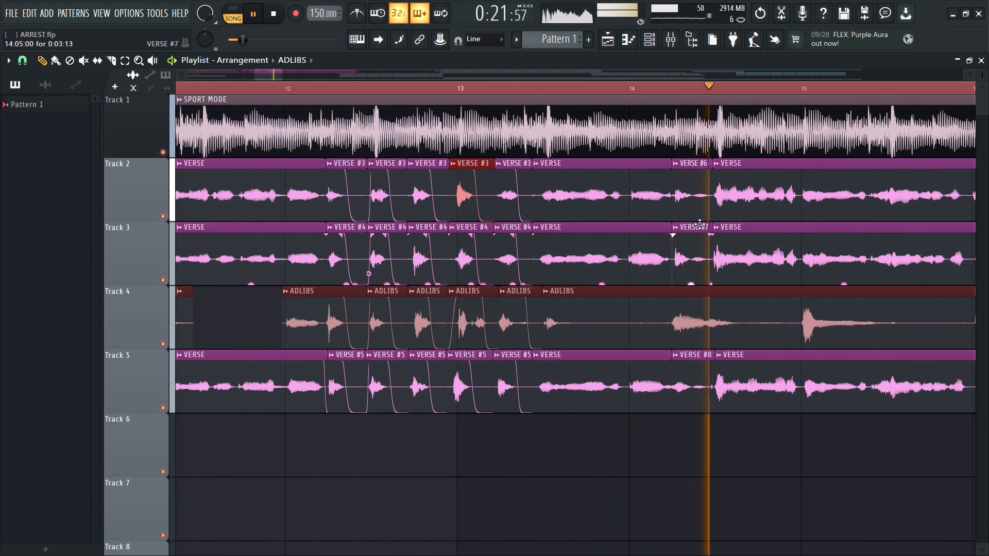
{"action": "scroll", "coordinate": [701, 215], "scroll_direction": "up", "scroll_amount": 3, "text": "ctrl"}
{"action": "left_click_drag", "start_coordinate": [726, 181], "coordinate": [729, 256], "text": "ctrl"}
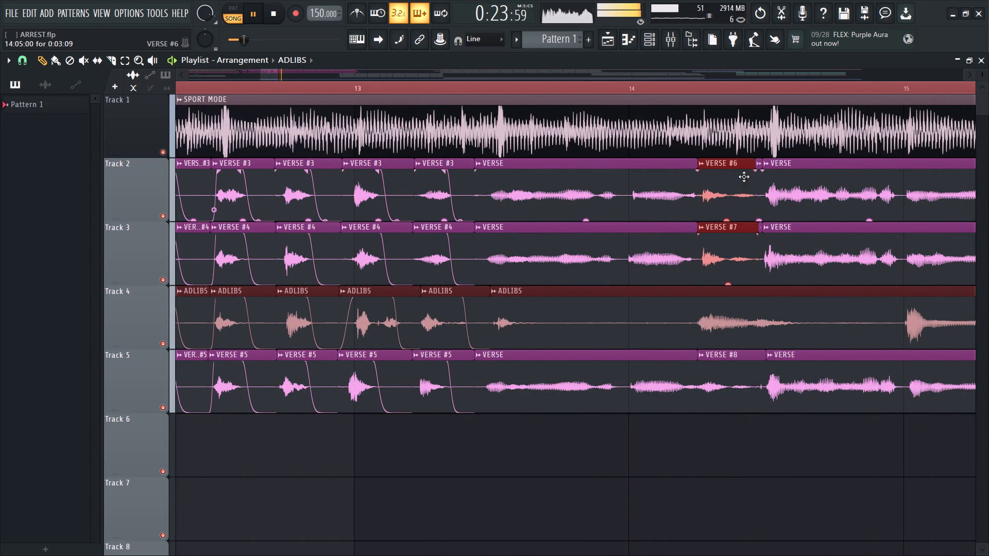
{"action": "left_click_drag", "start_coordinate": [750, 173], "coordinate": [724, 188]}
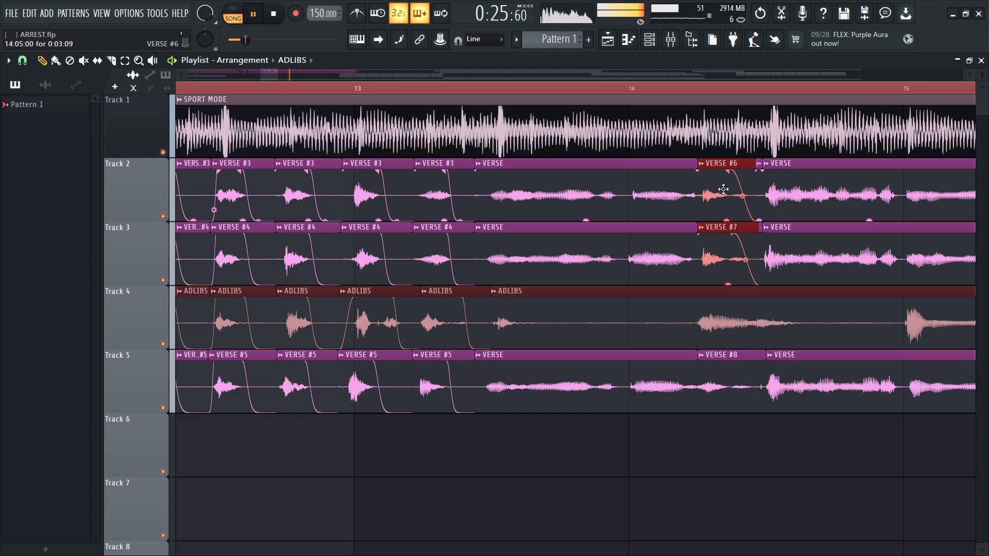
{"action": "left_click_drag", "start_coordinate": [746, 195], "coordinate": [738, 252]}
{"action": "left_click_drag", "start_coordinate": [732, 177], "coordinate": [726, 177]}
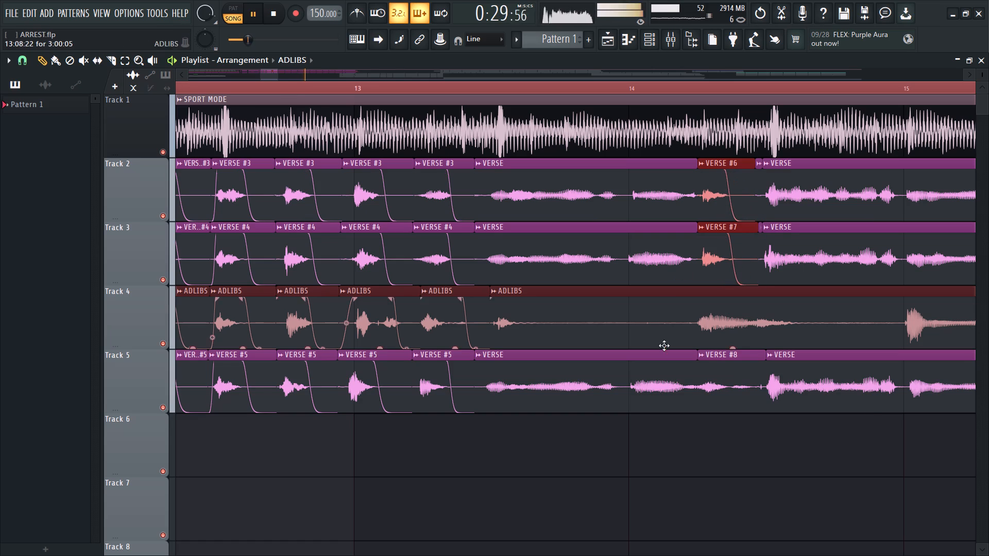
Give the VERSE #8 clip on Track 5 a matching steep fade-out.
{"action": "left_click", "coordinate": [753, 376]}
{"action": "left_click_drag", "start_coordinate": [765, 366], "coordinate": [727, 369]}
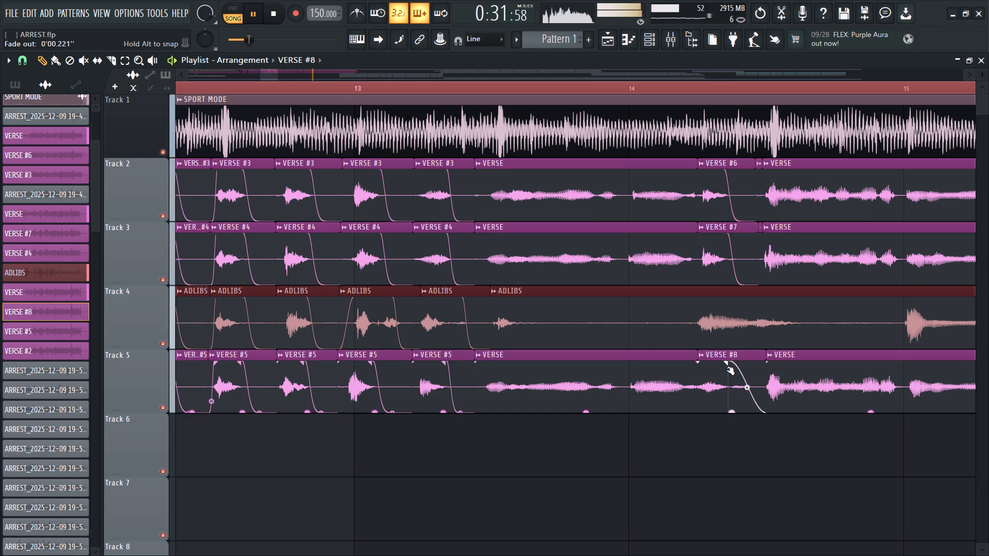
{"action": "left_click_drag", "start_coordinate": [727, 369], "coordinate": [727, 370]}
{"action": "left_click_drag", "start_coordinate": [747, 386], "coordinate": [740, 474]}
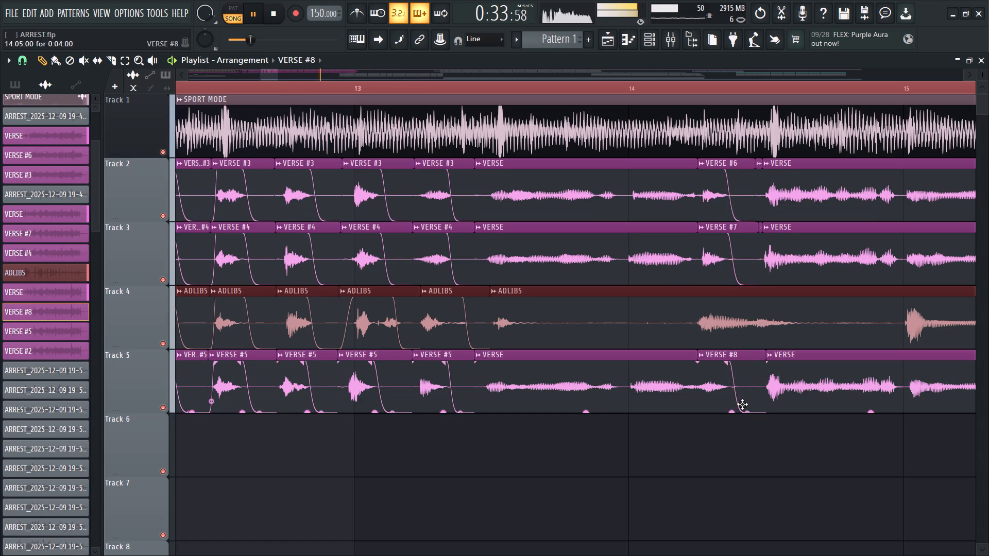
{"action": "left_click_drag", "start_coordinate": [725, 357], "coordinate": [719, 363]}
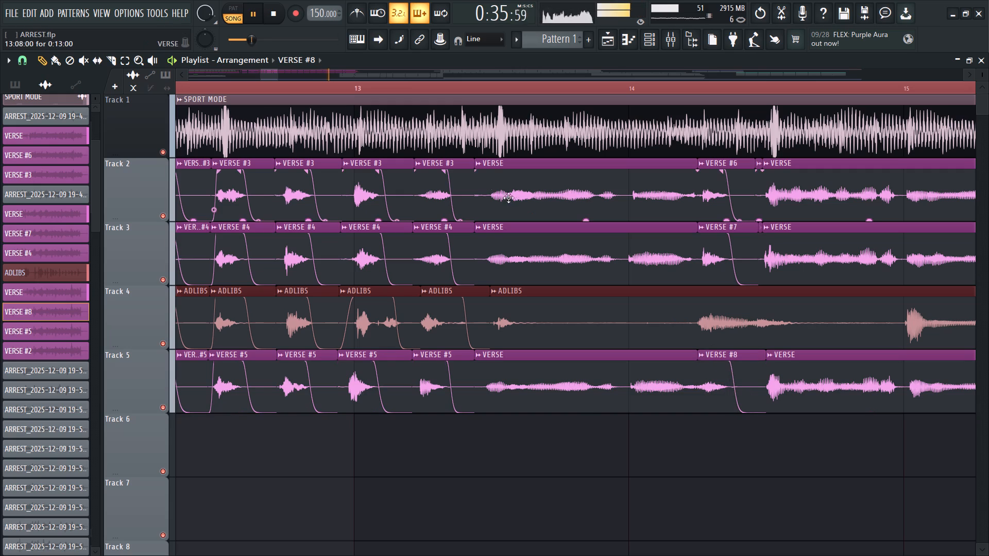
Slice the Track 4 ADLIBS clip after its short phrase past bar 13.5 and trim the later piece's start to the phrase after bar 14.
{"action": "left_click", "coordinate": [109, 58]}
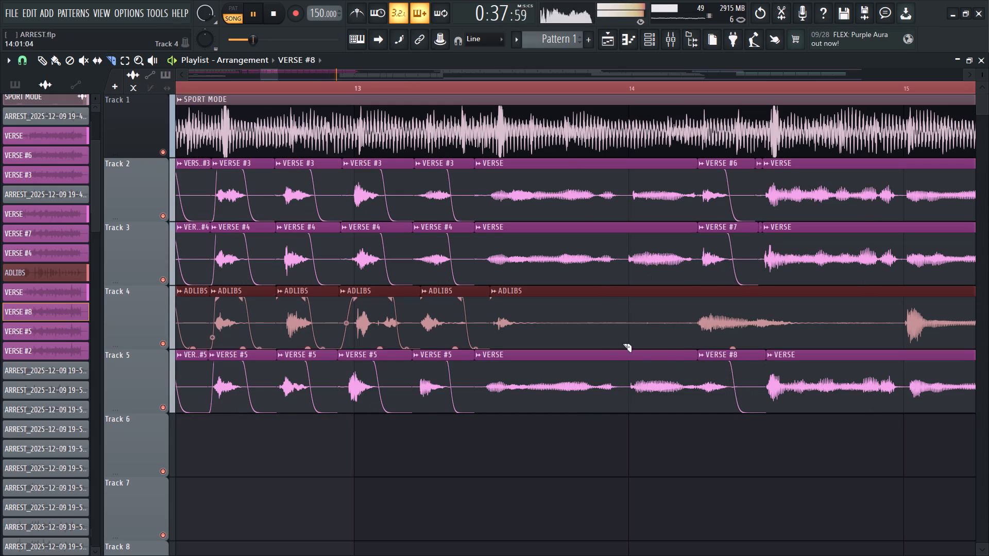
{"action": "left_click_drag", "start_coordinate": [550, 299], "coordinate": [548, 359], "text": "alt"}
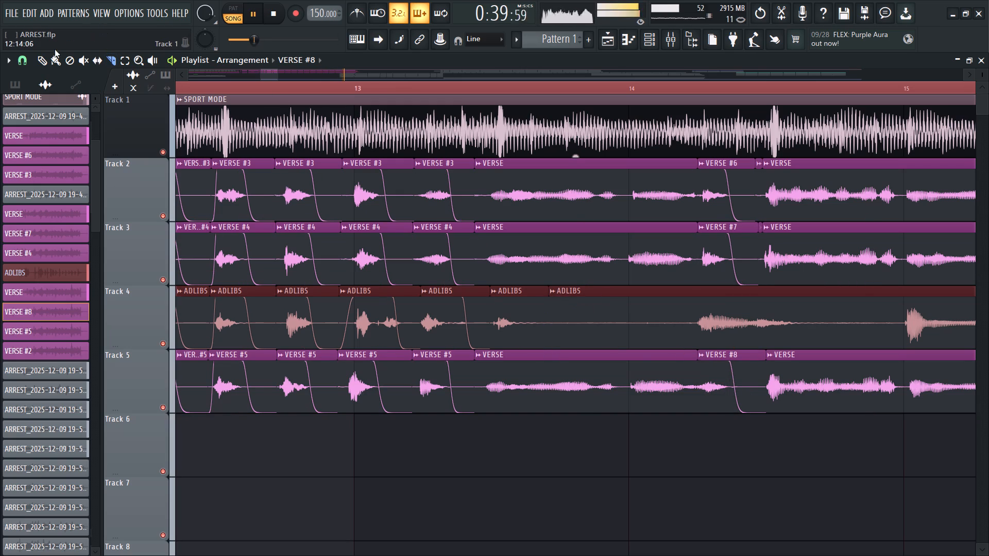
{"action": "left_click", "coordinate": [47, 58]}
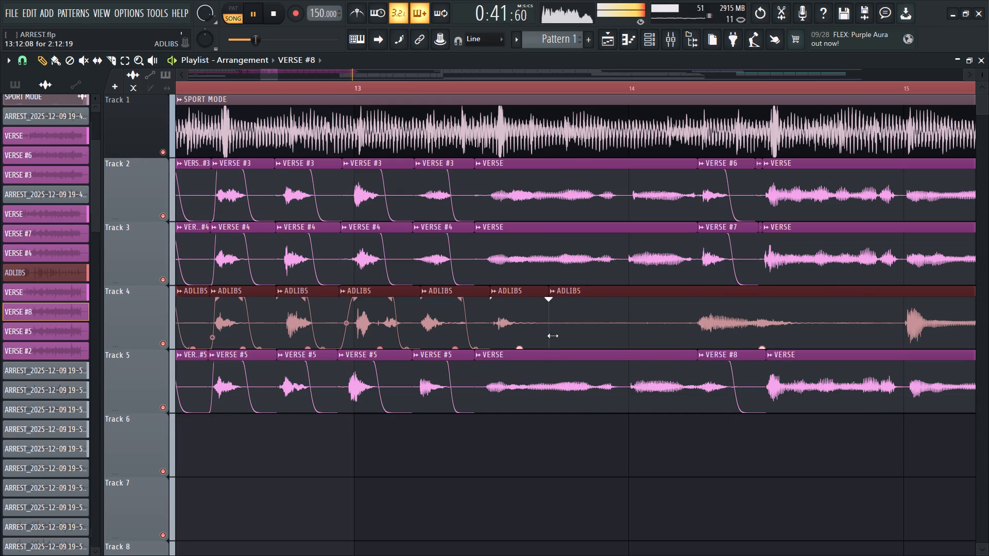
{"action": "left_click_drag", "start_coordinate": [553, 336], "coordinate": [699, 353], "text": "alt"}
Fade out the VERSE clips ending shortly after bar 16 on Tracks 2, 3 and 5, with steep curves about 0.2 s long.
{"action": "scroll", "coordinate": [618, 336], "scroll_direction": "down", "scroll_amount": 4, "text": "ctrl"}
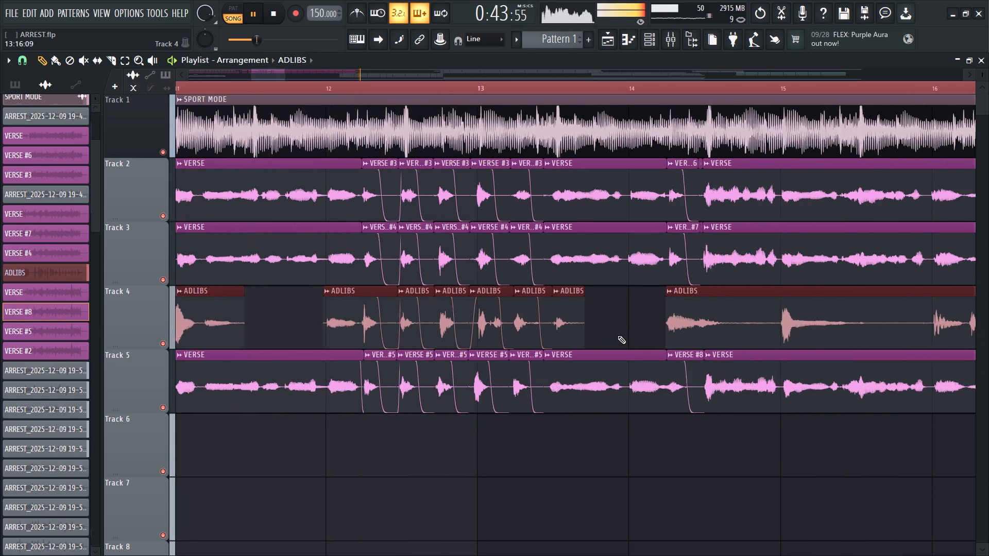
{"action": "scroll", "coordinate": [896, 345], "scroll_direction": "up", "scroll_amount": 3, "text": "ctrl"}
{"action": "scroll", "coordinate": [505, 177], "scroll_direction": "down", "scroll_amount": 5, "text": "ctrl"}
{"action": "scroll", "coordinate": [806, 217], "scroll_direction": "up", "scroll_amount": 3, "text": "ctrl"}
{"action": "scroll", "coordinate": [704, 230], "scroll_direction": "up", "scroll_amount": 2, "text": "ctrl"}
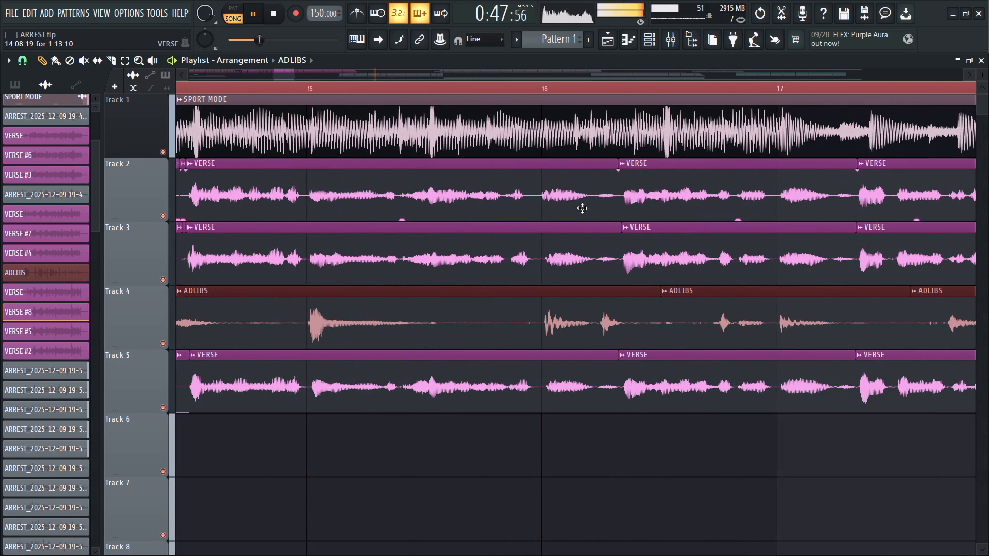
{"action": "left_click_drag", "start_coordinate": [579, 182], "coordinate": [581, 223], "text": "ctrl"}
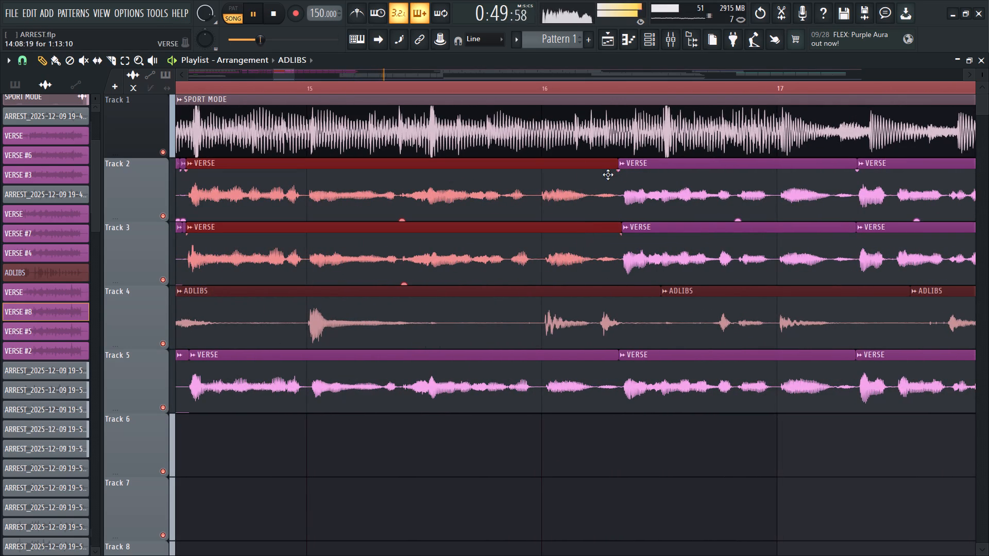
{"action": "left_click_drag", "start_coordinate": [613, 171], "coordinate": [589, 182]}
{"action": "left_click_drag", "start_coordinate": [609, 193], "coordinate": [609, 198]}
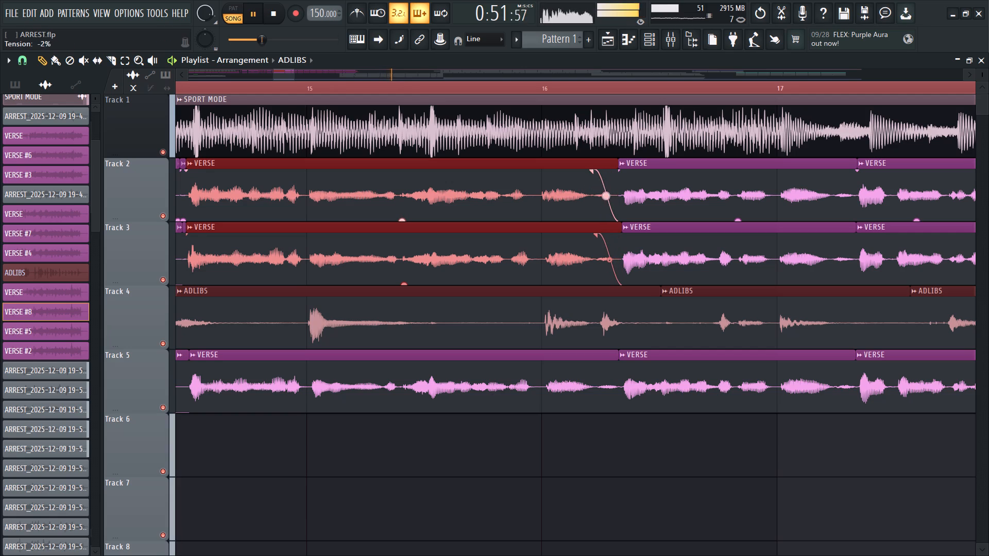
{"action": "left_click_drag", "start_coordinate": [609, 198], "coordinate": [600, 281]}
{"action": "left_click_drag", "start_coordinate": [598, 172], "coordinate": [593, 174]}
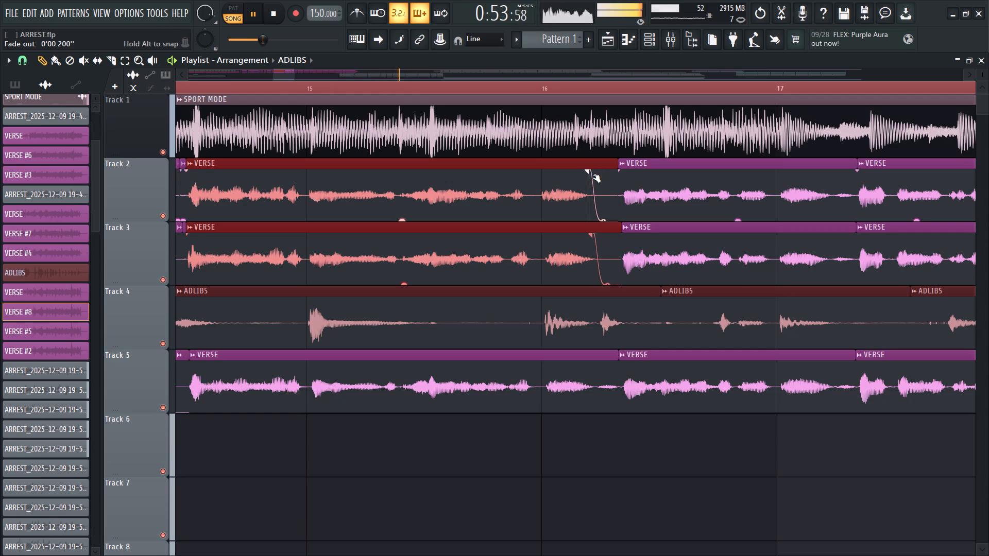
{"action": "left_click_drag", "start_coordinate": [615, 362], "coordinate": [591, 368]}
{"action": "left_click_drag", "start_coordinate": [607, 383], "coordinate": [602, 481]}
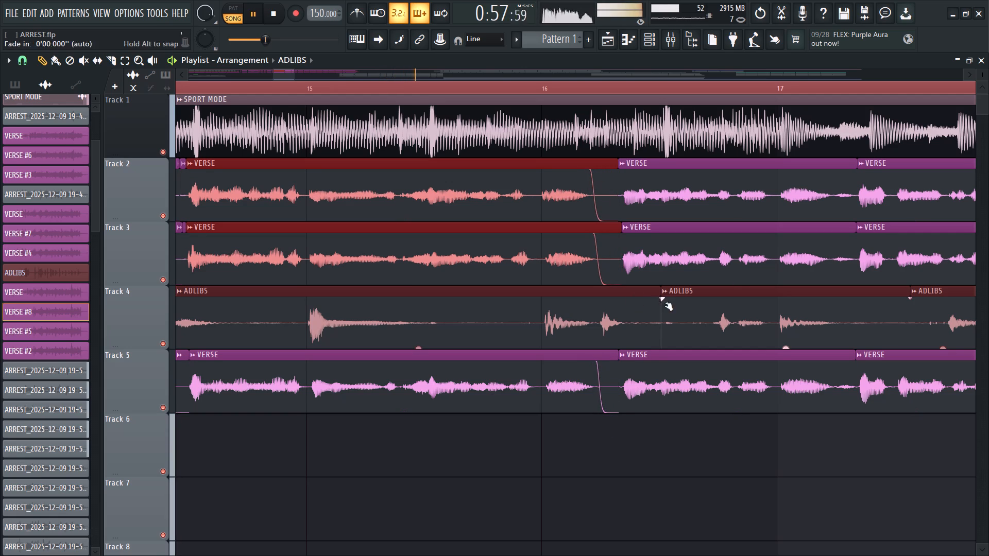
Trim the facing ends of the two Track 4 ADLIBS clips between bars 16 and 17 to cut out the silence between their phrases.
{"action": "left_click_drag", "start_coordinate": [657, 327], "coordinate": [628, 347], "text": "alt"}
{"action": "left_click_drag", "start_coordinate": [661, 330], "coordinate": [708, 347], "text": "alt"}
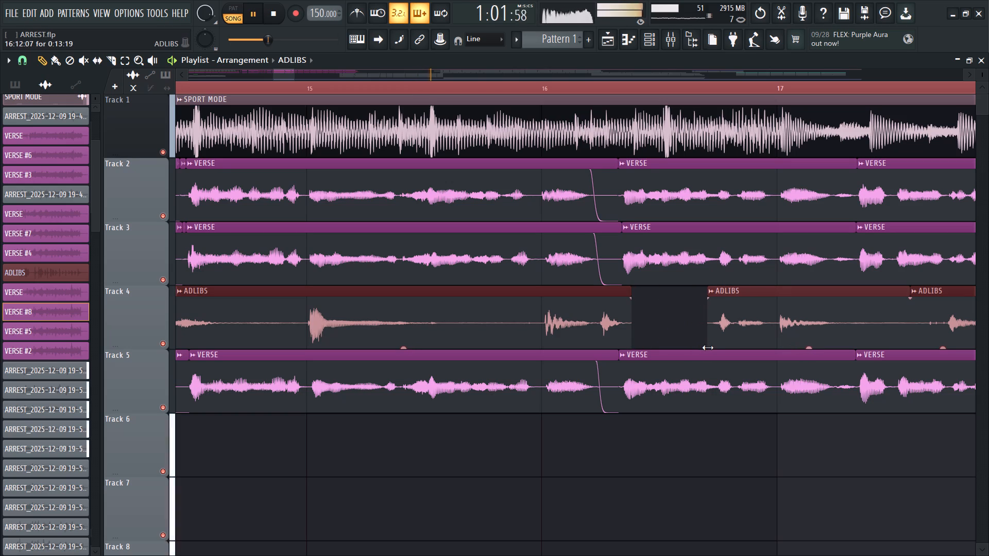
{"action": "left_click_drag", "start_coordinate": [708, 347], "coordinate": [708, 347], "text": "alt"}
Shorten the VERSE clips on Tracks 2, 3 and 5 to end about a quarter bar past bar 17, before the next verse clips.
{"action": "scroll", "coordinate": [445, 339], "scroll_direction": "down", "scroll_amount": 4, "text": "ctrl"}
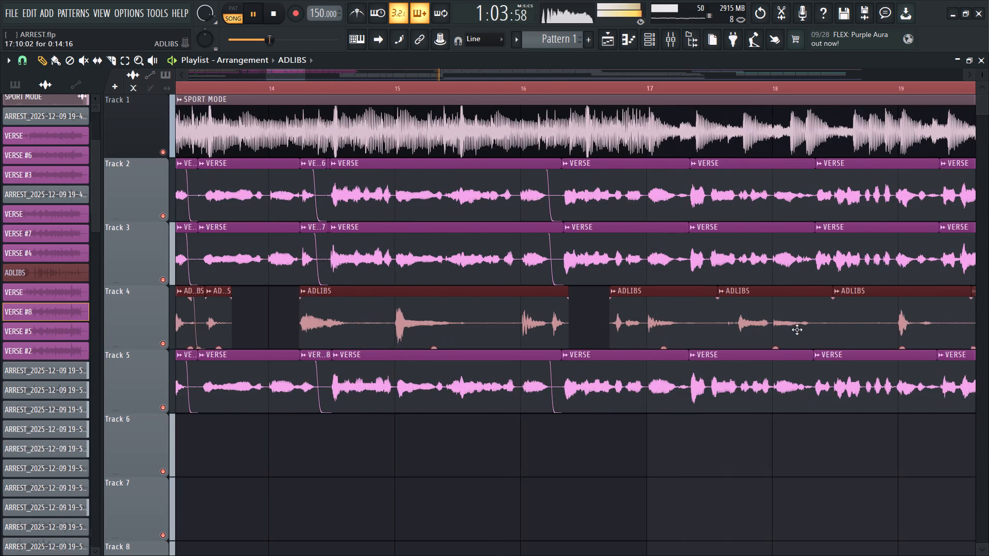
{"action": "scroll", "coordinate": [738, 299], "scroll_direction": "up", "scroll_amount": 4, "text": "ctrl"}
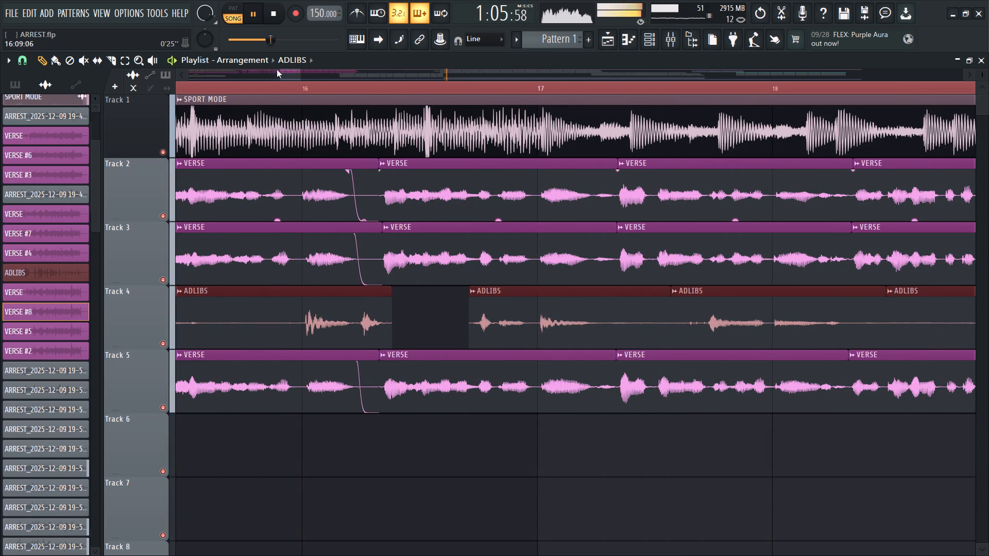
{"action": "left_click_drag", "start_coordinate": [556, 188], "coordinate": [565, 253], "text": "ctrl"}
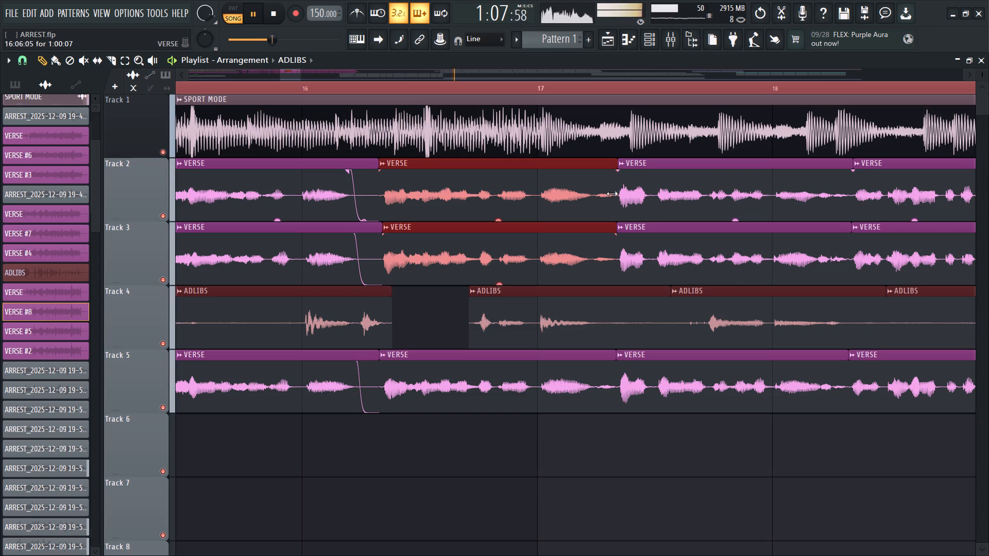
{"action": "left_click_drag", "start_coordinate": [612, 196], "coordinate": [588, 224], "text": "alt"}
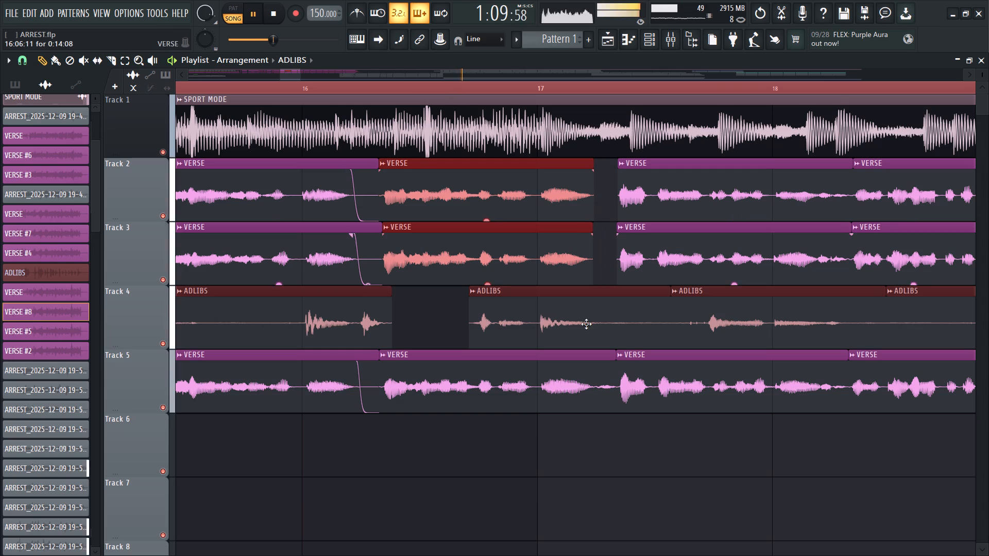
{"action": "left_click", "coordinate": [585, 354], "text": "ctrl"}
{"action": "left_click_drag", "start_coordinate": [610, 395], "coordinate": [592, 415], "text": "alt"}
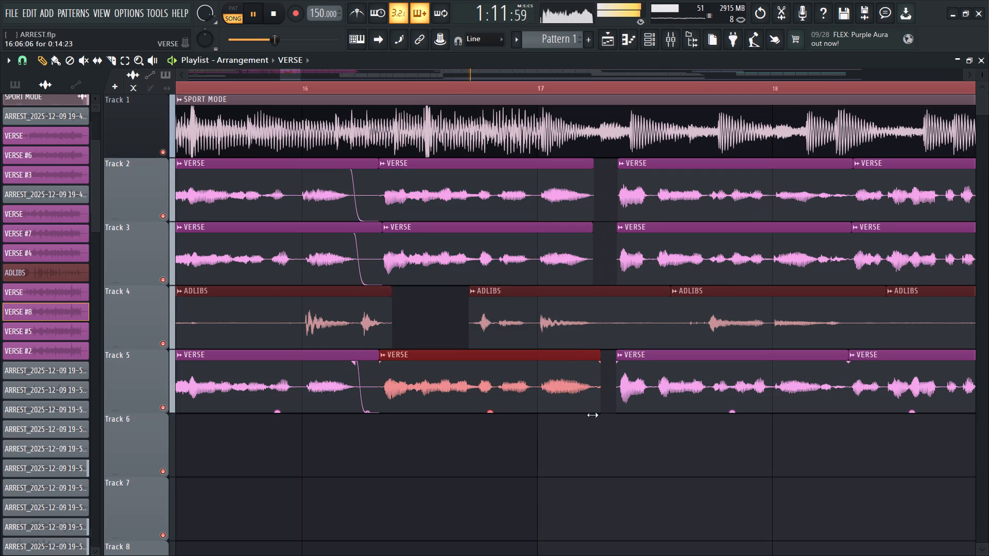
{"action": "left_click_drag", "start_coordinate": [592, 415], "coordinate": [588, 418], "text": "alt"}
Trim the facing ends of the two Track 4 ADLIBS clips between bars 17 and 18 to cut out the quiet stretch between phrases.
{"action": "left_click", "coordinate": [636, 323], "text": "ctrl"}
{"action": "left_click_drag", "start_coordinate": [669, 331], "coordinate": [664, 334], "text": "alt"}
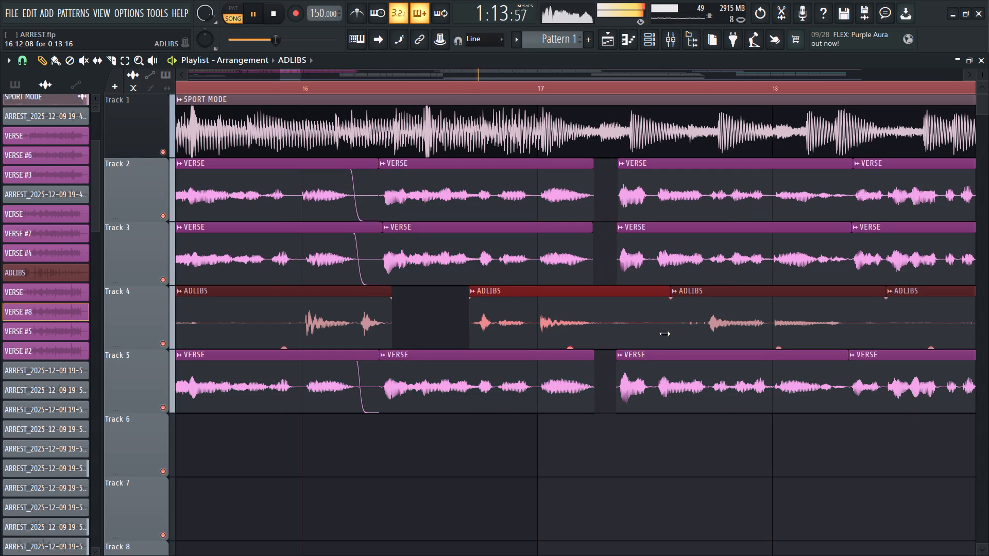
{"action": "left_click_drag", "start_coordinate": [664, 334], "coordinate": [601, 355], "text": "alt"}
{"action": "left_click_drag", "start_coordinate": [671, 329], "coordinate": [706, 357], "text": "alt"}
Shorten the Track 4 ADLIBS clip that crosses bar 18 to end about a third of a bar past bar 18.
{"action": "scroll", "coordinate": [332, 298], "scroll_direction": "down", "scroll_amount": 4, "text": "ctrl"}
{"action": "scroll", "coordinate": [618, 298], "scroll_direction": "up", "scroll_amount": 3, "text": "ctrl"}
{"action": "left_click_drag", "start_coordinate": [572, 331], "coordinate": [561, 338], "text": "alt"}
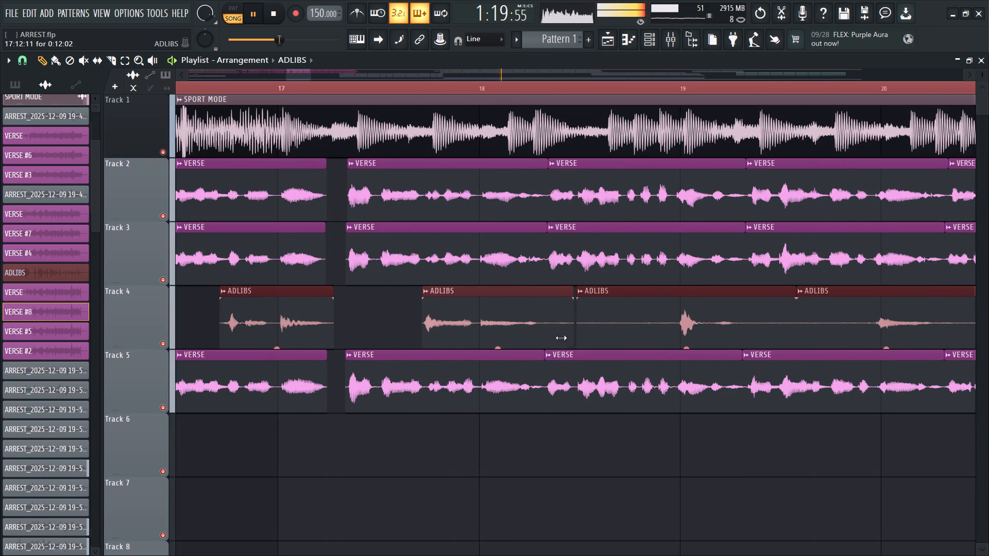
{"action": "left_click_drag", "start_coordinate": [561, 338], "coordinate": [537, 343], "text": "alt"}
Fade out the VERSE clips ending between bars 18 and 19 on Tracks 2, 3 and 5, with steep curves about 0.18 s long.
{"action": "left_click_drag", "start_coordinate": [494, 182], "coordinate": [508, 263], "text": "ctrl"}
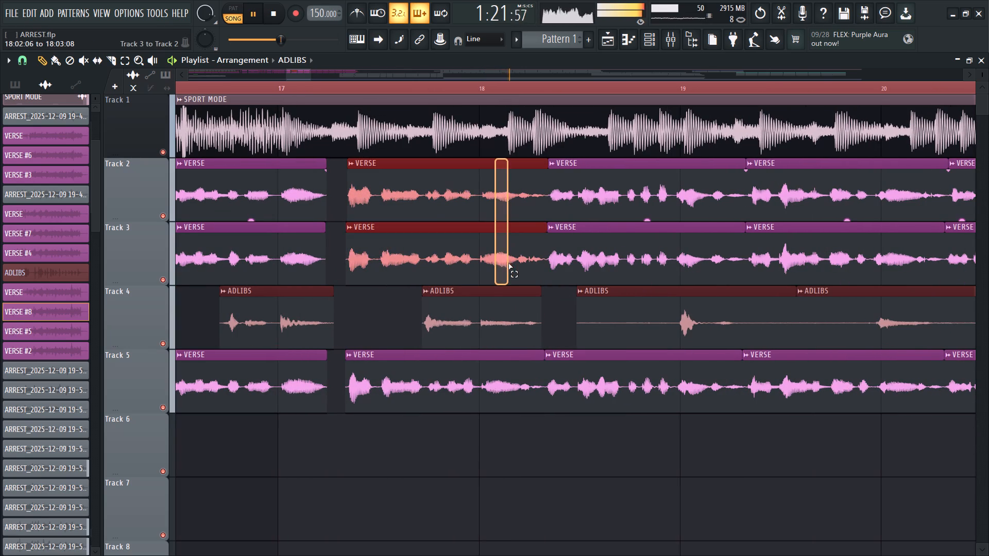
{"action": "left_click_drag", "start_coordinate": [508, 263], "coordinate": [508, 260], "text": "ctrl"}
{"action": "left_click_drag", "start_coordinate": [545, 178], "coordinate": [533, 181]}
{"action": "left_click_drag", "start_coordinate": [539, 197], "coordinate": [538, 227]}
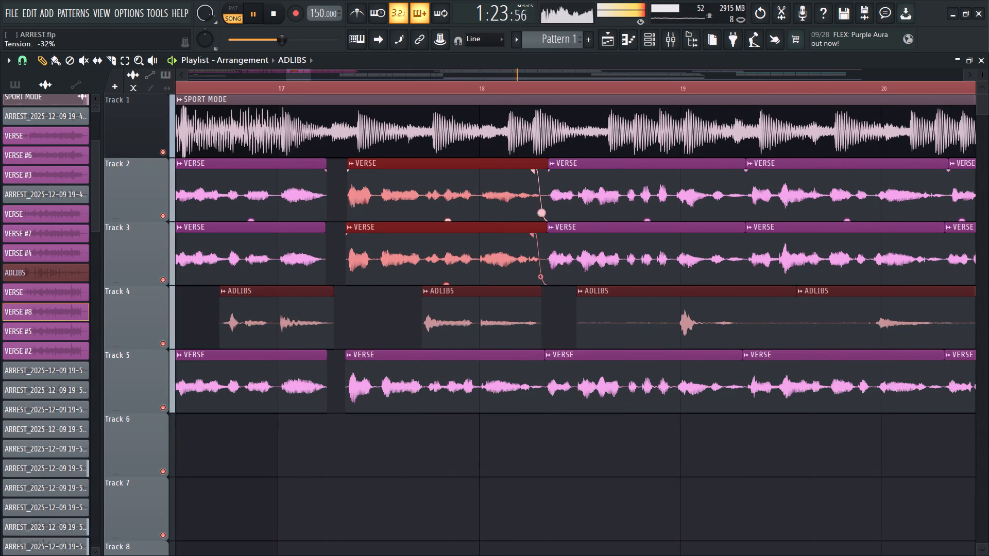
{"action": "left_click_drag", "start_coordinate": [538, 227], "coordinate": [538, 245]}
{"action": "left_click_drag", "start_coordinate": [538, 174], "coordinate": [528, 180]}
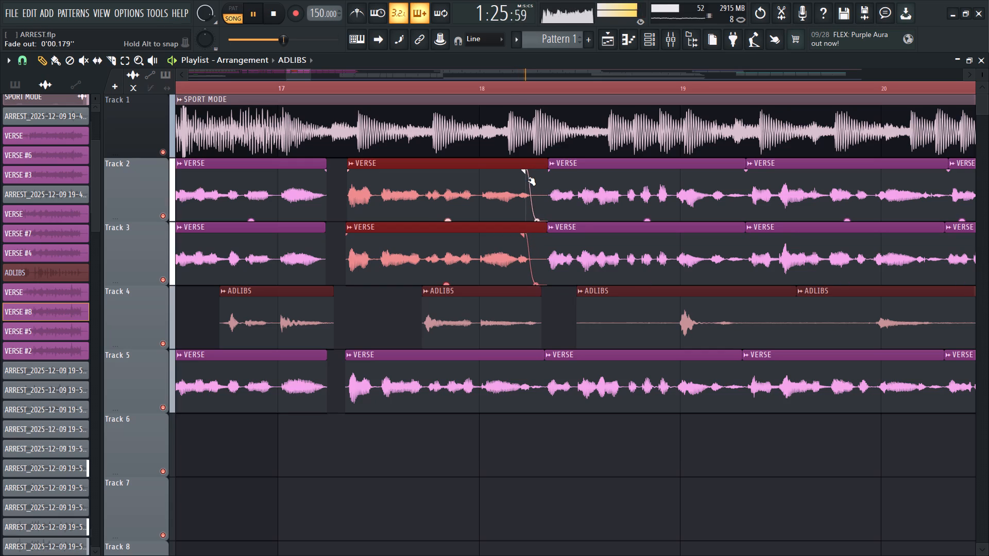
{"action": "left_click_drag", "start_coordinate": [528, 180], "coordinate": [528, 180]}
{"action": "left_click", "coordinate": [521, 395], "text": "ctrl"}
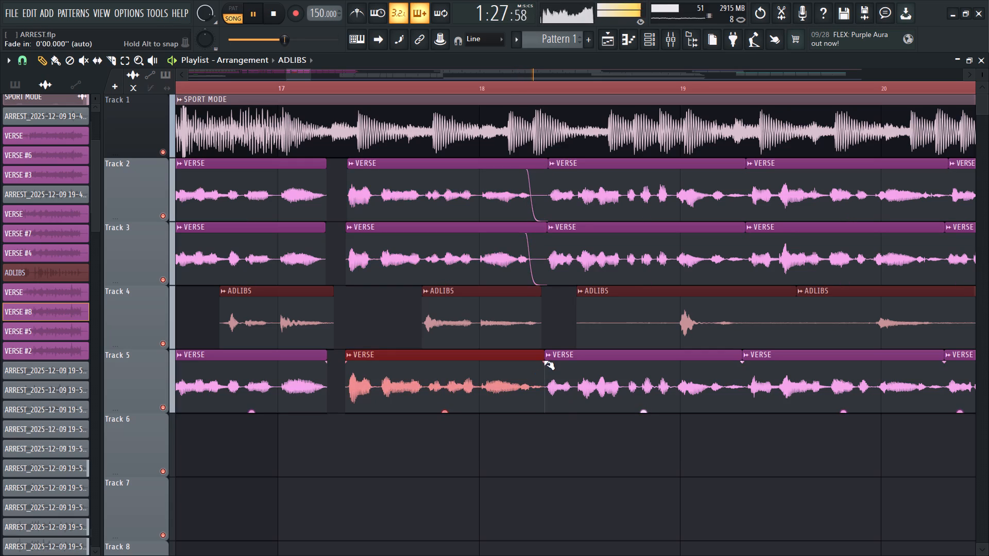
{"action": "left_click_drag", "start_coordinate": [540, 365], "coordinate": [524, 373]}
{"action": "left_click_drag", "start_coordinate": [532, 388], "coordinate": [531, 463]}
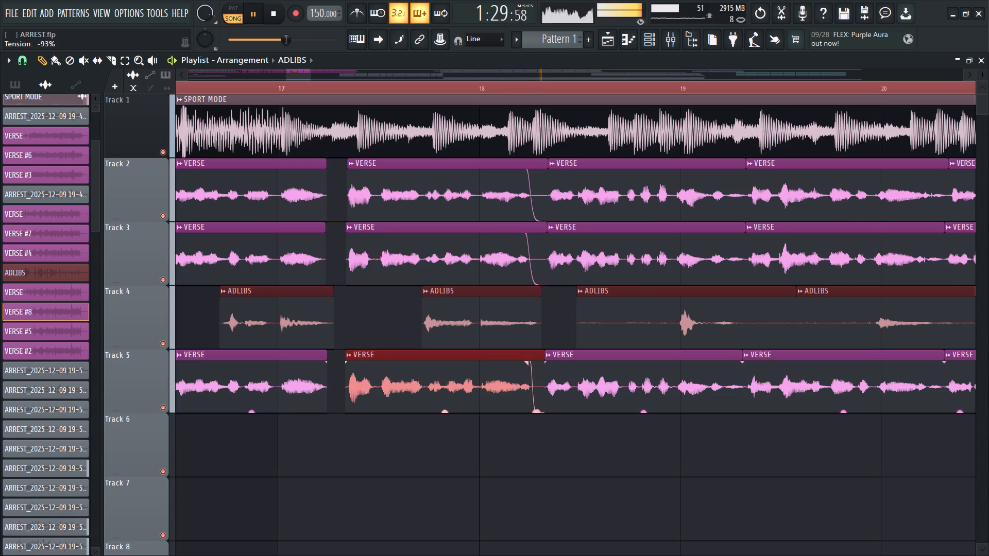
{"action": "left_click_drag", "start_coordinate": [531, 463], "coordinate": [531, 480]}
Shorten the Track 4 ADLIBS clip that crosses bar 19 to end just after its phrase, under a quarter bar past bar 19.
{"action": "scroll", "coordinate": [499, 341], "scroll_direction": "down", "scroll_amount": 1, "text": "ctrl"}
{"action": "scroll", "coordinate": [711, 299], "scroll_direction": "up", "scroll_amount": 3, "text": "ctrl"}
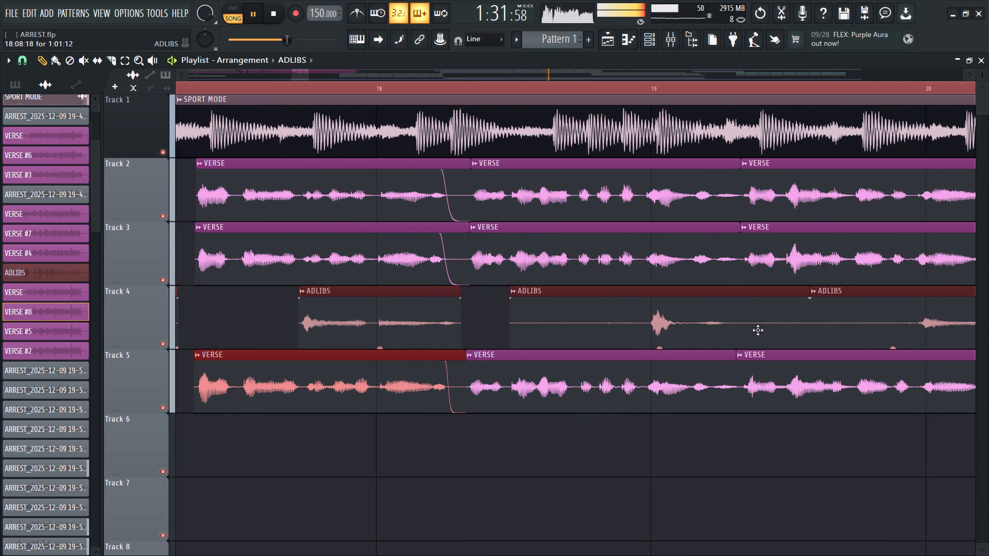
{"action": "left_click_drag", "start_coordinate": [804, 321], "coordinate": [695, 354], "text": "alt"}
Add short, steep fade-outs to the VERSE clips on Tracks 2, 3 and 5 and the Track 4 ADLIBS clip ending after bar 19.
{"action": "left_click_drag", "start_coordinate": [695, 164], "coordinate": [706, 391], "text": "ctrl"}
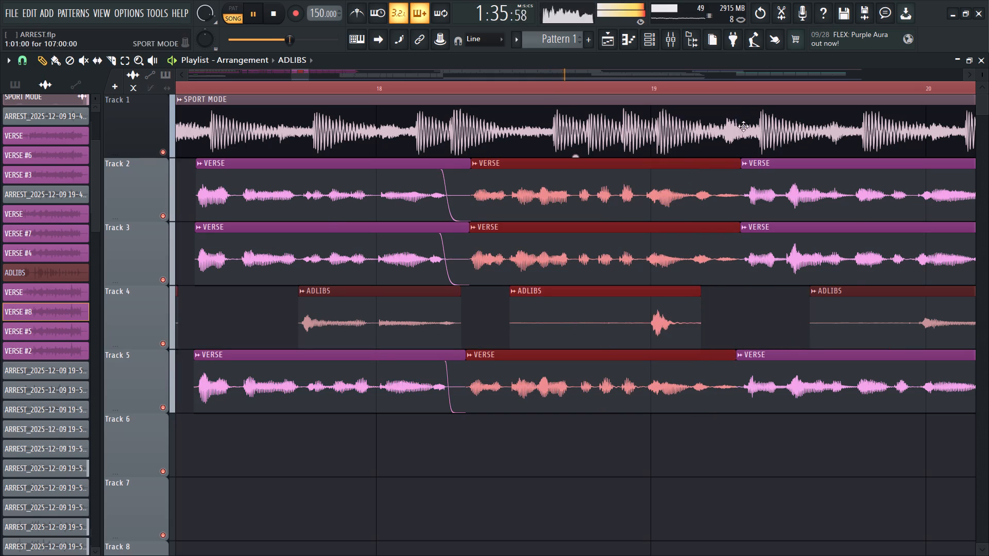
{"action": "left_click_drag", "start_coordinate": [737, 176], "coordinate": [712, 189]}
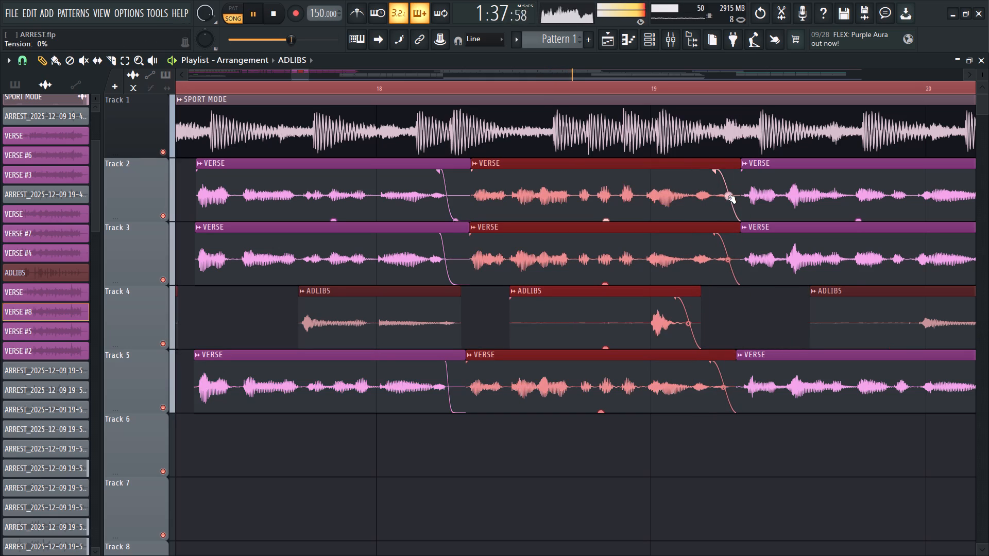
{"action": "left_click_drag", "start_coordinate": [729, 198], "coordinate": [729, 264]}
{"action": "left_click", "coordinate": [704, 225], "text": "ctrl"}
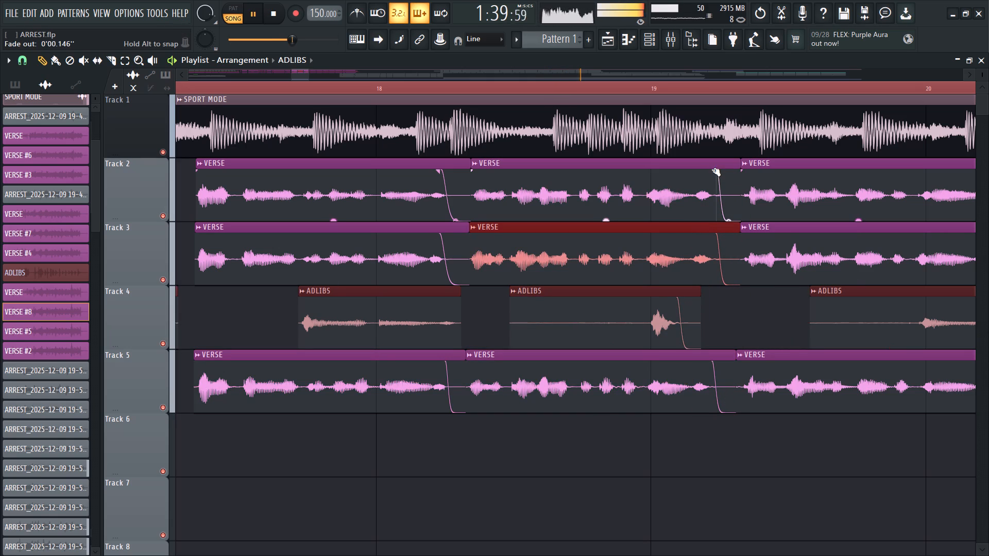
{"action": "left_click_drag", "start_coordinate": [713, 170], "coordinate": [709, 173]}
{"action": "left_click_drag", "start_coordinate": [720, 242], "coordinate": [715, 242]}
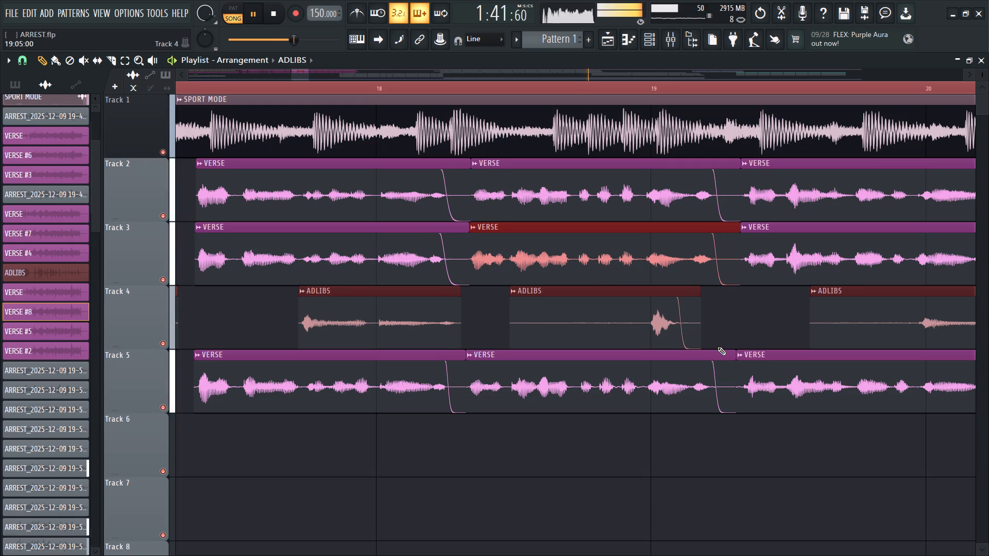
Shorten the Track 4 ADLIBS clip that crosses bar 20 to end about a quarter bar past bar 20.
{"action": "scroll", "coordinate": [627, 310], "scroll_direction": "down", "scroll_amount": 5, "text": "ctrl"}
{"action": "scroll", "coordinate": [794, 285], "scroll_direction": "up", "scroll_amount": 3, "text": "ctrl"}
{"action": "scroll", "coordinate": [848, 305], "scroll_direction": "up", "scroll_amount": 2, "text": "ctrl"}
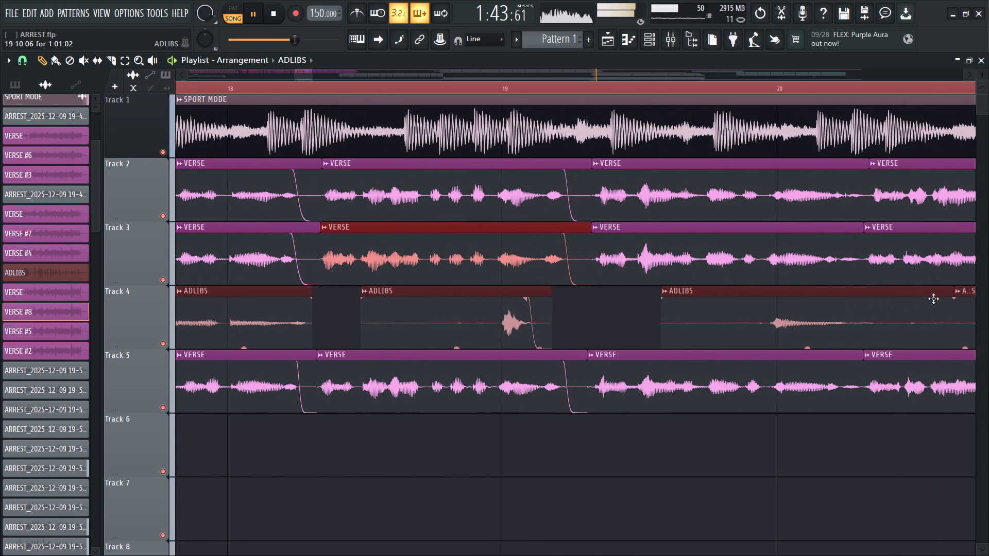
{"action": "left_click_drag", "start_coordinate": [951, 312], "coordinate": [849, 351], "text": "alt"}
Fade out the VERSE clips ending after bar 20 with steep curves, about 0.21 s on Track 2 and 0.14 s on Track 5, including Track 3.
{"action": "left_click_drag", "start_coordinate": [818, 170], "coordinate": [827, 255], "text": "ctrl"}
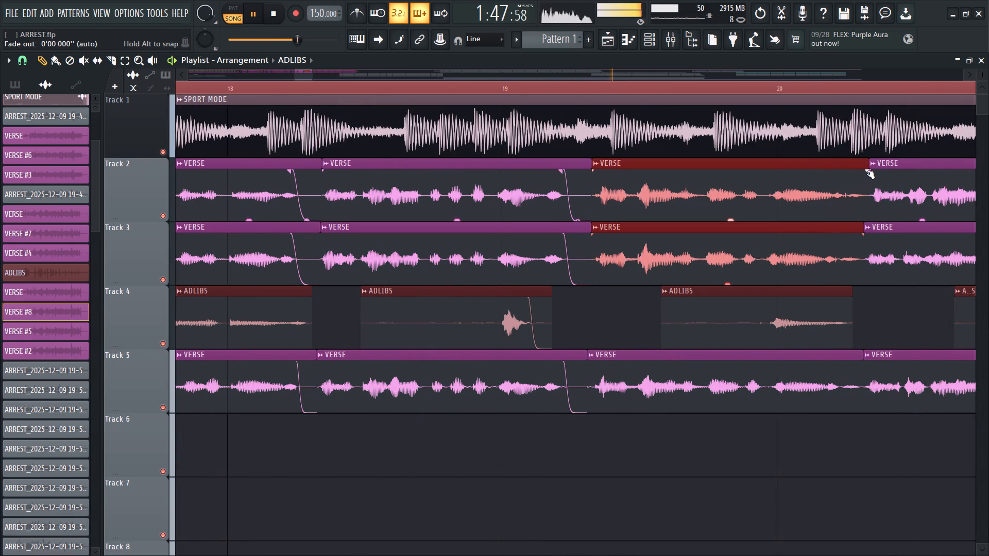
{"action": "left_click_drag", "start_coordinate": [867, 173], "coordinate": [831, 177]}
{"action": "left_click_drag", "start_coordinate": [849, 197], "coordinate": [851, 251]}
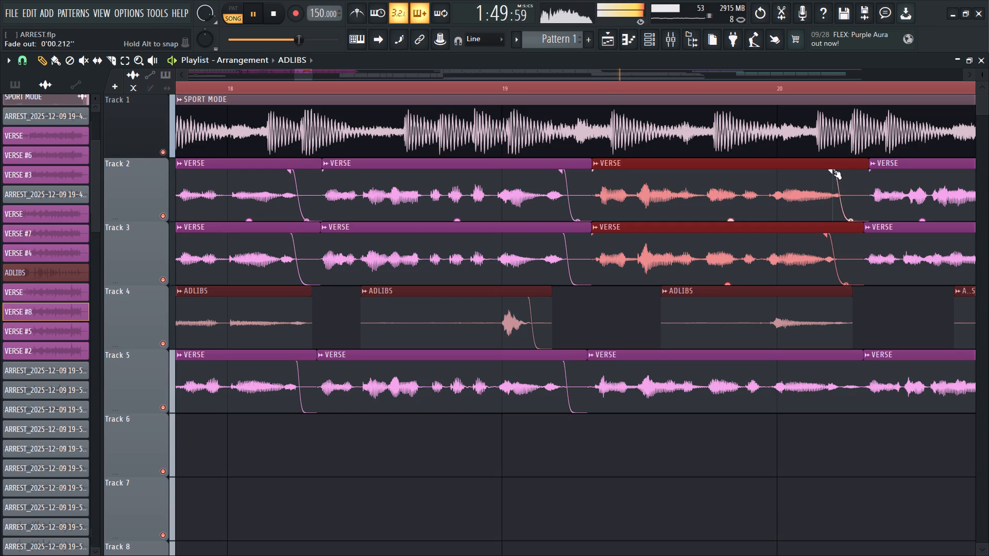
{"action": "left_click", "coordinate": [833, 168]}
{"action": "left_click", "coordinate": [838, 401], "text": "ctrl"}
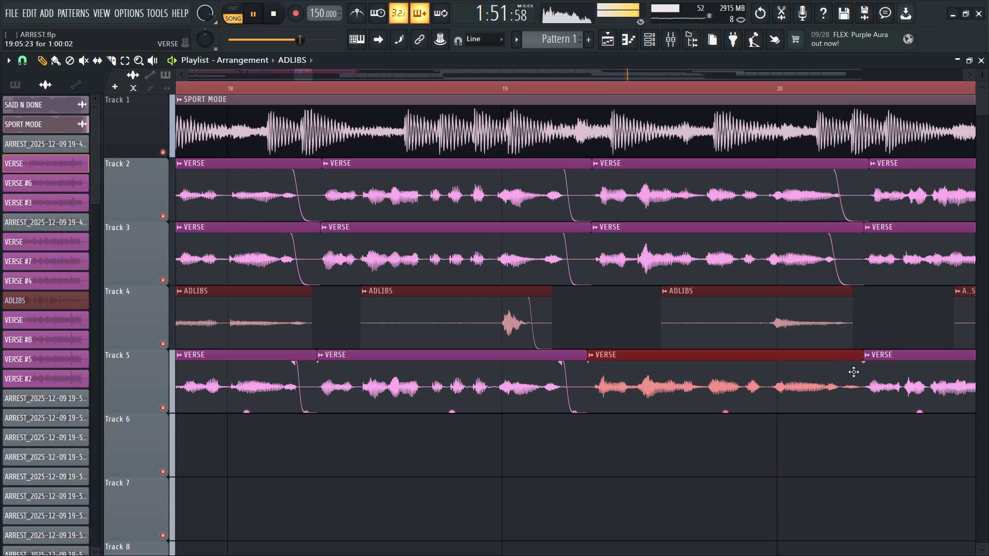
{"action": "left_click_drag", "start_coordinate": [862, 368], "coordinate": [842, 378]}
{"action": "left_click", "coordinate": [854, 393]}
{"action": "left_click_drag", "start_coordinate": [855, 387], "coordinate": [841, 471]}
{"action": "left_click_drag", "start_coordinate": [848, 366], "coordinate": [843, 367]}
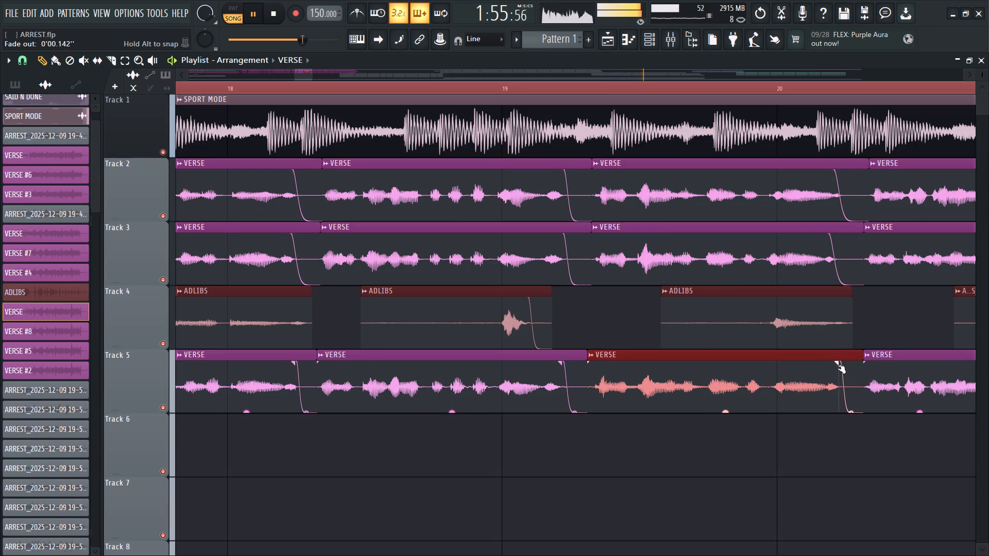
Shorten the Track 4 ADLIBS clip that crosses bar 21 to end just after its phrase, under a quarter bar past bar 21.
{"action": "scroll", "coordinate": [702, 378], "scroll_direction": "down", "scroll_amount": 12, "text": "ctrl"}
{"action": "scroll", "coordinate": [755, 370], "scroll_direction": "up", "scroll_amount": 5, "text": "ctrl"}
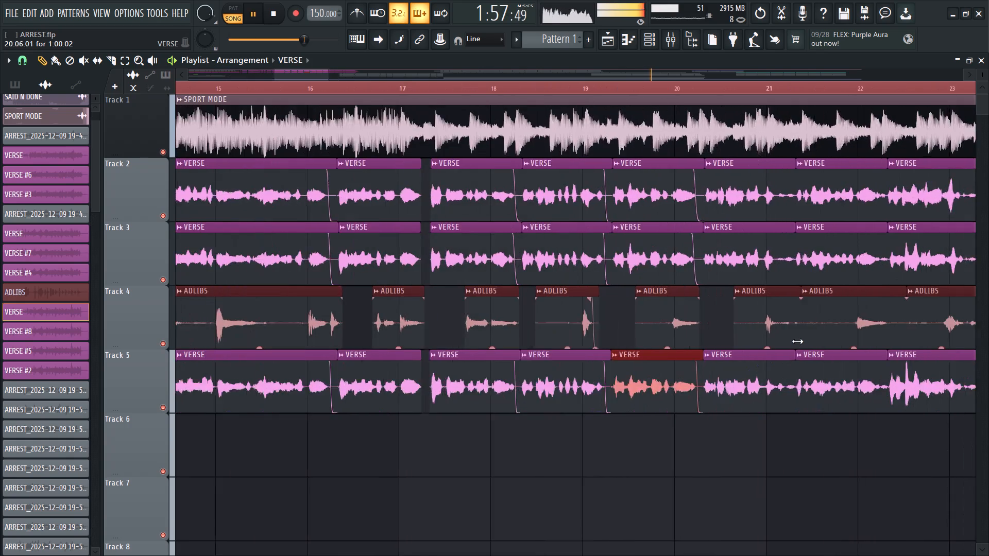
{"action": "scroll", "coordinate": [797, 341], "scroll_direction": "up", "scroll_amount": 6, "text": "ctrl"}
{"action": "left_click_drag", "start_coordinate": [854, 322], "coordinate": [814, 345], "text": "alt"}
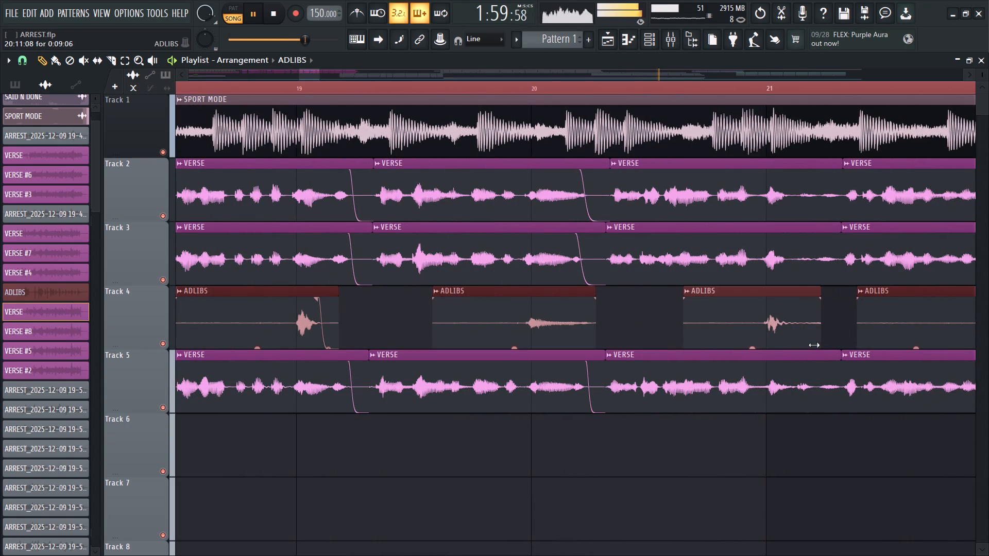
{"action": "left_click_drag", "start_coordinate": [814, 345], "coordinate": [802, 352], "text": "alt"}
Fade out the VERSE clips ending between bars 21 and 22 on Tracks 2, 3 and 5, with the curve tension at -100%.
{"action": "left_click_drag", "start_coordinate": [812, 189], "coordinate": [821, 385], "text": "ctrl"}
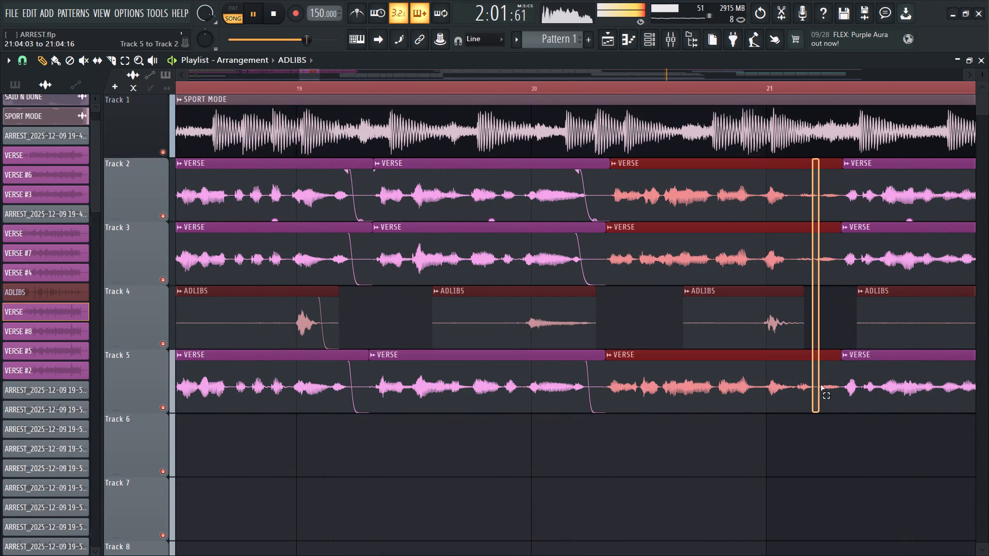
{"action": "left_click_drag", "start_coordinate": [821, 385], "coordinate": [824, 375], "text": "ctrl"}
{"action": "left_click", "coordinate": [823, 201], "text": "alt"}
{"action": "left_click_drag", "start_coordinate": [822, 189], "coordinate": [821, 362], "text": "ctrl"}
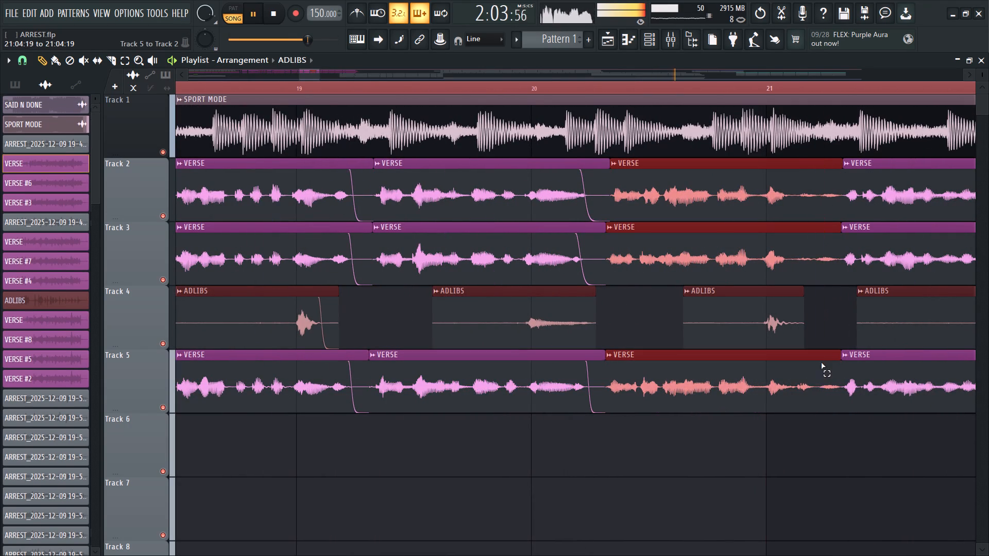
{"action": "left_click_drag", "start_coordinate": [821, 362], "coordinate": [823, 360], "text": "ctrl"}
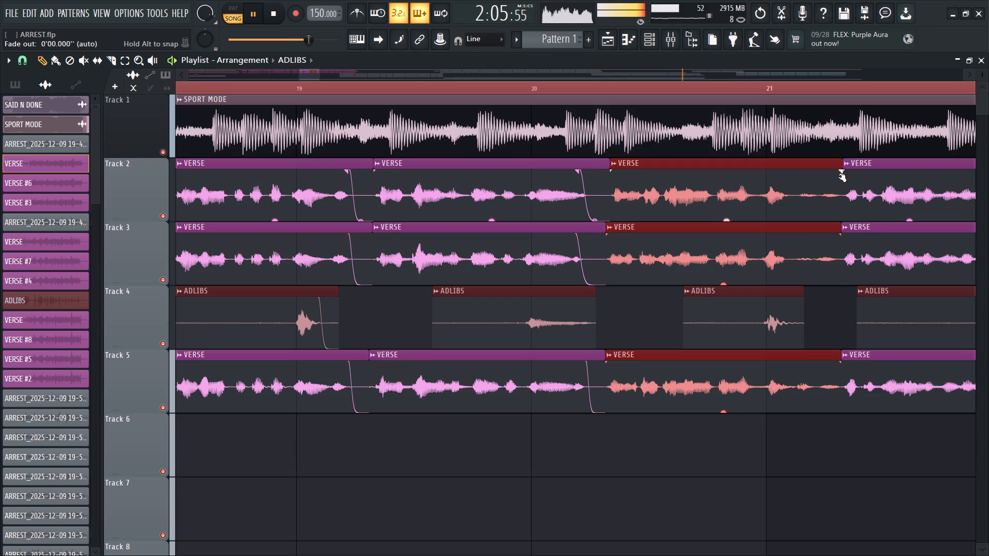
{"action": "left_click_drag", "start_coordinate": [839, 174], "coordinate": [812, 181]}
{"action": "left_click_drag", "start_coordinate": [832, 194], "coordinate": [825, 286]}
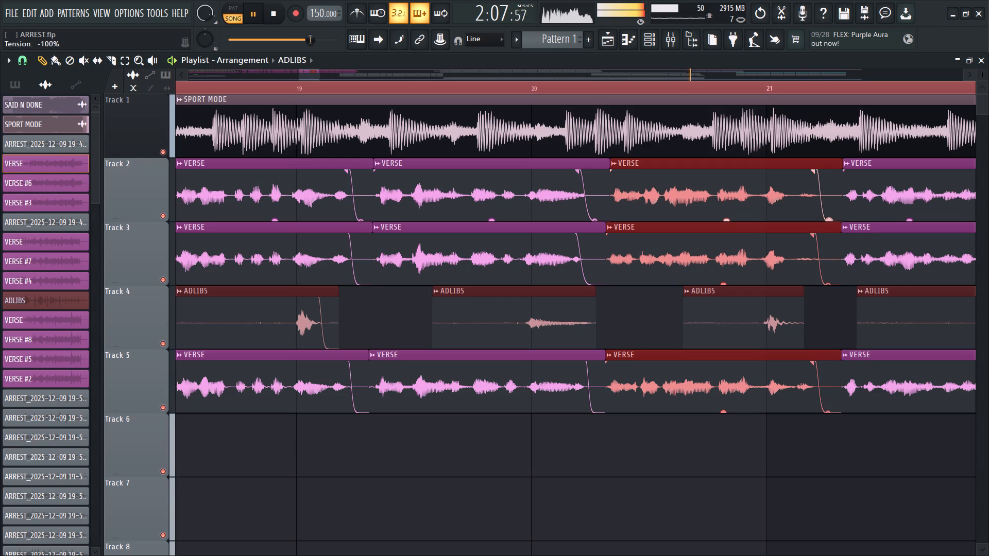
{"action": "left_click_drag", "start_coordinate": [825, 286], "coordinate": [826, 308]}
{"action": "left_click_drag", "start_coordinate": [819, 169], "coordinate": [814, 170]}
Trim both ends of the Track 4 ADLIBS clip crossing bar 22 so it runs from bar 22 to about a third of a bar past it.
{"action": "scroll", "coordinate": [776, 183], "scroll_direction": "down", "scroll_amount": 4, "text": "ctrl"}
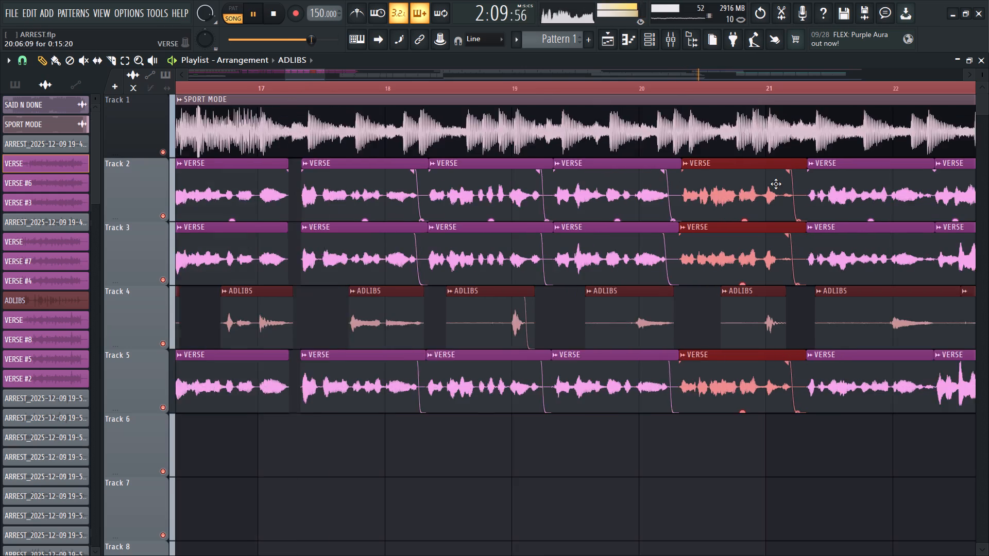
{"action": "scroll", "coordinate": [776, 184], "scroll_direction": "down", "scroll_amount": 4, "text": "ctrl"}
{"action": "scroll", "coordinate": [988, 202], "scroll_direction": "up", "scroll_amount": 4, "text": "ctrl"}
{"action": "scroll", "coordinate": [889, 241], "scroll_direction": "up", "scroll_amount": 3, "text": "ctrl"}
{"action": "scroll", "coordinate": [827, 237], "scroll_direction": "down", "scroll_amount": 2, "text": "ctrl"}
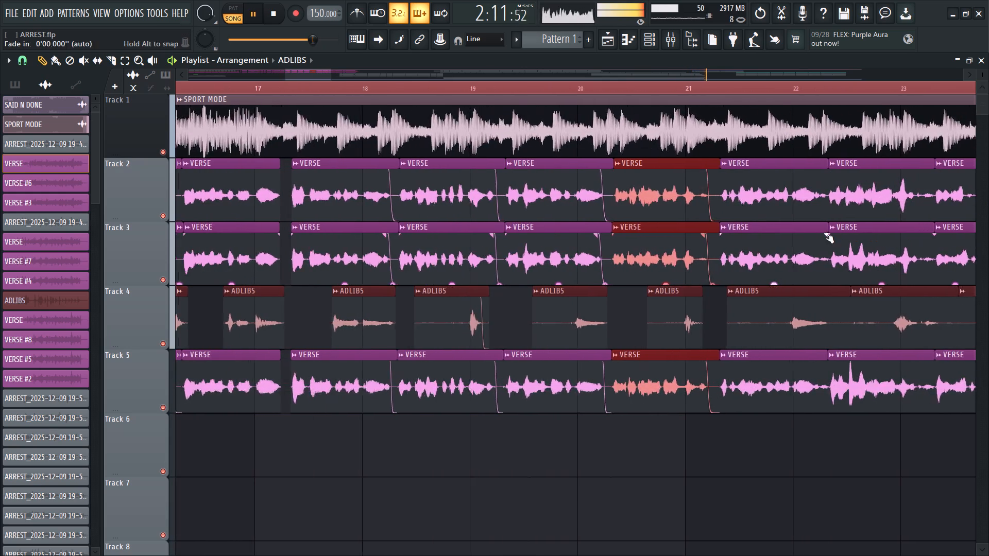
{"action": "scroll", "coordinate": [827, 237], "scroll_direction": "down", "scroll_amount": 15, "text": "ctrl"}
{"action": "scroll", "coordinate": [786, 230], "scroll_direction": "up", "scroll_amount": 5, "text": "ctrl"}
{"action": "scroll", "coordinate": [329, 260], "scroll_direction": "up", "scroll_amount": 3, "text": "ctrl"}
{"action": "scroll", "coordinate": [427, 246], "scroll_direction": "up", "scroll_amount": 4, "text": "ctrl"}
{"action": "scroll", "coordinate": [674, 242], "scroll_direction": "up", "scroll_amount": 3, "text": "ctrl"}
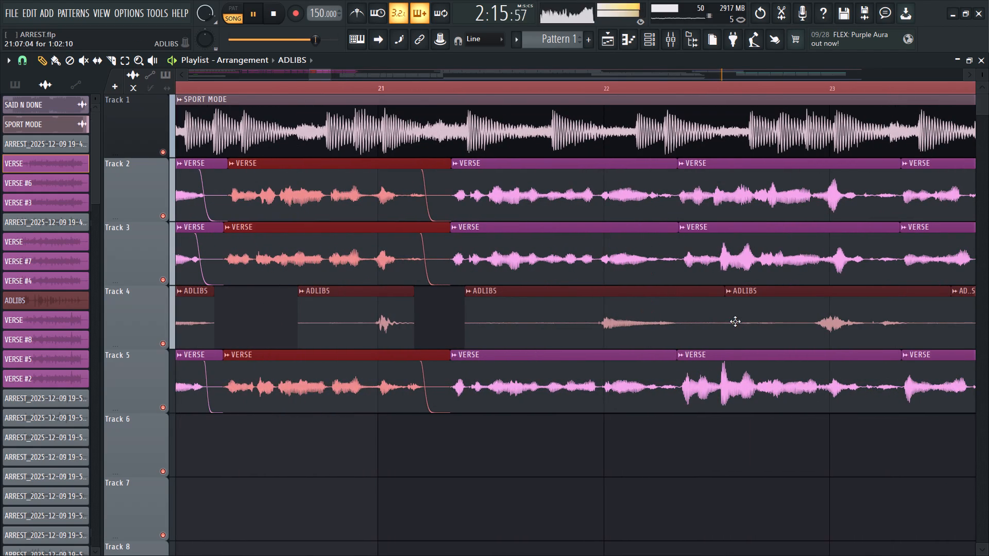
{"action": "left_click_drag", "start_coordinate": [723, 326], "coordinate": [681, 343], "text": "alt"}
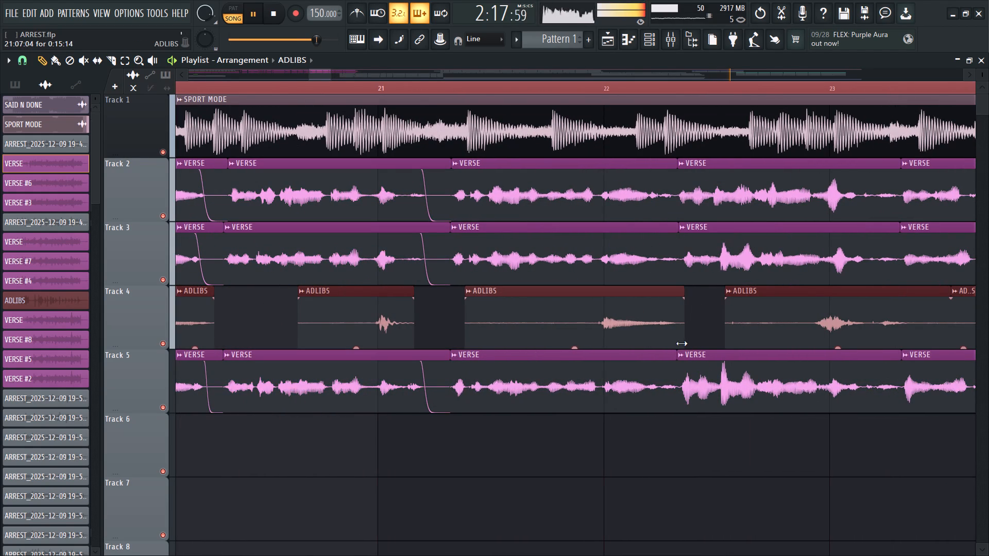
{"action": "left_click_drag", "start_coordinate": [681, 343], "coordinate": [680, 340], "text": "alt"}
{"action": "left_click_drag", "start_coordinate": [465, 333], "coordinate": [599, 365], "text": "alt"}
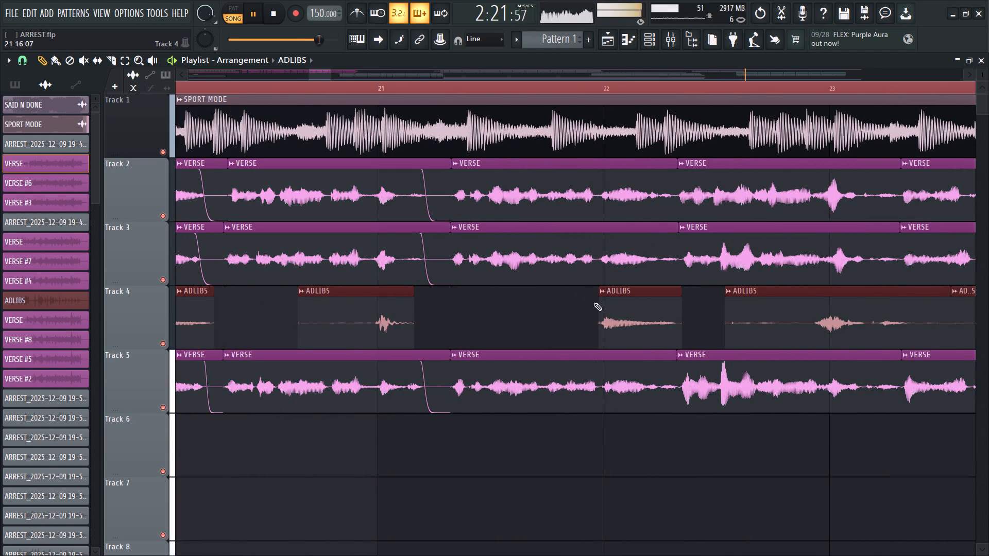
Add a very short fade-in and fade-out to the trimmed Track 4 ADLIBS clip at bar 22.
{"action": "left_click", "coordinate": [601, 299]}
{"action": "left_click_drag", "start_coordinate": [681, 305], "coordinate": [673, 300]}
Fade out the VERSE clips ending between bars 22 and 23 on Tracks 2, 3 and 5 with steep curves starting right after their phrases.
{"action": "left_click_drag", "start_coordinate": [653, 192], "coordinate": [650, 246], "text": "ctrl"}
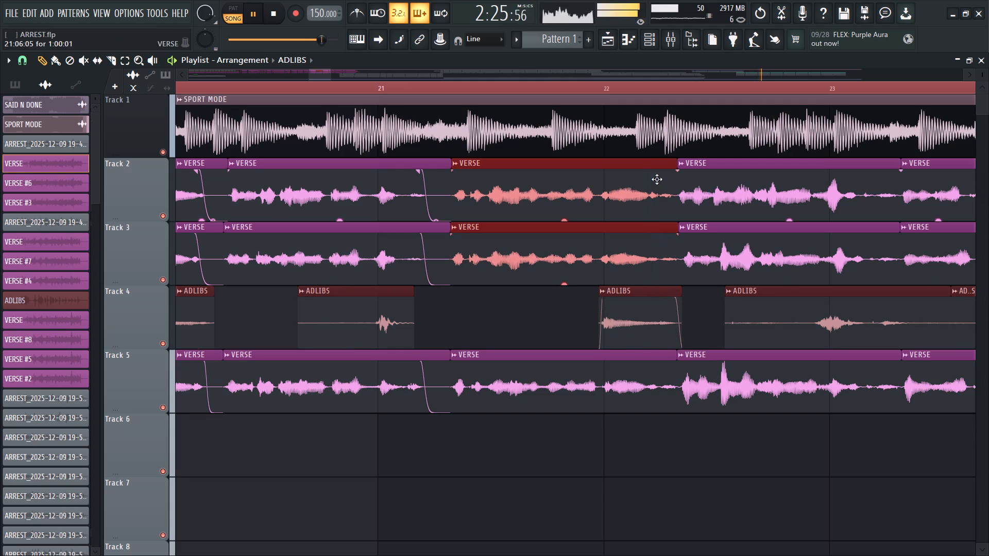
{"action": "left_click_drag", "start_coordinate": [676, 175], "coordinate": [662, 180]}
{"action": "left_click_drag", "start_coordinate": [677, 196], "coordinate": [676, 197]}
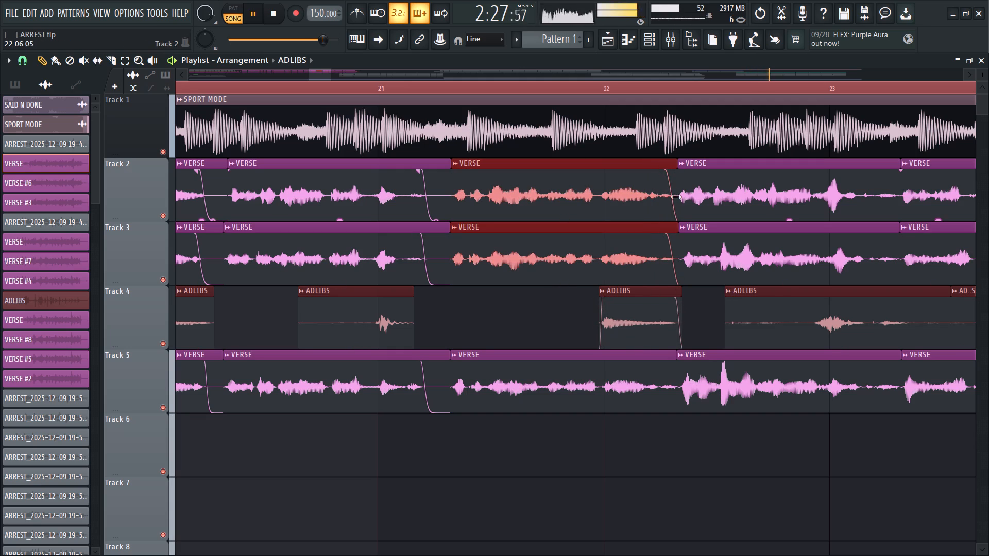
{"action": "left_click_drag", "start_coordinate": [676, 197], "coordinate": [670, 222]}
{"action": "left_click_drag", "start_coordinate": [671, 198], "coordinate": [664, 249]}
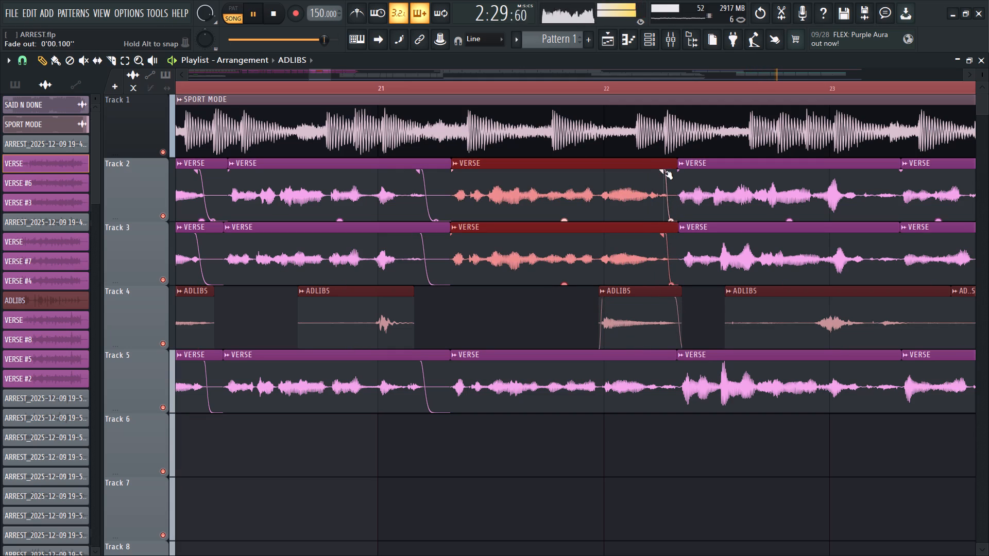
{"action": "left_click_drag", "start_coordinate": [663, 172], "coordinate": [651, 174]}
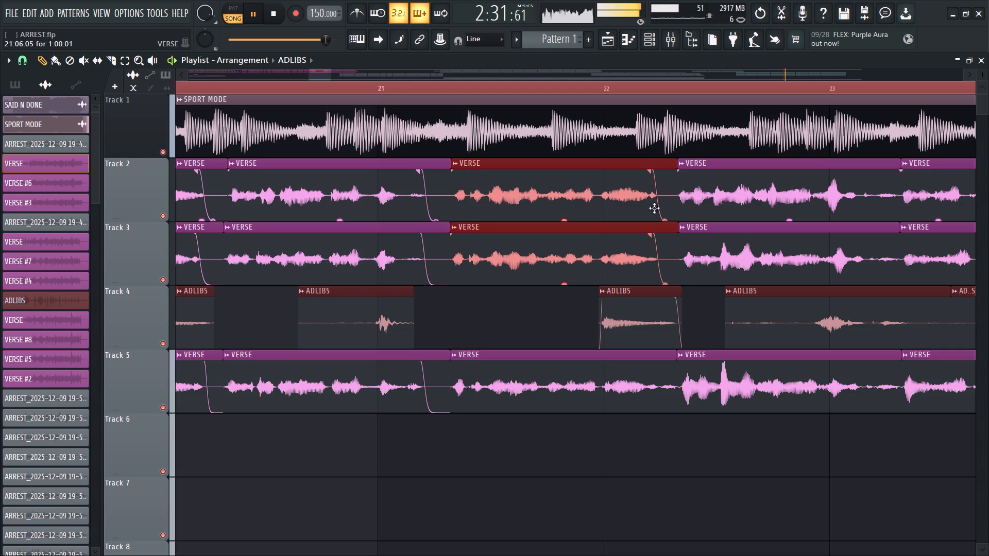
{"action": "scroll", "coordinate": [657, 315], "scroll_direction": "down", "scroll_amount": 2}
{"action": "left_click", "coordinate": [642, 267], "text": "ctrl"}
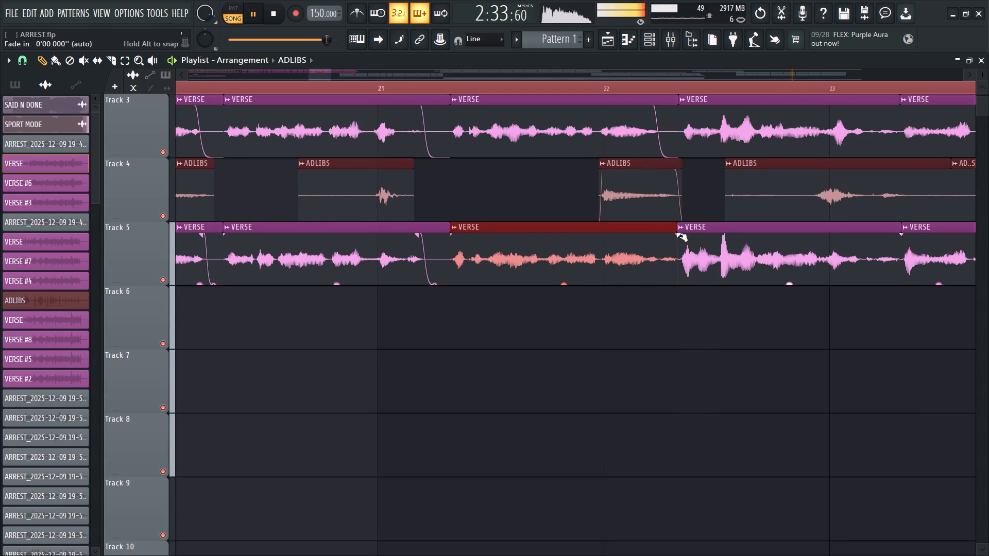
{"action": "left_click_drag", "start_coordinate": [677, 236], "coordinate": [668, 237]}
{"action": "left_click_drag", "start_coordinate": [674, 233], "coordinate": [659, 234]}
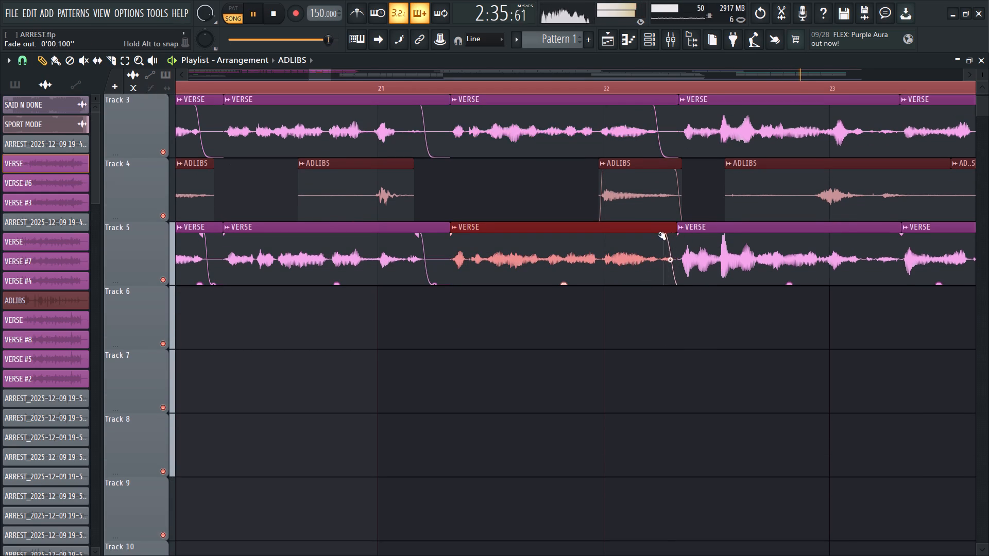
{"action": "left_click_drag", "start_coordinate": [659, 234], "coordinate": [655, 234]}
{"action": "left_click_drag", "start_coordinate": [671, 255], "coordinate": [662, 323]}
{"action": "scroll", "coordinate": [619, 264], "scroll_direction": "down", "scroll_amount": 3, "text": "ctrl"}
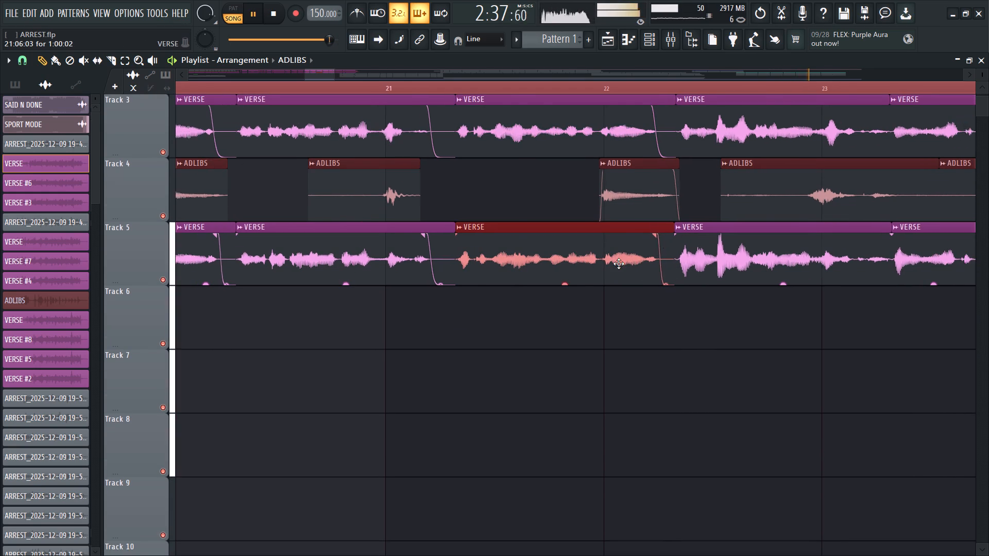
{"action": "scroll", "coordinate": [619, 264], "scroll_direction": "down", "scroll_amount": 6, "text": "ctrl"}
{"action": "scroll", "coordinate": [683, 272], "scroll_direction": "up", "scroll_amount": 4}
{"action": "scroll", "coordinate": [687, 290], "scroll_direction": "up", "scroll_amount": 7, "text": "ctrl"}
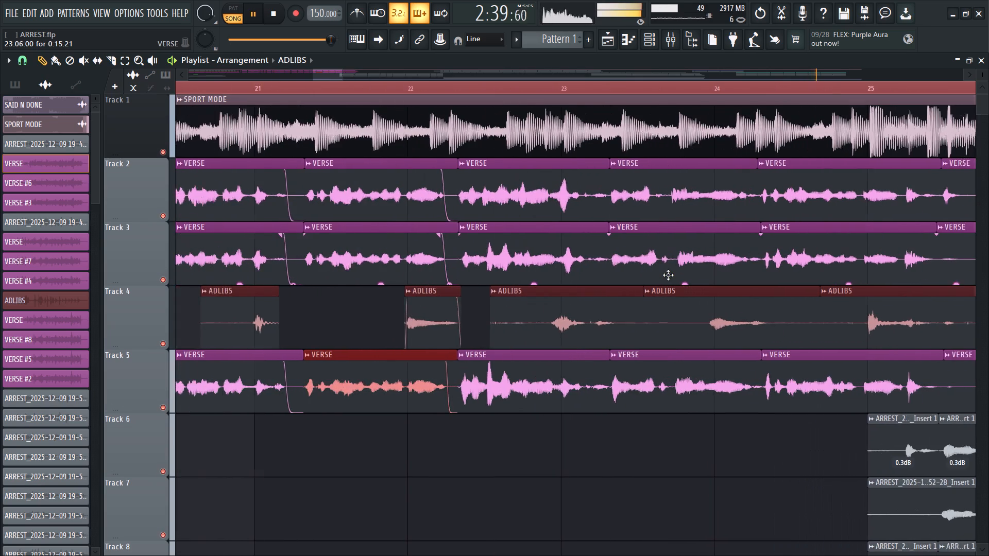
Trim both ends of the Track 4 ADLIBS clip crossing bar 23 to run from just before bar 23 to about a fifth of a bar past it.
{"action": "left_click", "coordinate": [589, 311], "text": "ctrl"}
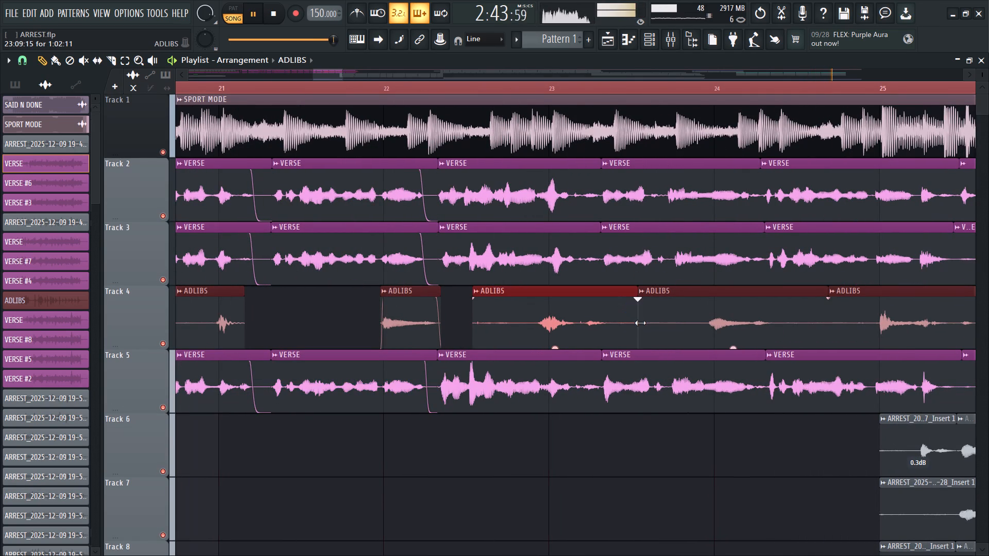
{"action": "left_click_drag", "start_coordinate": [636, 324], "coordinate": [598, 345]}
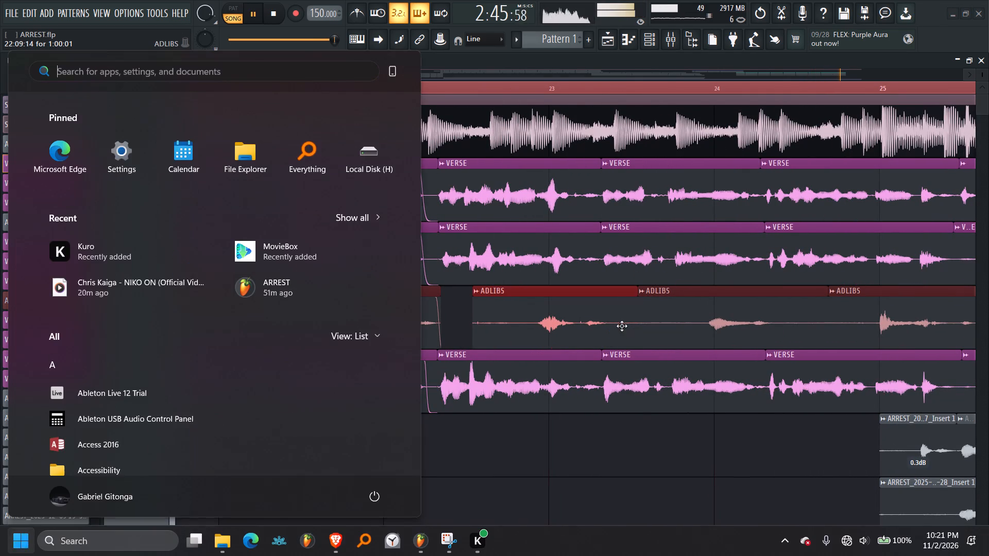
{"action": "left_click", "coordinate": [629, 322]}
{"action": "left_click_drag", "start_coordinate": [634, 329], "coordinate": [582, 345], "text": "alt"}
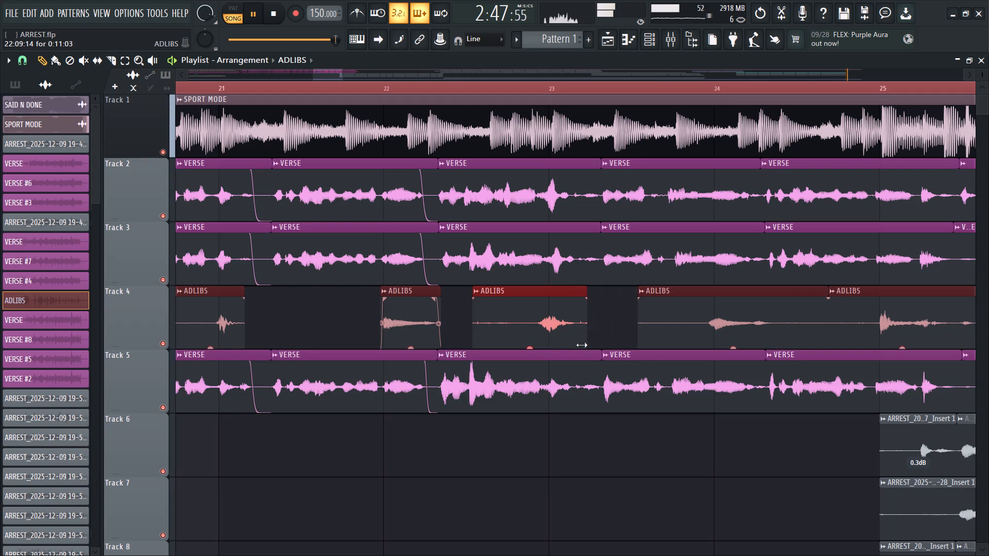
{"action": "left_click_drag", "start_coordinate": [582, 345], "coordinate": [575, 349], "text": "alt"}
{"action": "left_click_drag", "start_coordinate": [472, 335], "coordinate": [485, 338], "text": "alt"}
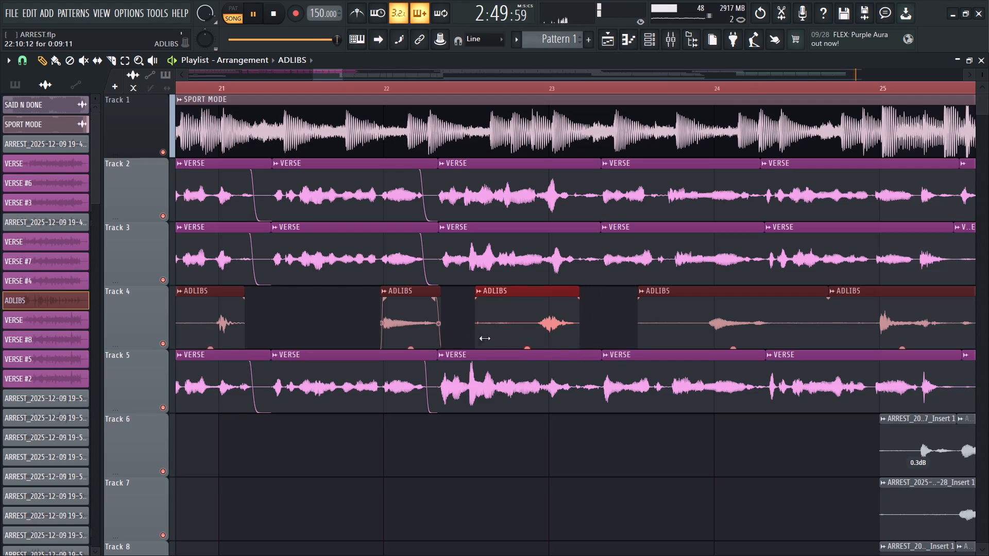
{"action": "left_click_drag", "start_coordinate": [485, 338], "coordinate": [532, 350], "text": "alt"}
Fade out the VERSE clips ending between bars 23 and 24 on Tracks 2, 3 and 5 with steep curves starting right after their phrases.
{"action": "left_click_drag", "start_coordinate": [583, 180], "coordinate": [604, 303], "text": "ctrl"}
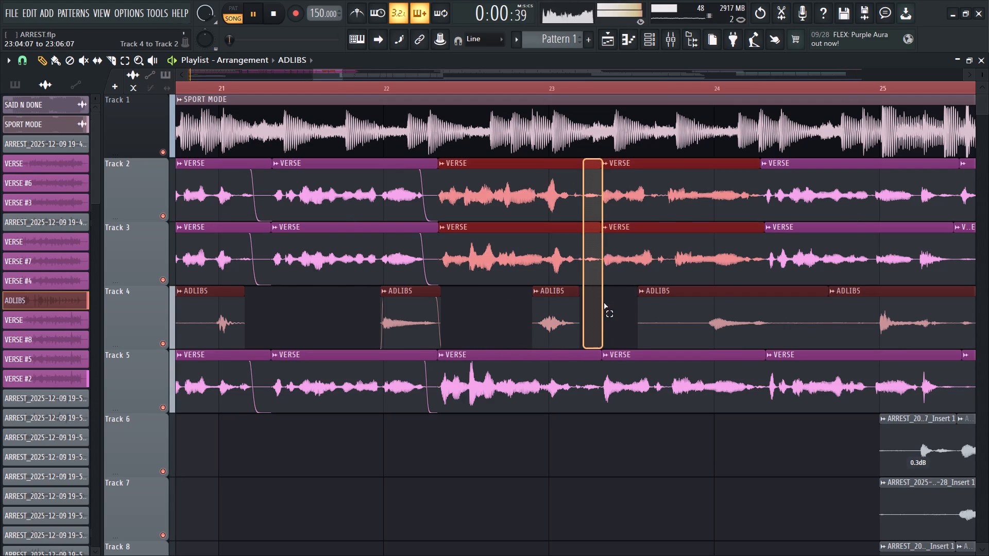
{"action": "left_click_drag", "start_coordinate": [604, 303], "coordinate": [599, 375], "text": "ctrl"}
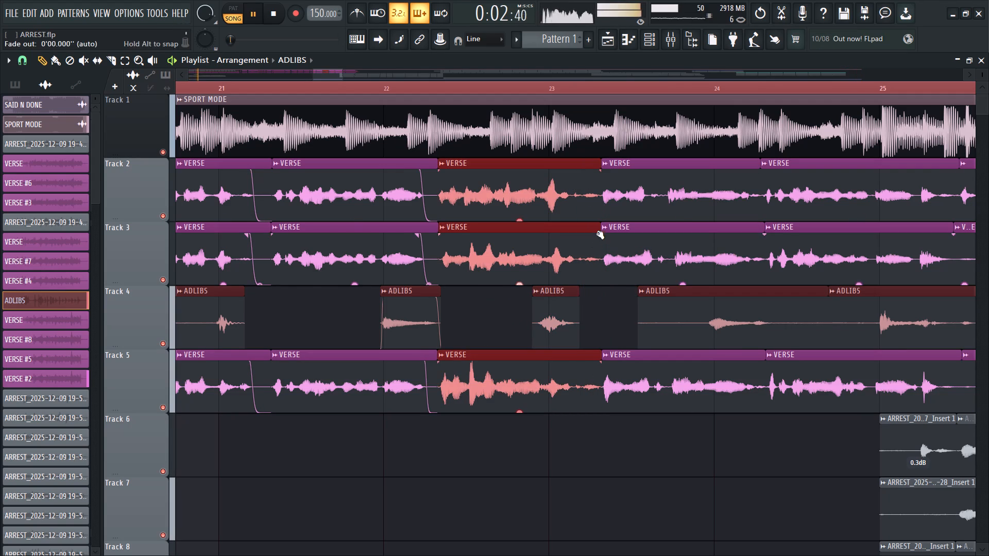
{"action": "left_click_drag", "start_coordinate": [594, 192], "coordinate": [572, 221]}
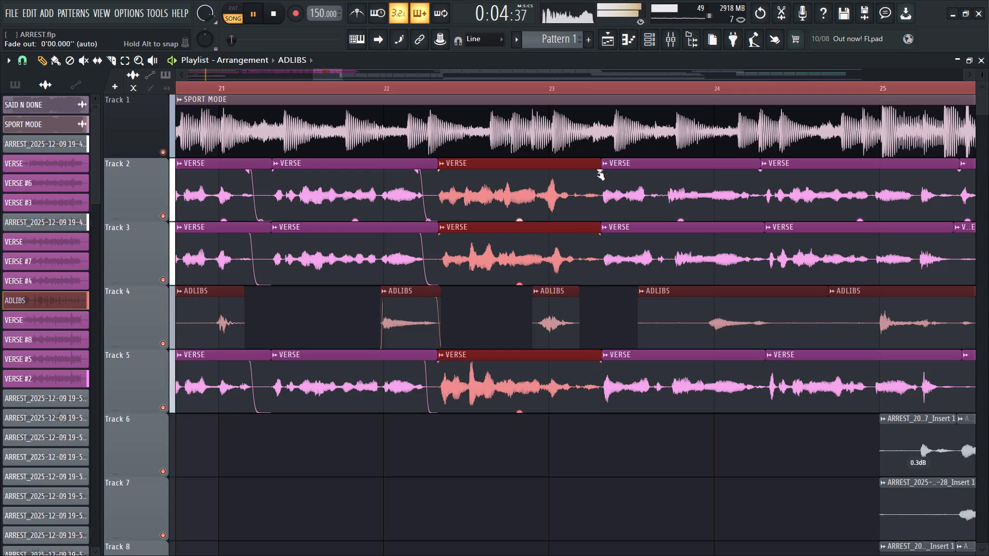
{"action": "left_click_drag", "start_coordinate": [598, 175], "coordinate": [574, 194]}
{"action": "left_click_drag", "start_coordinate": [589, 197], "coordinate": [581, 269]}
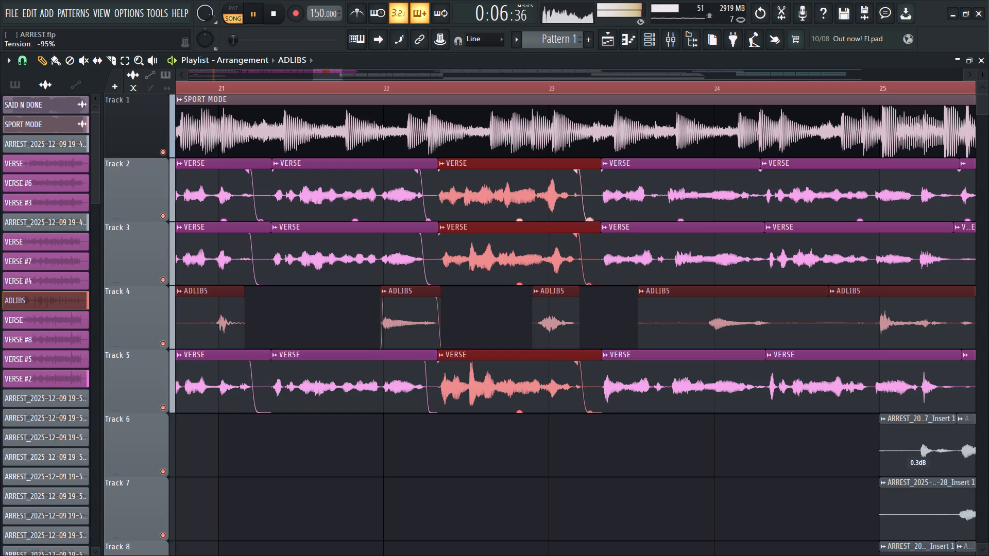
{"action": "left_click_drag", "start_coordinate": [581, 269], "coordinate": [581, 292]}
Fade out the VERSE clips ending between bars 24 and 25 on Tracks 2 and 3 with short, steep curves right after their phrases.
{"action": "scroll", "coordinate": [551, 244], "scroll_direction": "down", "scroll_amount": 3, "text": "ctrl"}
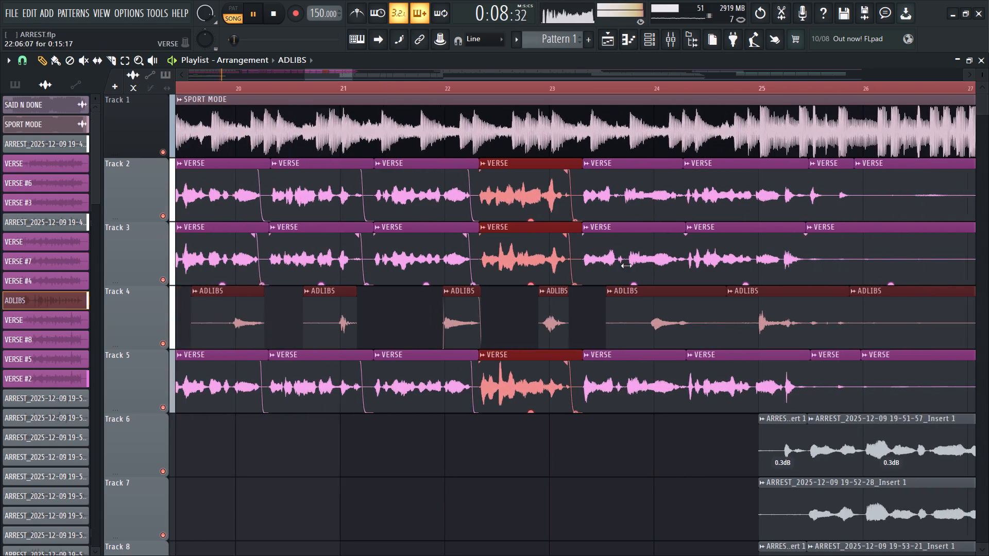
{"action": "scroll", "coordinate": [699, 267], "scroll_direction": "up", "scroll_amount": 6, "text": "ctrl"}
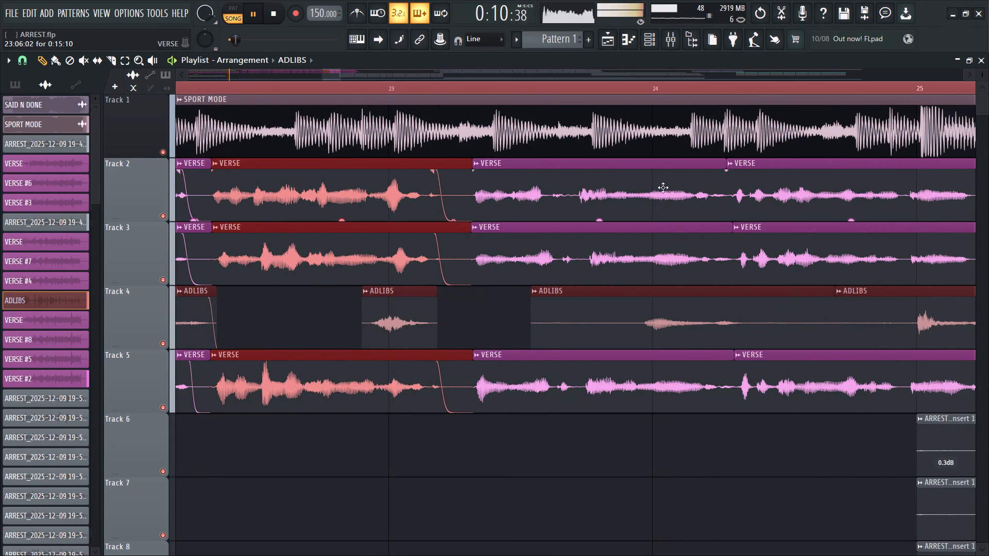
{"action": "left_click_drag", "start_coordinate": [663, 187], "coordinate": [664, 260], "text": "ctrl"}
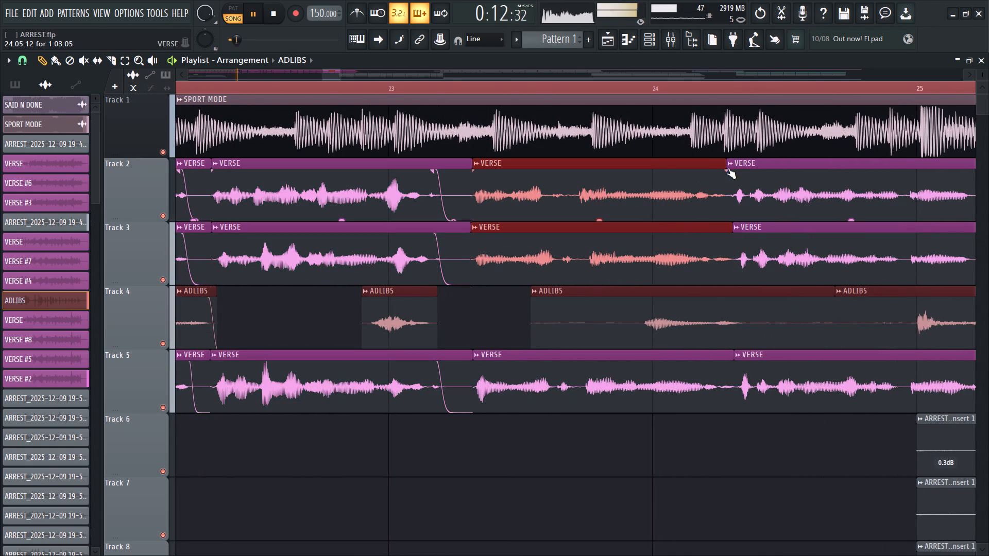
{"action": "left_click_drag", "start_coordinate": [725, 170], "coordinate": [710, 186]}
{"action": "left_click_drag", "start_coordinate": [715, 197], "coordinate": [712, 266]}
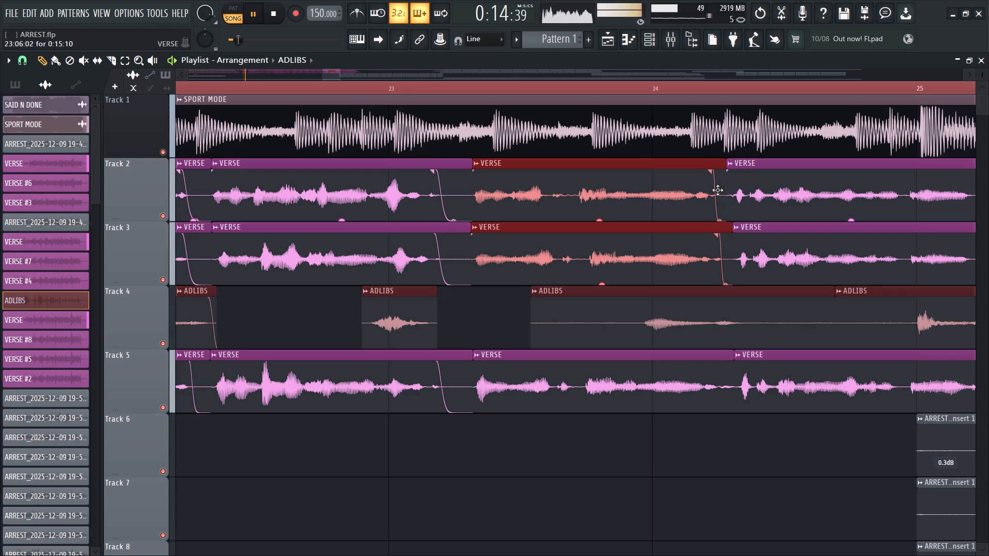
{"action": "left_click_drag", "start_coordinate": [717, 174], "coordinate": [712, 176]}
{"action": "left_click", "coordinate": [715, 238]}
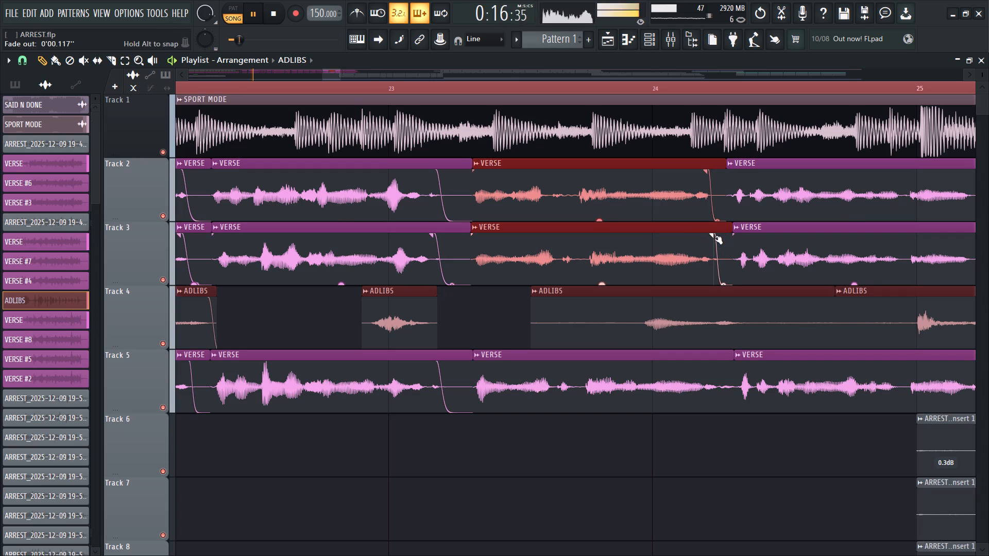
{"action": "left_click", "coordinate": [704, 240]}
{"action": "triple_click", "coordinate": [697, 240]}
{"action": "left_click_drag", "start_coordinate": [692, 241], "coordinate": [684, 241]}
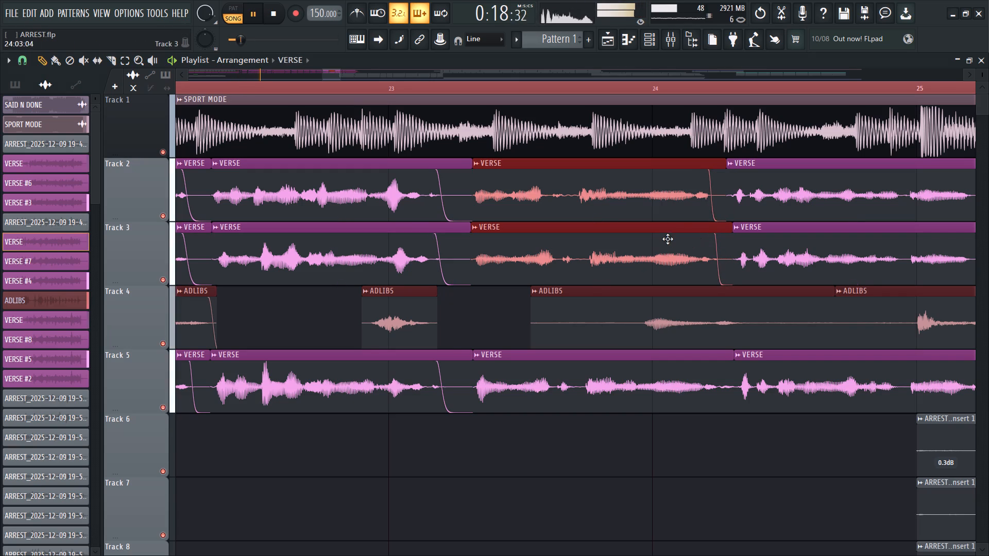
{"action": "double_click", "coordinate": [668, 239]}
{"action": "left_click", "coordinate": [758, 244]}
{"action": "left_click", "coordinate": [716, 237]}
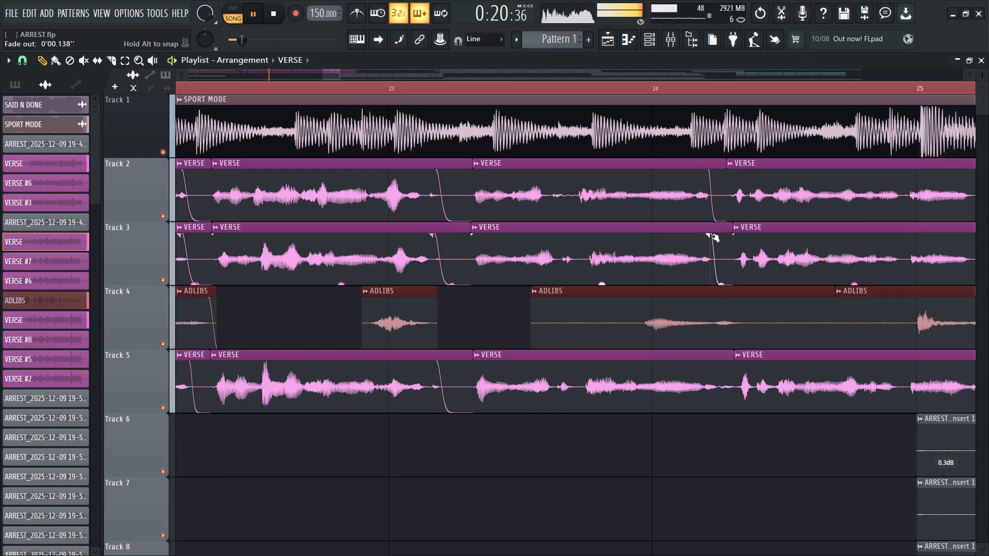
Trim the end of the Track 4 ADLIBS clip crossing bar 24 to about 0.3 of a bar past bar 24.
{"action": "left_click_drag", "start_coordinate": [832, 327], "coordinate": [743, 349], "text": "alt"}
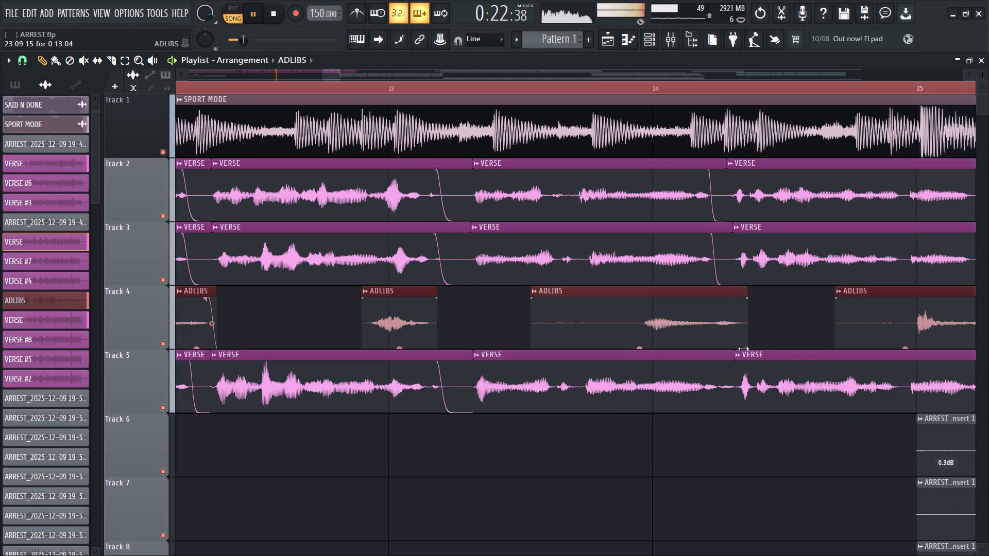
{"action": "left_click_drag", "start_coordinate": [743, 349], "coordinate": [727, 357], "text": "alt"}
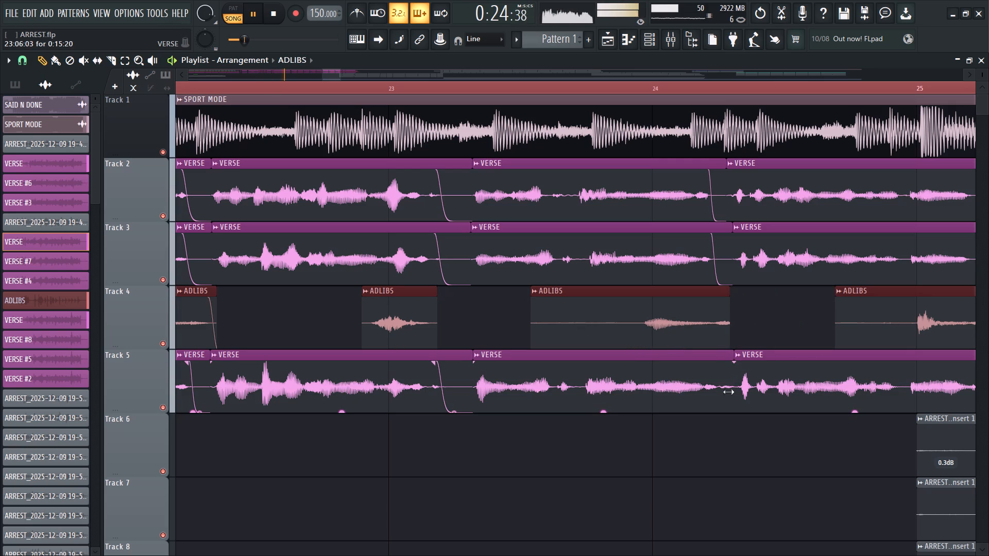
Fade out the Track 5 VERSE clip ending between bars 24 and 25 with a short, steep curve.
{"action": "left_click", "coordinate": [734, 365]}
{"action": "left_click_drag", "start_coordinate": [732, 364], "coordinate": [725, 364]}
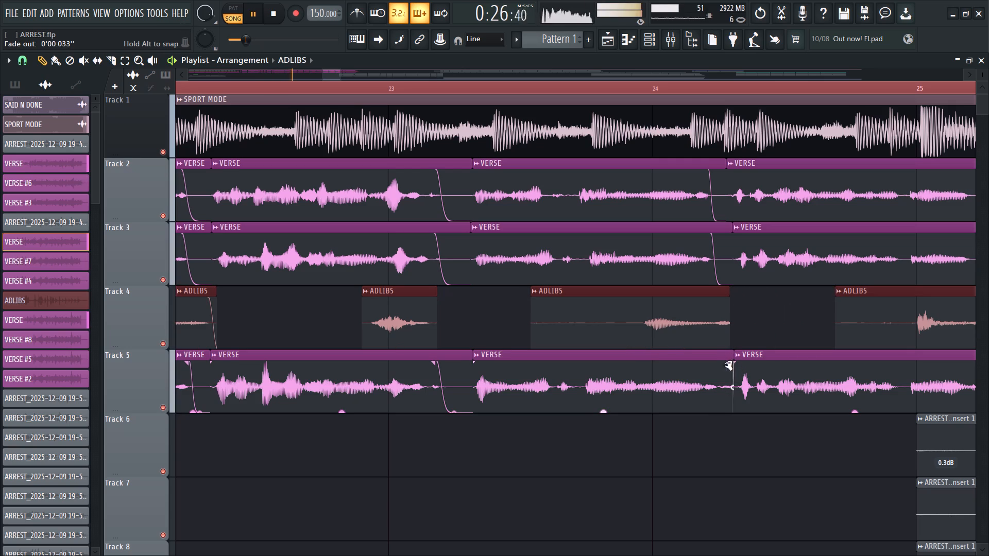
{"action": "left_click_drag", "start_coordinate": [725, 364], "coordinate": [715, 366]}
{"action": "left_click_drag", "start_coordinate": [726, 390], "coordinate": [731, 465]}
Fade out the Track 2 VERSE clip ending about halfway between bars 25 and 26 with a steep curve right after its phrase.
{"action": "scroll", "coordinate": [614, 402], "scroll_direction": "down", "scroll_amount": 5, "text": "ctrl"}
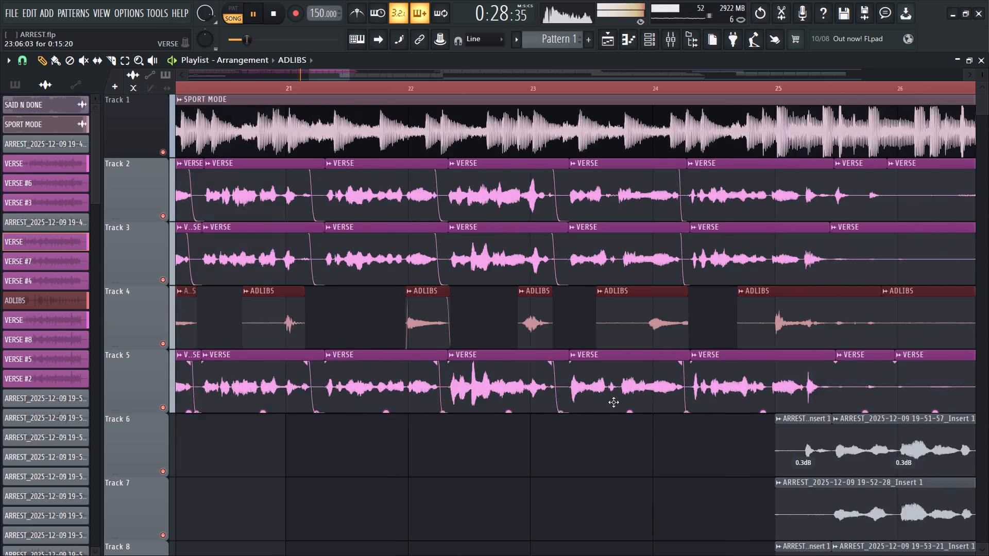
{"action": "scroll", "coordinate": [613, 402], "scroll_direction": "down", "scroll_amount": 3, "text": "ctrl"}
{"action": "scroll", "coordinate": [793, 349], "scroll_direction": "up", "scroll_amount": 7, "text": "ctrl"}
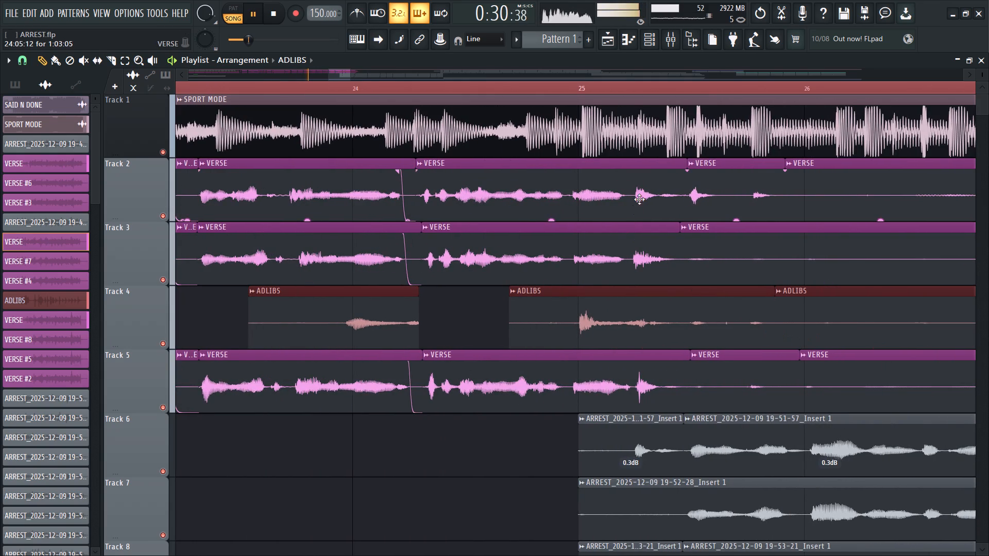
{"action": "left_click_drag", "start_coordinate": [684, 169], "coordinate": [651, 180]}
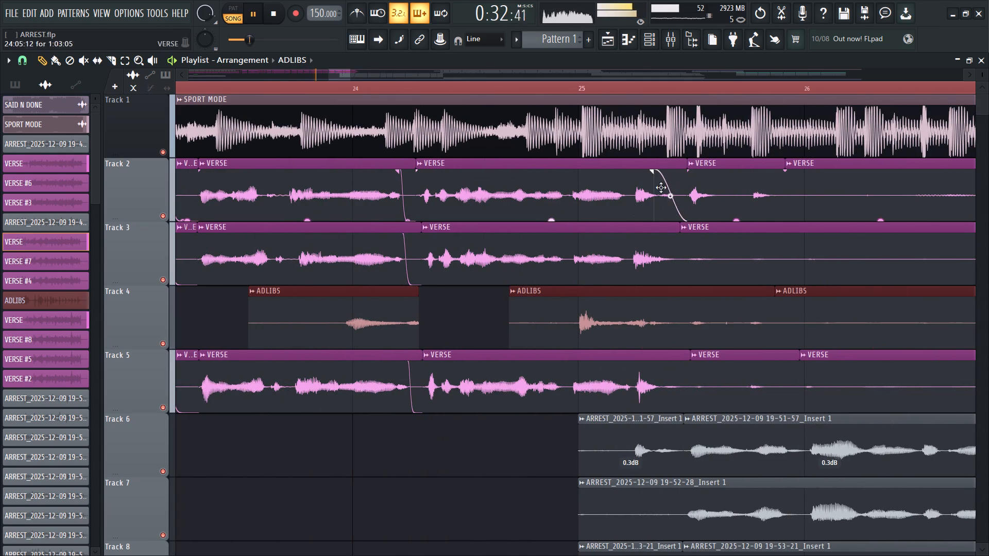
{"action": "left_click_drag", "start_coordinate": [671, 194], "coordinate": [660, 305]}
Delete the last, nearly silent trailing clips after the verse on Tracks 3, 4 and 5.
{"action": "scroll", "coordinate": [698, 255], "scroll_direction": "down", "scroll_amount": 2, "text": "ctrl"}
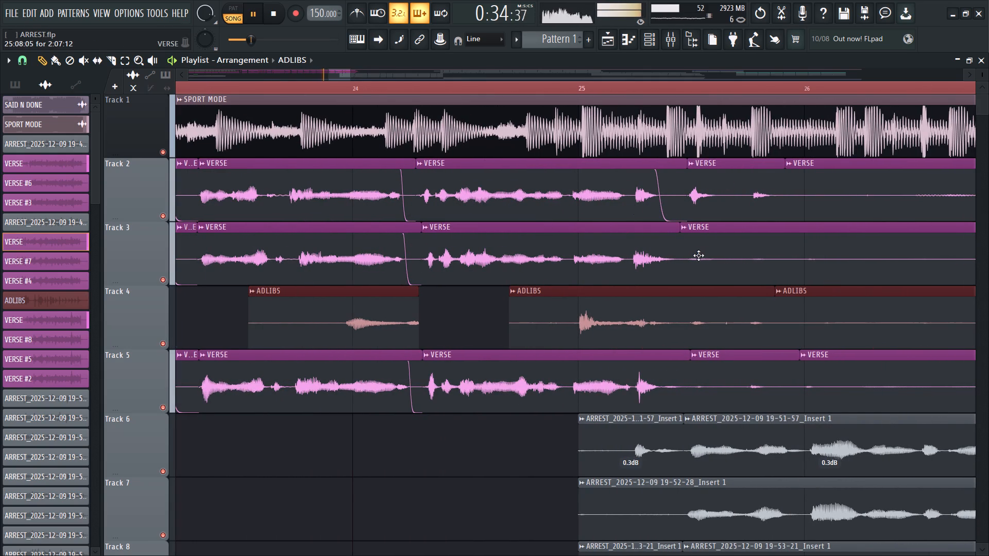
{"action": "scroll", "coordinate": [698, 255], "scroll_direction": "down", "scroll_amount": 7, "text": "ctrl"}
{"action": "right_click", "coordinate": [746, 256]}
{"action": "scroll", "coordinate": [699, 232], "scroll_direction": "up", "scroll_amount": 2, "text": "ctrl"}
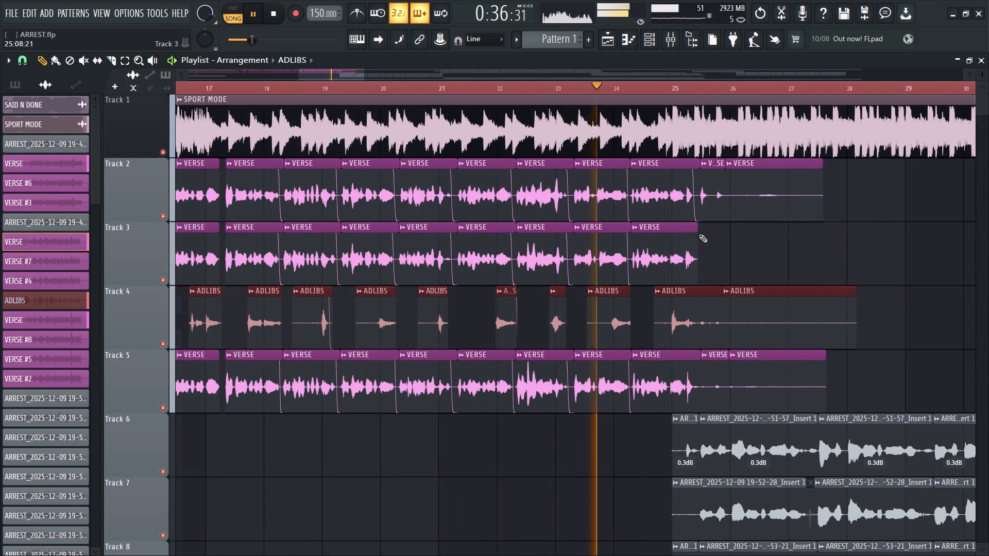
{"action": "scroll", "coordinate": [695, 308], "scroll_direction": "up", "scroll_amount": 3, "text": "ctrl"}
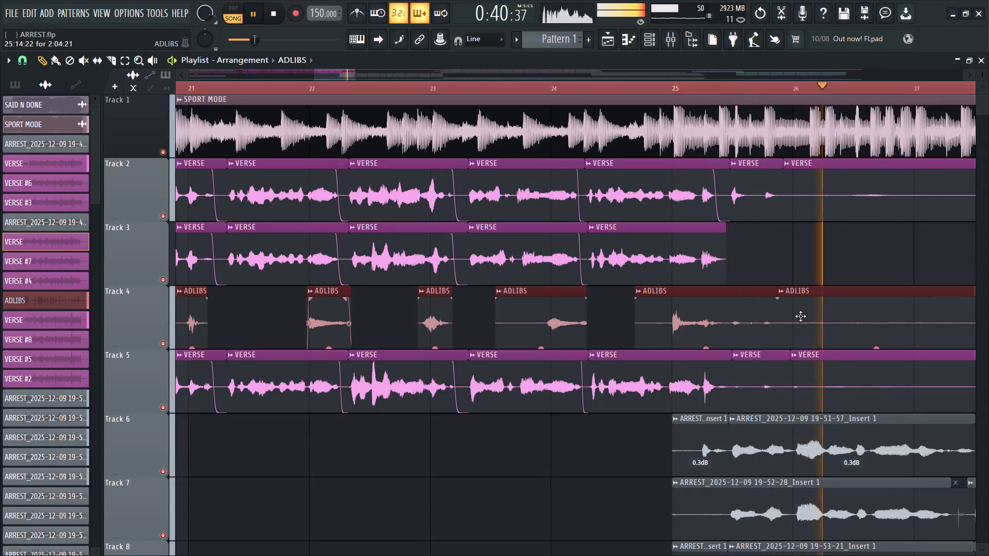
{"action": "right_click", "coordinate": [816, 311]}
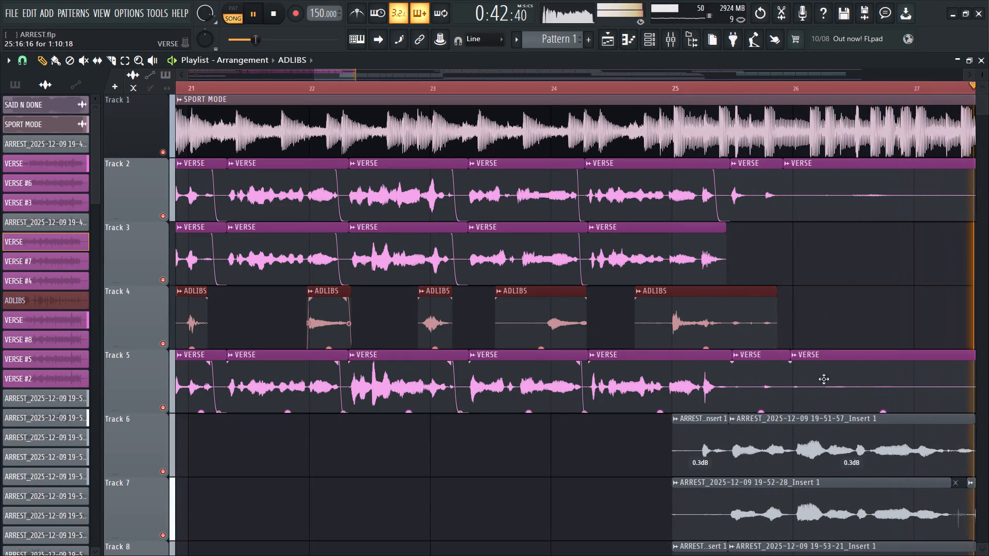
{"action": "right_click", "coordinate": [847, 376]}
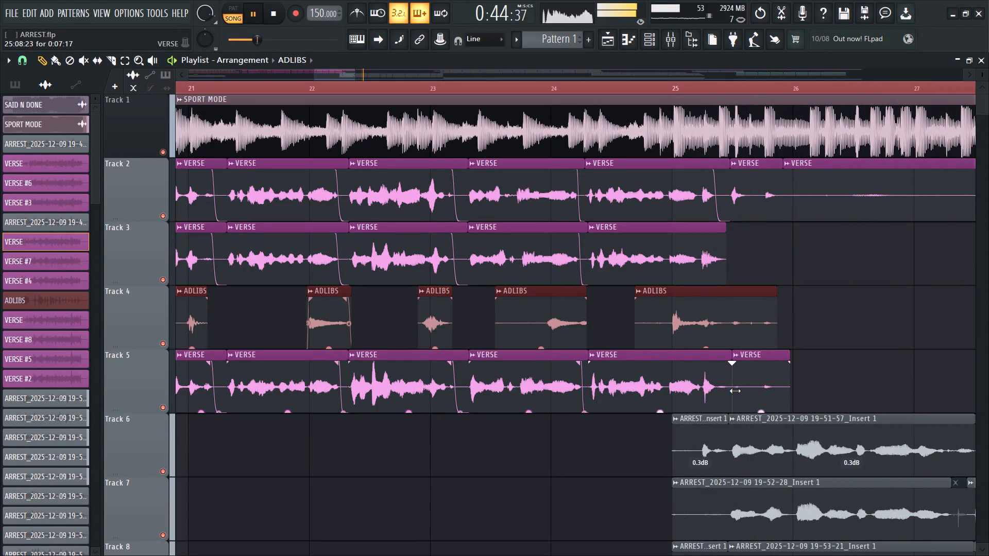
Trim the Track 5 VERSE clips after bar 25, ending the first about a third past it and starting the second about 0.7 past it.
{"action": "left_click_drag", "start_coordinate": [735, 391], "coordinate": [761, 412], "text": "alt"}
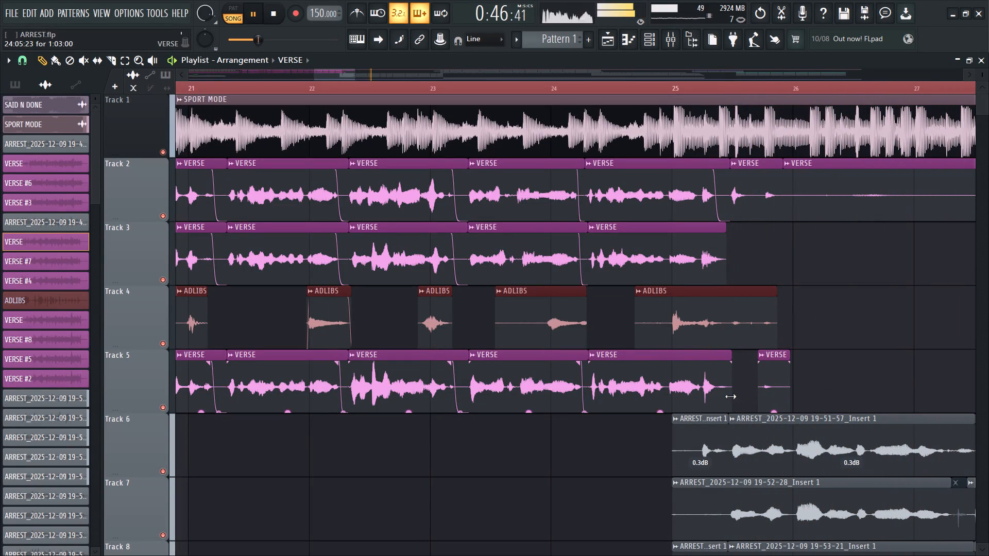
{"action": "left_click_drag", "start_coordinate": [730, 396], "coordinate": [714, 413], "text": "alt"}
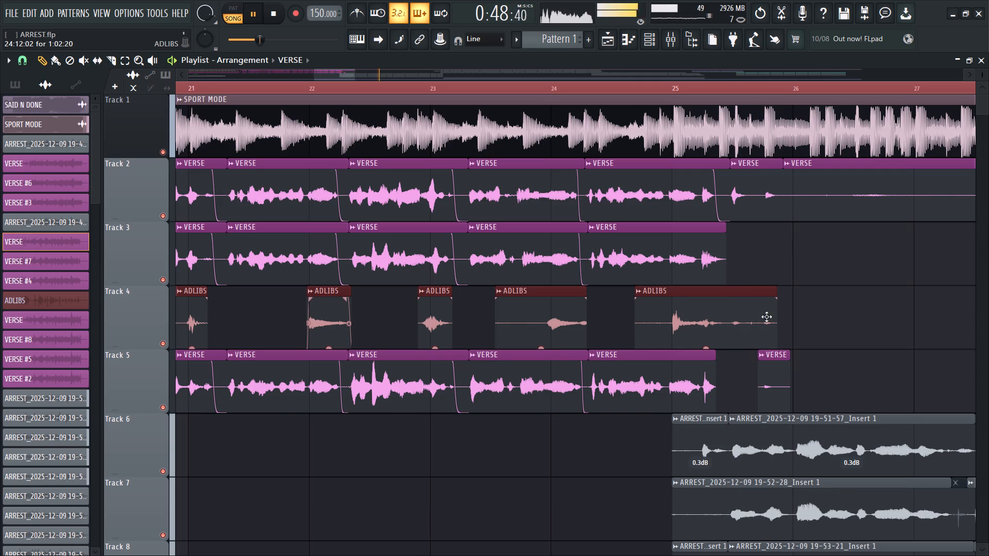
Trim the start of the last Track 4 ADLIBS clip to just before bar 25.
{"action": "left_click_drag", "start_coordinate": [636, 335], "coordinate": [660, 349], "text": "alt"}
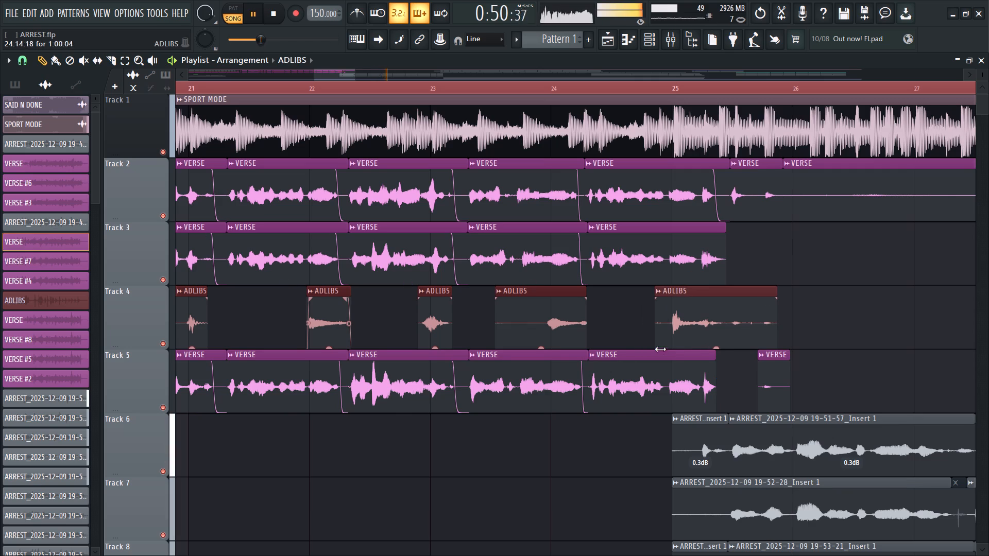
{"action": "left_click_drag", "start_coordinate": [660, 349], "coordinate": [670, 354], "text": "alt"}
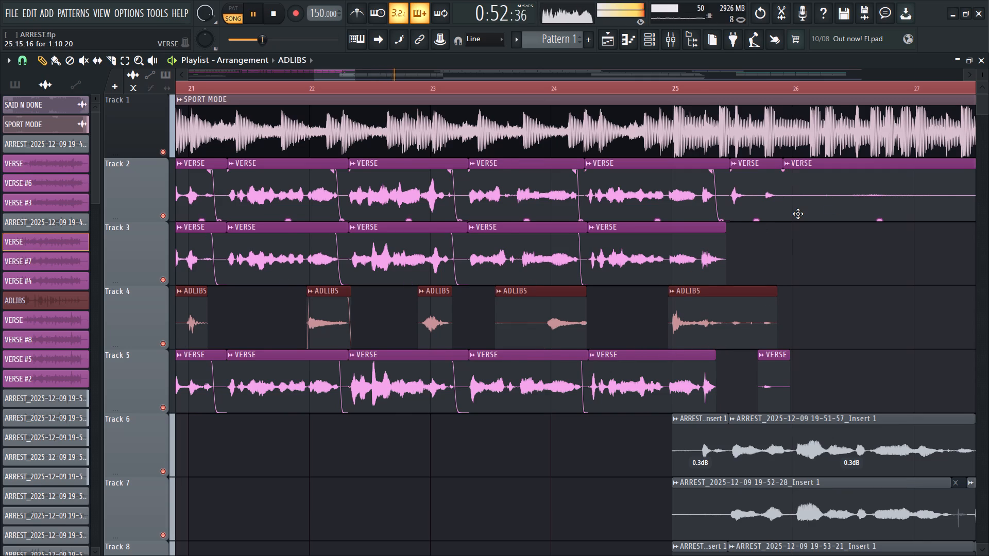
Delete the last, nearly silent VERSE clip on Track 2, starting just before bar 26.
{"action": "scroll", "coordinate": [798, 214], "scroll_direction": "down", "scroll_amount": 5, "text": "ctrl"}
{"action": "right_click", "coordinate": [832, 201]}
Trim the end of the last Track 4 ADLIBS clip to about half a bar past bar 25.
{"action": "scroll", "coordinate": [800, 270], "scroll_direction": "up", "scroll_amount": 4, "text": "ctrl"}
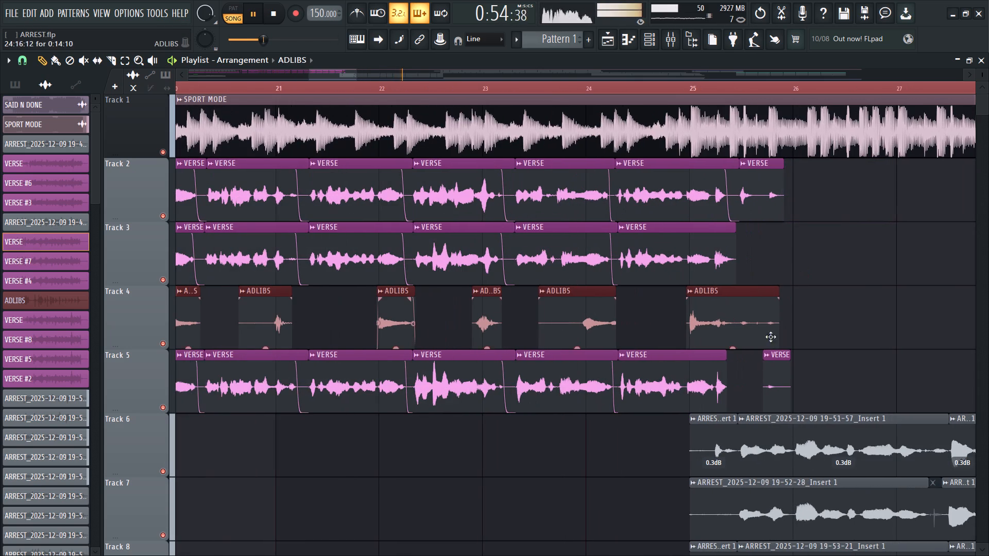
{"action": "scroll", "coordinate": [772, 329], "scroll_direction": "up", "scroll_amount": 3, "text": "ctrl"}
{"action": "left_click_drag", "start_coordinate": [770, 336], "coordinate": [752, 345], "text": "alt"}
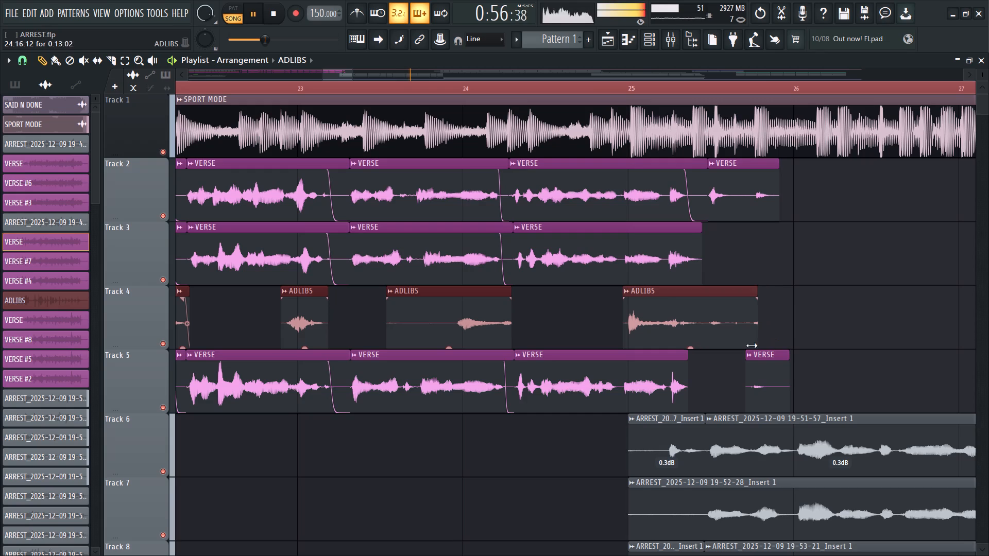
{"action": "left_click_drag", "start_coordinate": [752, 345], "coordinate": [717, 360], "text": "alt"}
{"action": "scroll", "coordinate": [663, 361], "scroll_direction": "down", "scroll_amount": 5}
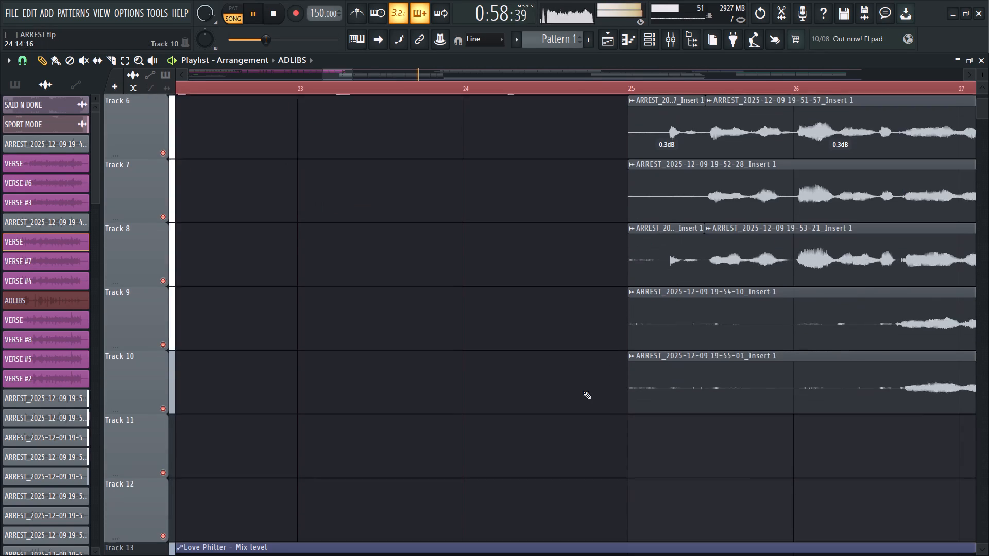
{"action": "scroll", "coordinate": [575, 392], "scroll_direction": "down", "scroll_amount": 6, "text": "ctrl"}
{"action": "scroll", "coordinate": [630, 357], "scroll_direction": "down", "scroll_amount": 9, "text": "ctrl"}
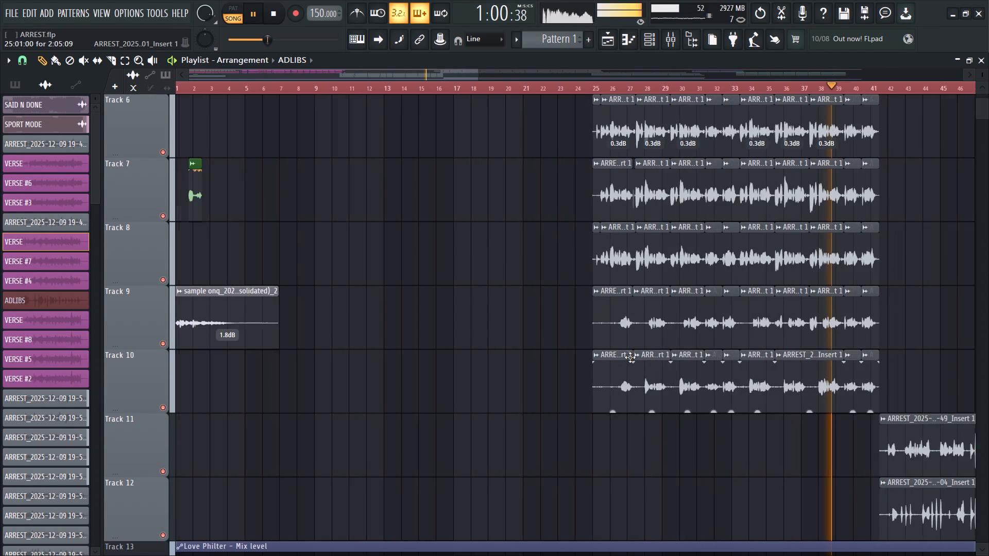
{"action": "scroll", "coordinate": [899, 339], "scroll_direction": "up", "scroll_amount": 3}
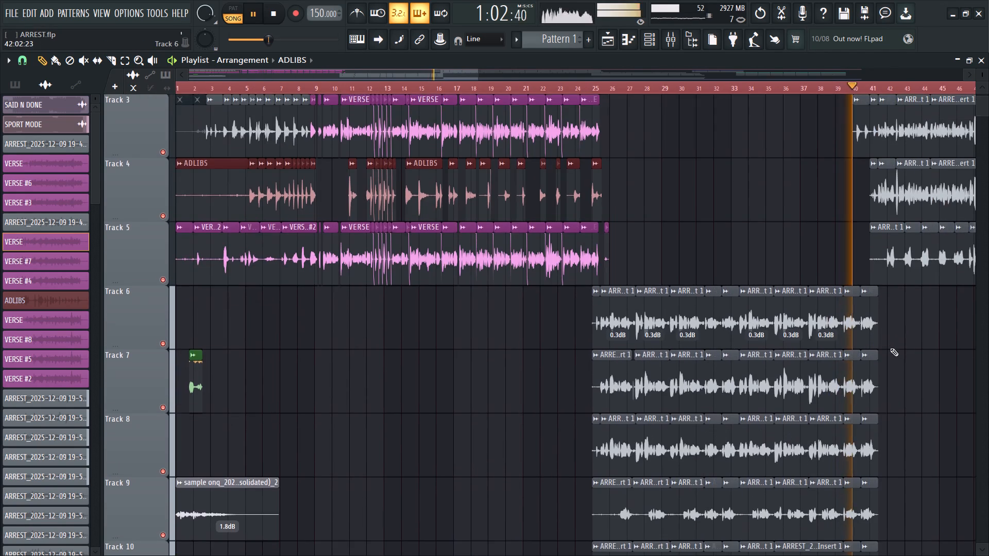
Add steep fade-outs to the Track 6, 7 and 8 clips that end between bars 27.3 and 27.5.
{"action": "scroll", "coordinate": [902, 359], "scroll_direction": "up", "scroll_amount": 4, "text": "ctrl"}
{"action": "scroll", "coordinate": [296, 363], "scroll_direction": "down", "scroll_amount": 1}
{"action": "scroll", "coordinate": [299, 353], "scroll_direction": "up", "scroll_amount": 4, "text": "ctrl"}
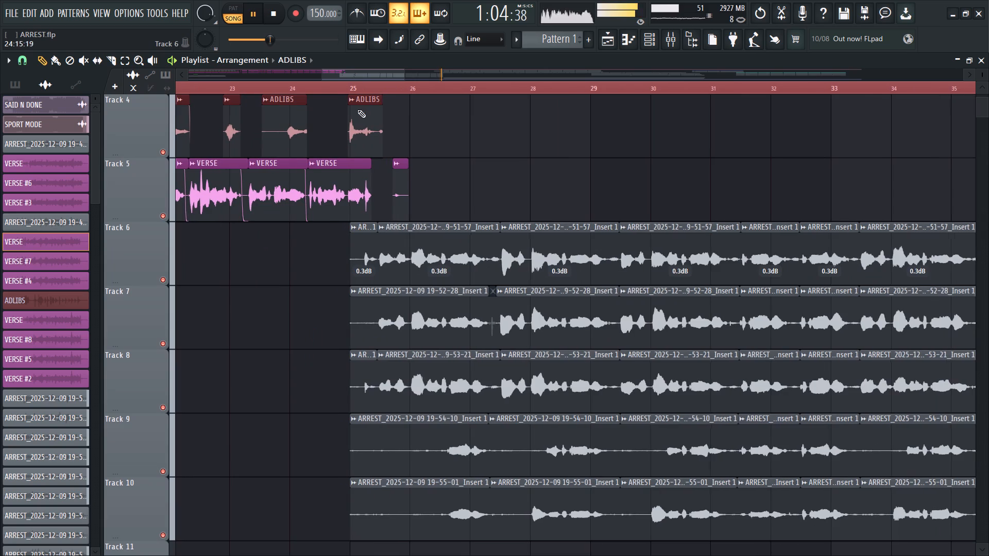
{"action": "left_click", "coordinate": [326, 90]}
{"action": "scroll", "coordinate": [362, 282], "scroll_direction": "down", "scroll_amount": 2}
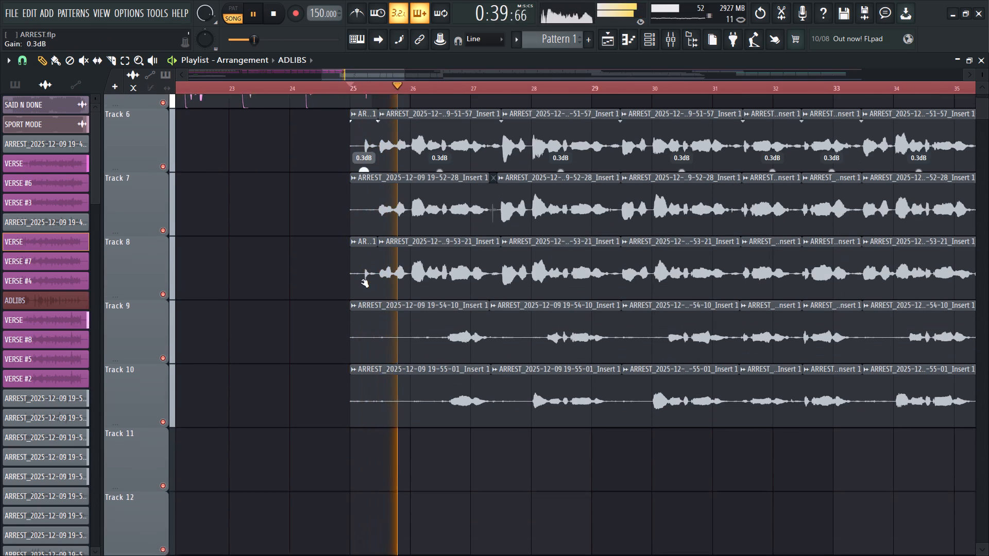
{"action": "scroll", "coordinate": [382, 267], "scroll_direction": "up", "scroll_amount": 2, "text": "ctrl"}
{"action": "scroll", "coordinate": [526, 342], "scroll_direction": "up", "scroll_amount": 2}
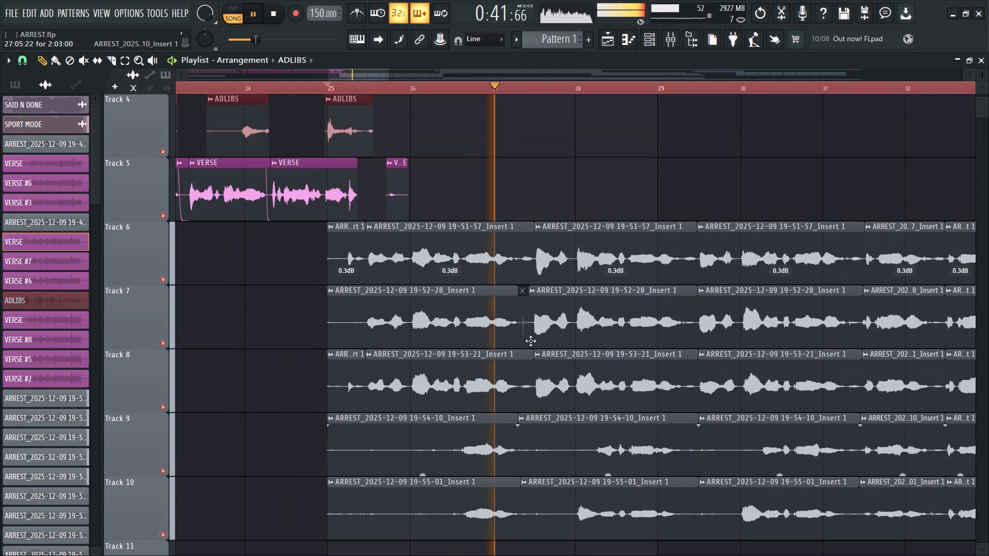
{"action": "left_click", "coordinate": [532, 240]}
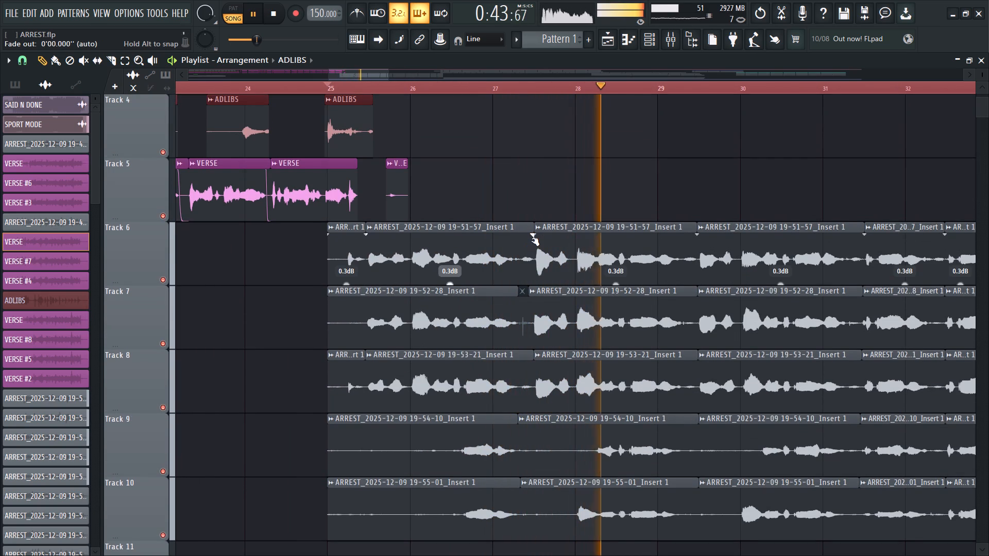
{"action": "scroll", "coordinate": [514, 267], "scroll_direction": "up", "scroll_amount": 3, "text": "ctrl"}
{"action": "left_click_drag", "start_coordinate": [499, 256], "coordinate": [505, 390], "text": "ctrl"}
{"action": "left_click_drag", "start_coordinate": [556, 235], "coordinate": [532, 247]}
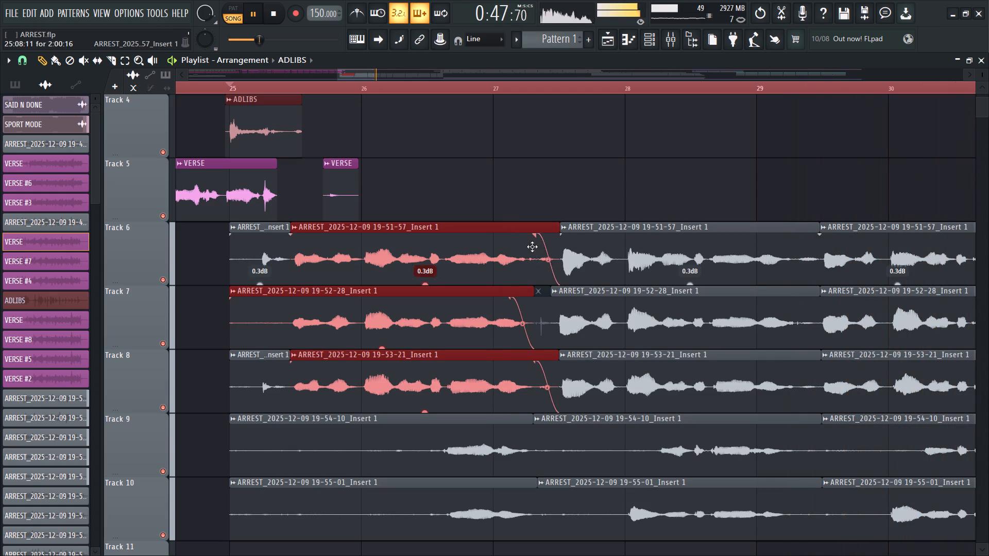
{"action": "left_click_drag", "start_coordinate": [510, 301], "coordinate": [512, 302]}
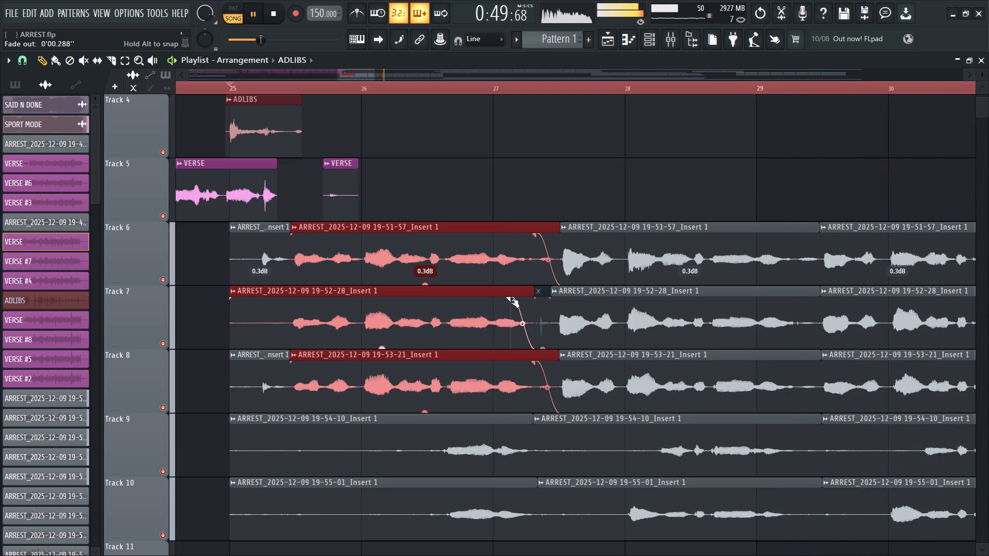
{"action": "left_click_drag", "start_coordinate": [512, 302], "coordinate": [542, 311]}
{"action": "left_click_drag", "start_coordinate": [533, 300], "coordinate": [517, 300]}
{"action": "left_click_drag", "start_coordinate": [526, 327], "coordinate": [529, 357]}
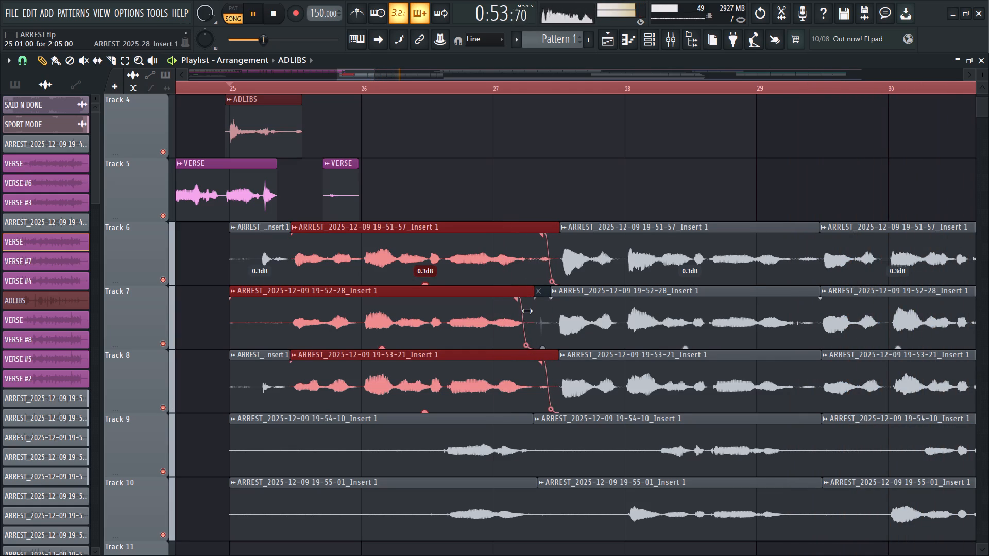
Lengthen the fade-outs of only the Track 6 and Track 8 clips ending near bar 27.5.
{"action": "left_click", "coordinate": [527, 266], "text": "ctrl"}
{"action": "left_click_drag", "start_coordinate": [545, 234], "coordinate": [533, 237]}
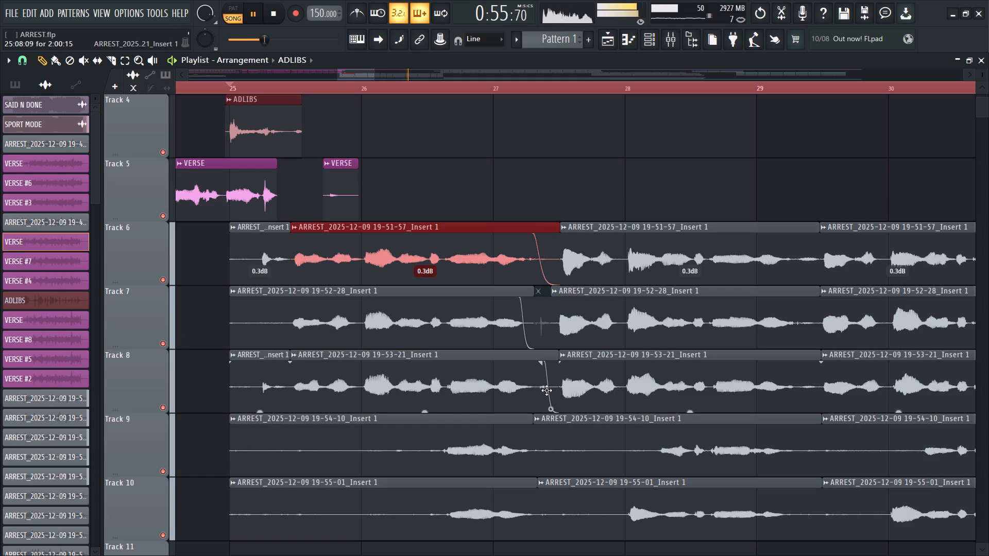
{"action": "left_click_drag", "start_coordinate": [542, 366], "coordinate": [532, 365]}
Add steep fade-outs to the short opening clips on Tracks 6 and 8 that start at bar 25.
{"action": "scroll", "coordinate": [491, 369], "scroll_direction": "down", "scroll_amount": 3}
{"action": "scroll", "coordinate": [456, 361], "scroll_direction": "down", "scroll_amount": 4, "text": "ctrl"}
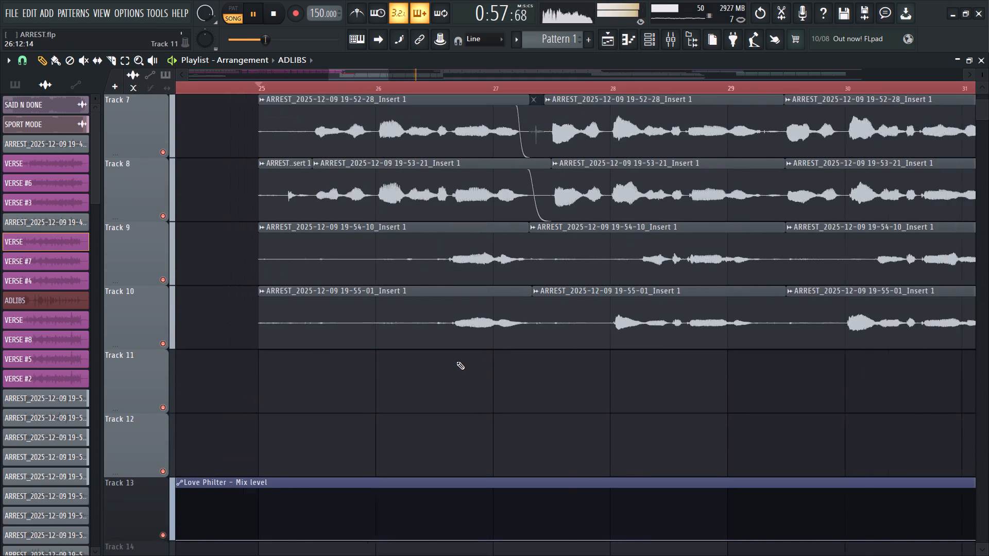
{"action": "scroll", "coordinate": [456, 360], "scroll_direction": "up", "scroll_amount": 3}
{"action": "scroll", "coordinate": [345, 306], "scroll_direction": "up", "scroll_amount": 5, "text": "ctrl"}
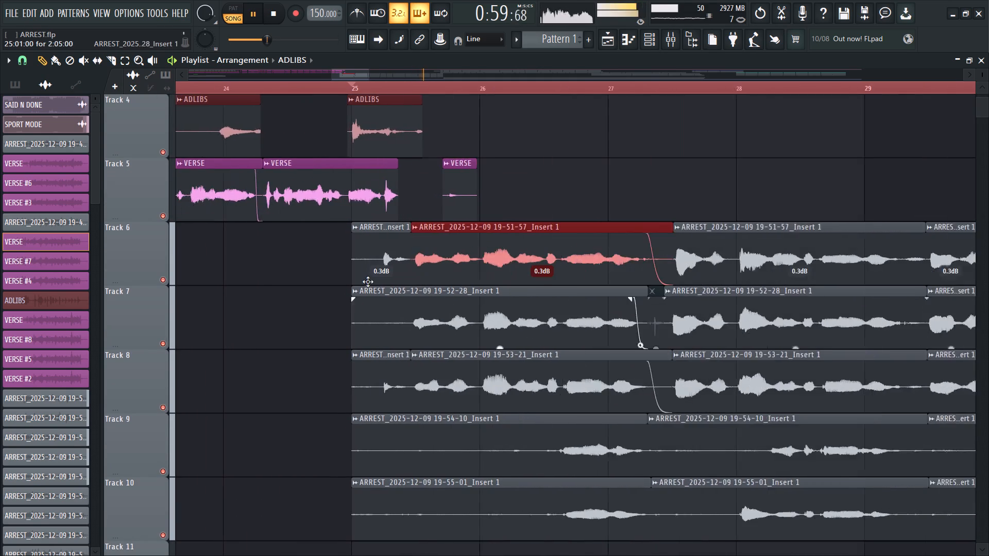
{"action": "scroll", "coordinate": [368, 282], "scroll_direction": "up", "scroll_amount": 2, "text": "ctrl"}
{"action": "left_click", "coordinate": [406, 256], "text": "ctrl"}
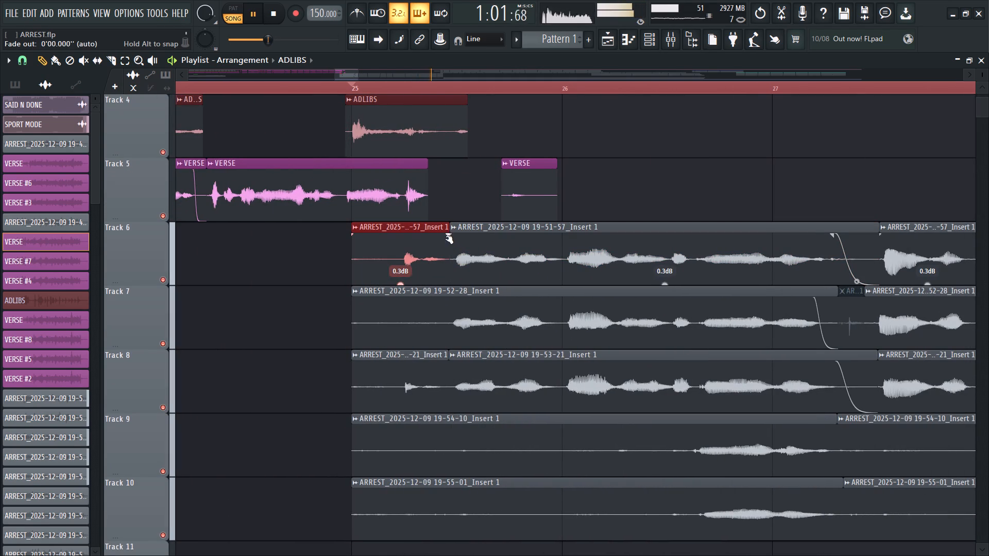
{"action": "left_click_drag", "start_coordinate": [446, 238], "coordinate": [423, 249]}
{"action": "left_click_drag", "start_coordinate": [442, 263], "coordinate": [431, 348]}
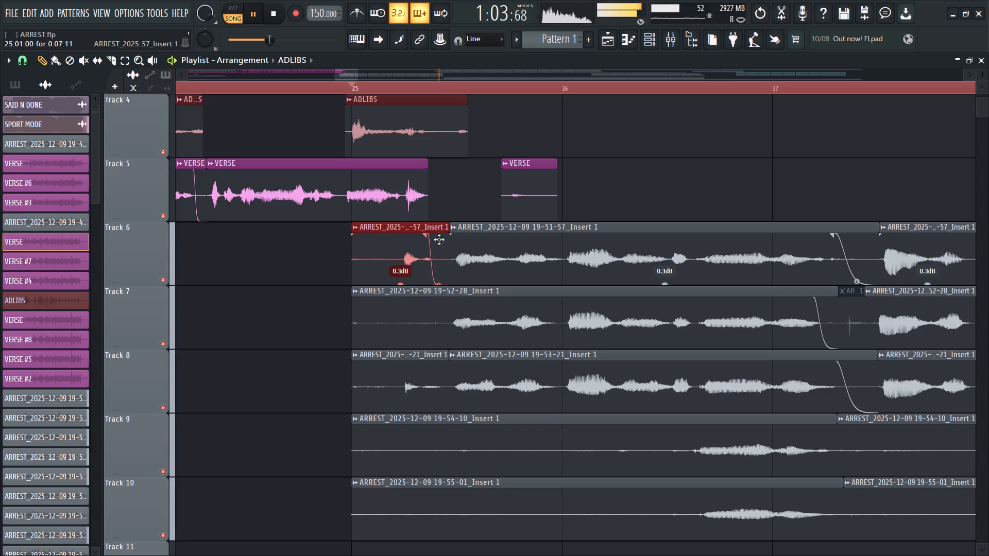
{"action": "left_click_drag", "start_coordinate": [430, 236], "coordinate": [423, 242]}
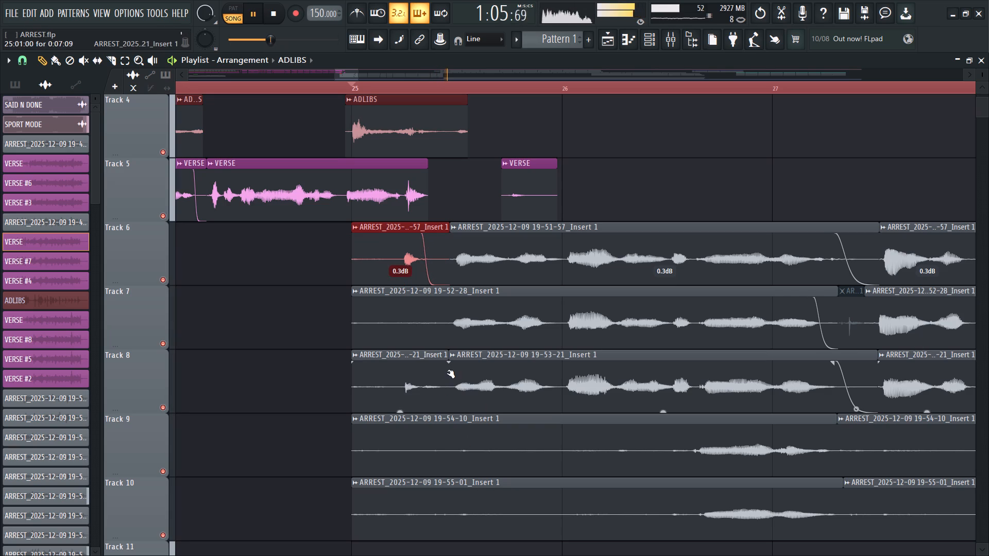
{"action": "left_click_drag", "start_coordinate": [448, 367], "coordinate": [419, 371]}
{"action": "left_click_drag", "start_coordinate": [435, 386], "coordinate": [426, 437]}
Select the Track 6, 7 and 8 clips ending near bar 29.5 and give them steep fade-outs.
{"action": "scroll", "coordinate": [436, 406], "scroll_direction": "down", "scroll_amount": 7, "text": "ctrl"}
{"action": "scroll", "coordinate": [674, 383], "scroll_direction": "up", "scroll_amount": 3, "text": "ctrl"}
{"action": "scroll", "coordinate": [715, 319], "scroll_direction": "up", "scroll_amount": 4, "text": "ctrl"}
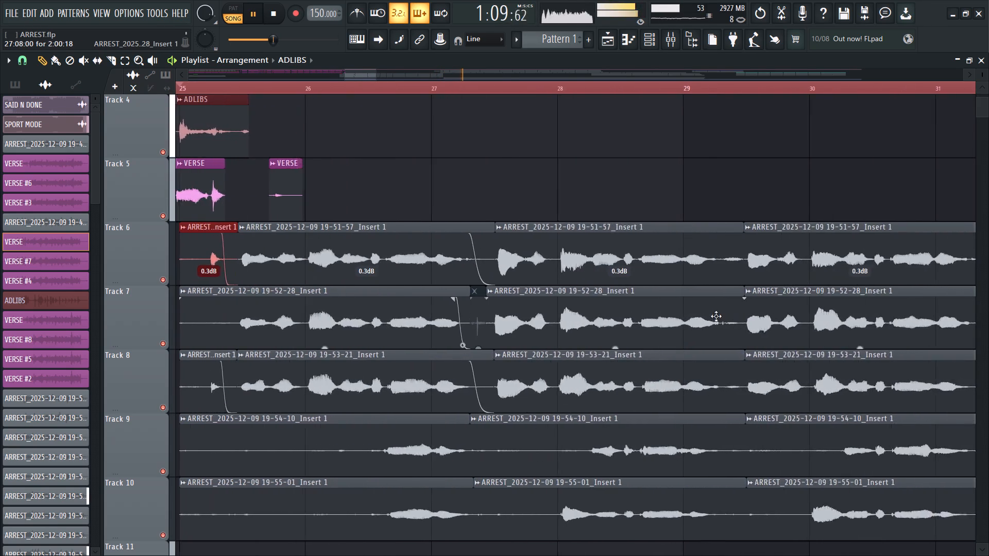
{"action": "scroll", "coordinate": [716, 316], "scroll_direction": "down", "scroll_amount": 1}
{"action": "left_click_drag", "start_coordinate": [692, 189], "coordinate": [692, 313], "text": "ctrl"}
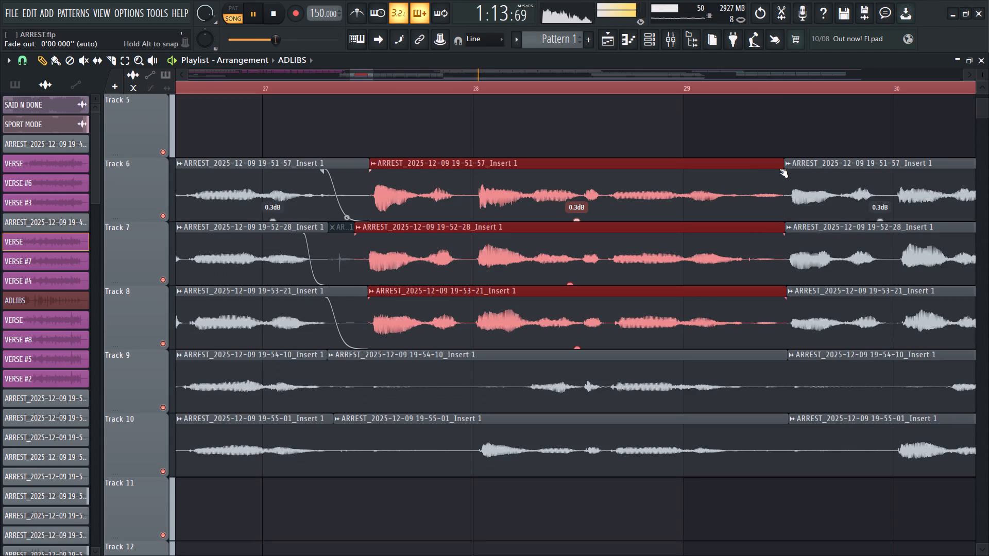
{"action": "left_click_drag", "start_coordinate": [781, 171], "coordinate": [739, 179]}
{"action": "left_click_drag", "start_coordinate": [762, 198], "coordinate": [763, 291]}
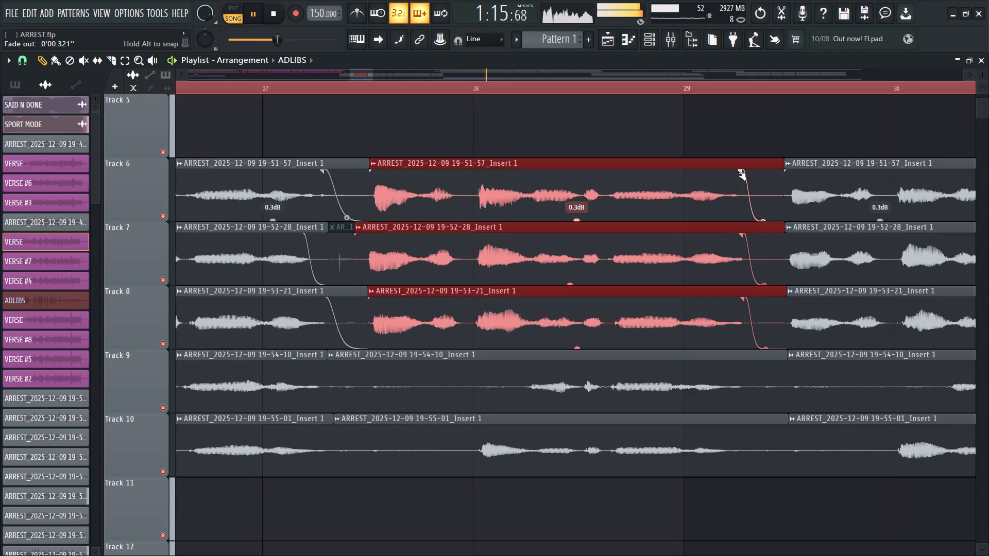
{"action": "left_click_drag", "start_coordinate": [739, 173], "coordinate": [730, 177]}
Select the Track 6, 7 and 8 clips ending near bar 31.5 and give them steep fade-outs.
{"action": "scroll", "coordinate": [664, 220], "scroll_direction": "down", "scroll_amount": 8, "text": "ctrl"}
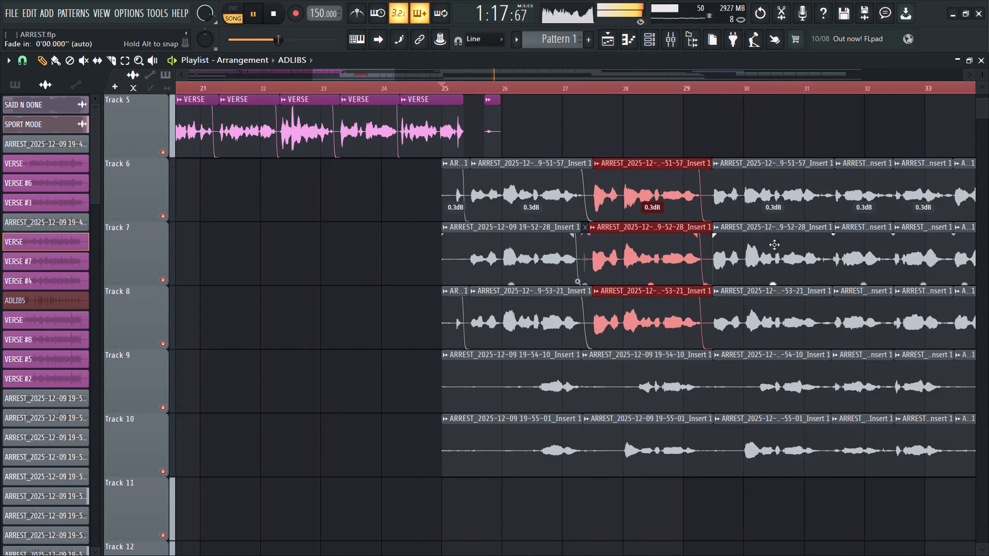
{"action": "scroll", "coordinate": [897, 244], "scroll_direction": "up", "scroll_amount": 5, "text": "ctrl"}
{"action": "left_click_drag", "start_coordinate": [719, 191], "coordinate": [719, 323], "text": "ctrl"}
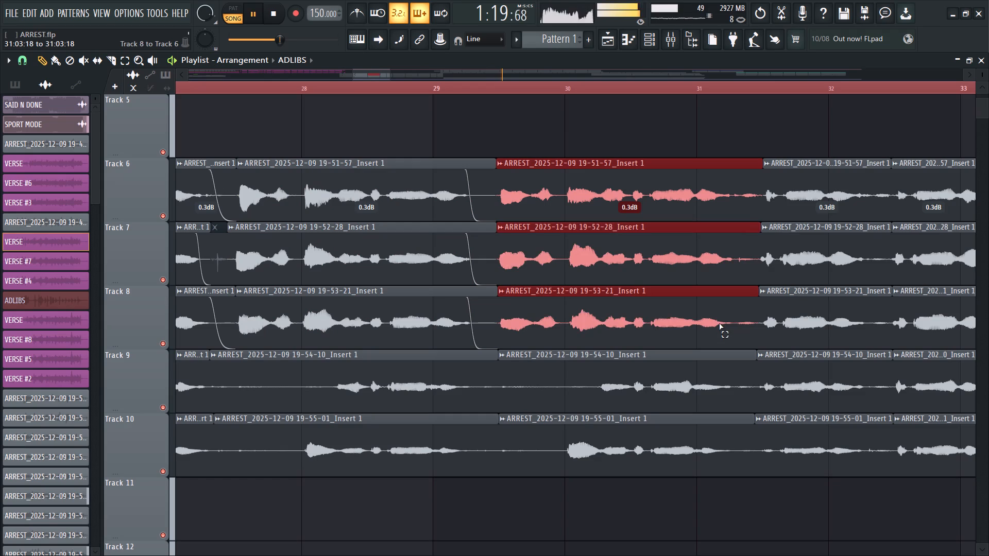
{"action": "left_click_drag", "start_coordinate": [719, 323], "coordinate": [719, 319], "text": "ctrl"}
{"action": "left_click_drag", "start_coordinate": [759, 176], "coordinate": [735, 186]}
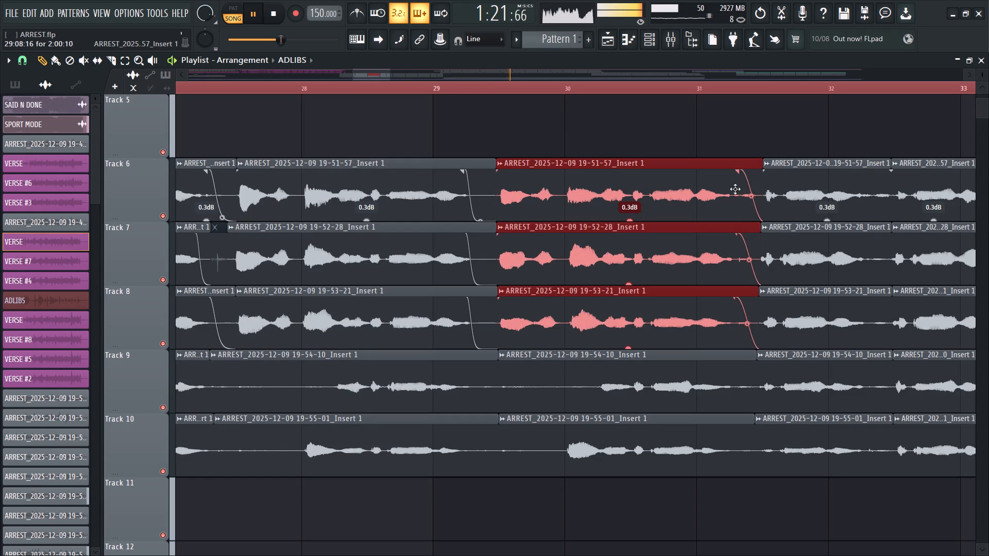
{"action": "left_click_drag", "start_coordinate": [752, 194], "coordinate": [748, 268]}
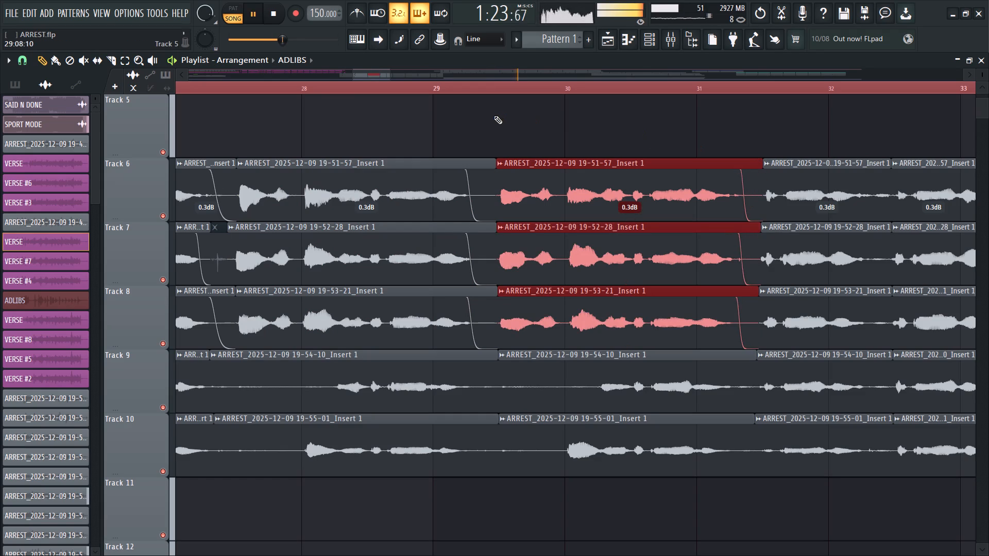
{"action": "key", "text": "space"}
{"action": "key", "text": "space"}
{"action": "scroll", "coordinate": [517, 199], "scroll_direction": "down", "scroll_amount": 2, "text": "ctrl"}
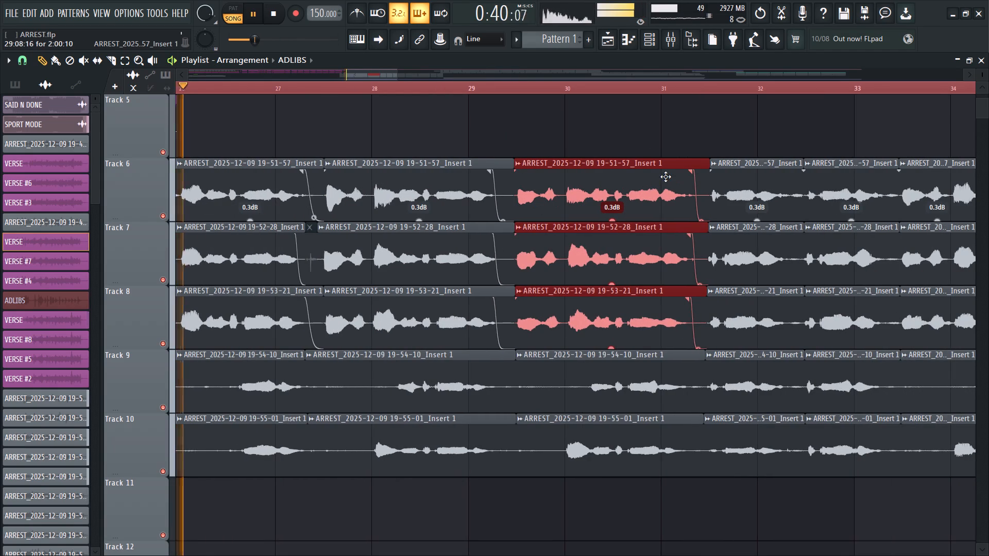
{"action": "left_click", "coordinate": [696, 171]}
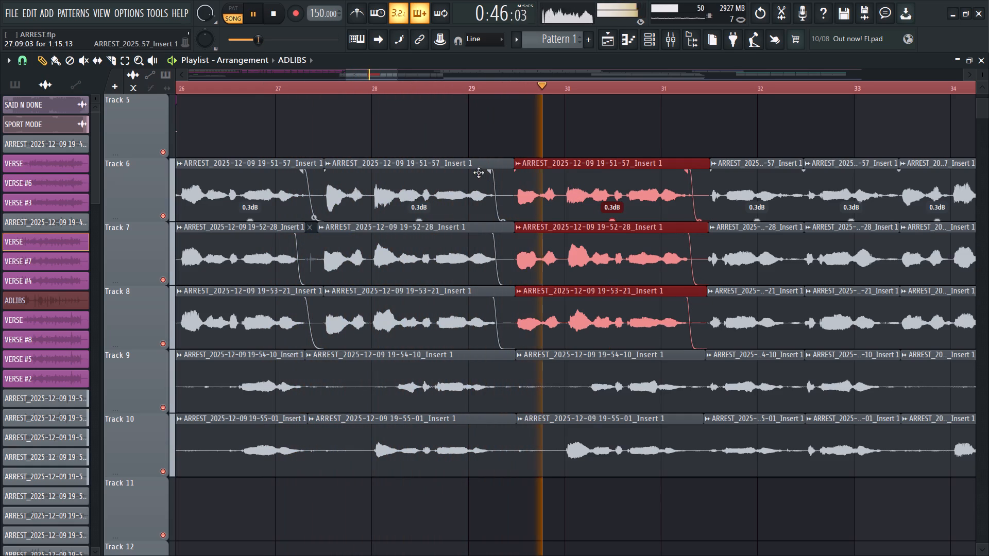
Shorten the fade-outs of the Track 6, 7 and 8 clips ending near bar 29.5 to about 0.3 seconds while checking playback.
{"action": "left_click_drag", "start_coordinate": [488, 170], "coordinate": [505, 178]}
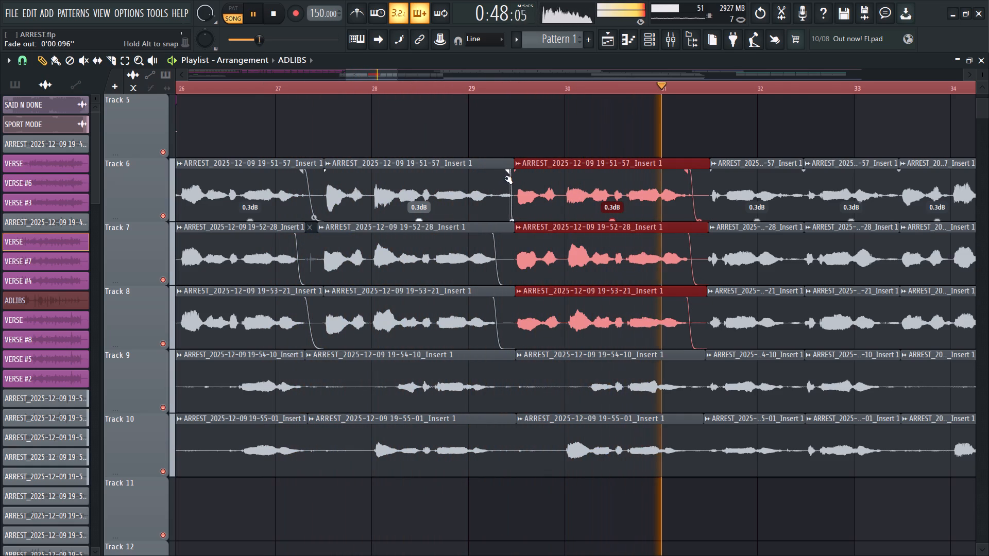
{"action": "left_click_drag", "start_coordinate": [505, 178], "coordinate": [504, 178]}
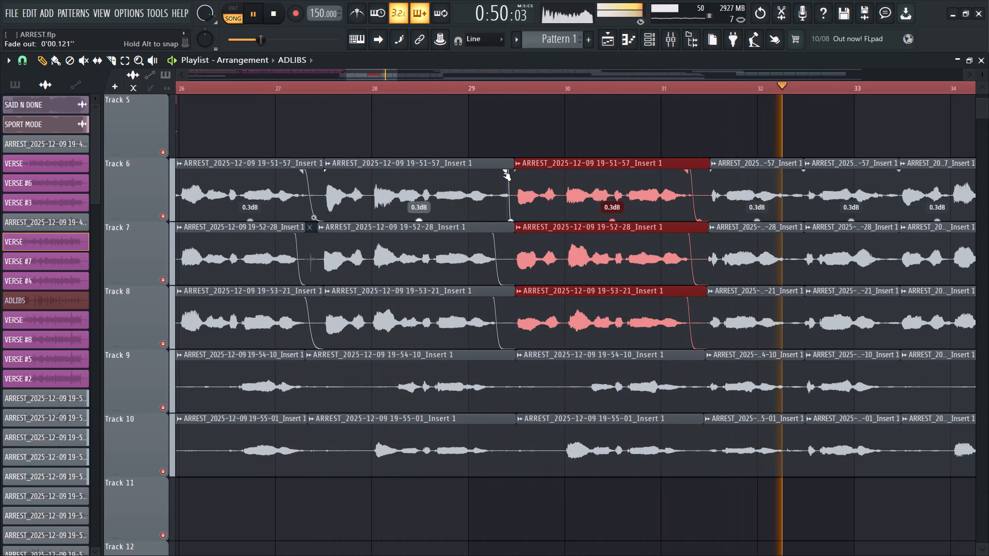
{"action": "left_click_drag", "start_coordinate": [504, 174], "coordinate": [498, 174]}
{"action": "left_click_drag", "start_coordinate": [492, 235], "coordinate": [512, 240]}
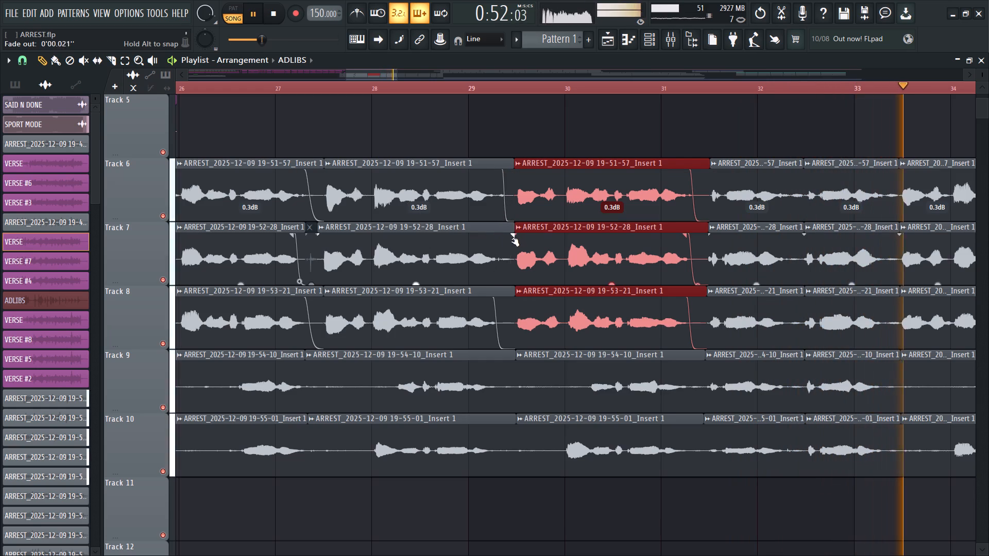
{"action": "left_click_drag", "start_coordinate": [512, 240], "coordinate": [501, 241]}
{"action": "key", "text": "space"}
{"action": "key", "text": "space"}
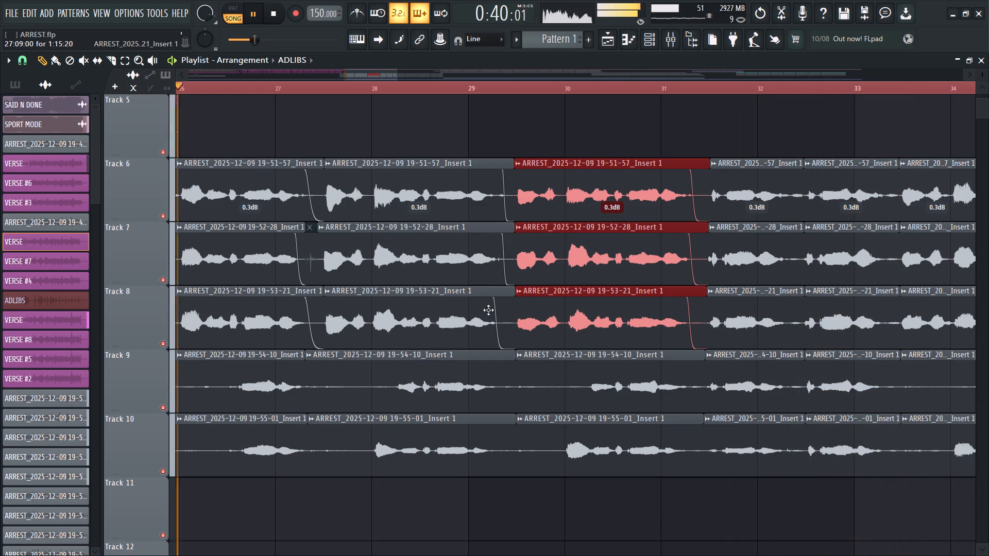
{"action": "left_click_drag", "start_coordinate": [492, 301], "coordinate": [499, 303]}
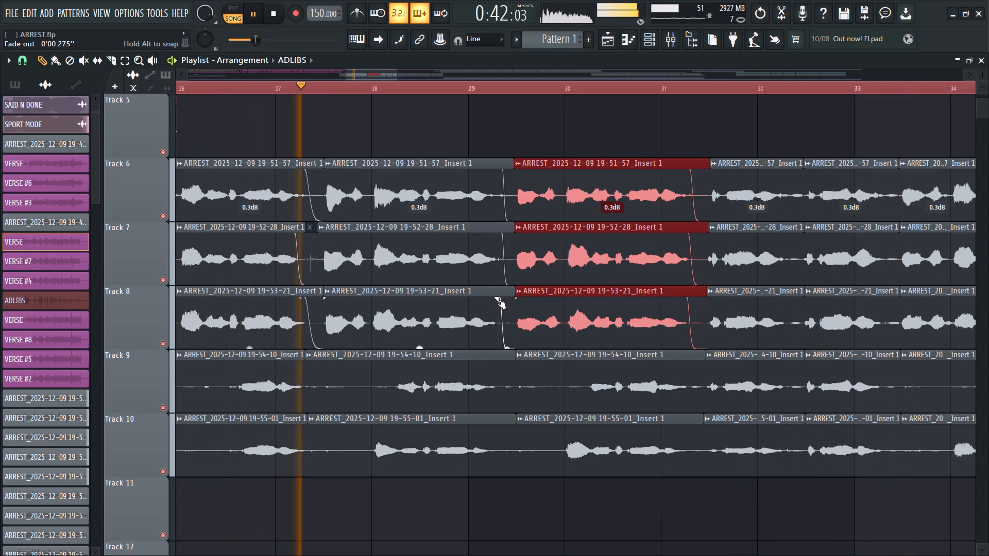
{"action": "left_click", "coordinate": [502, 176]}
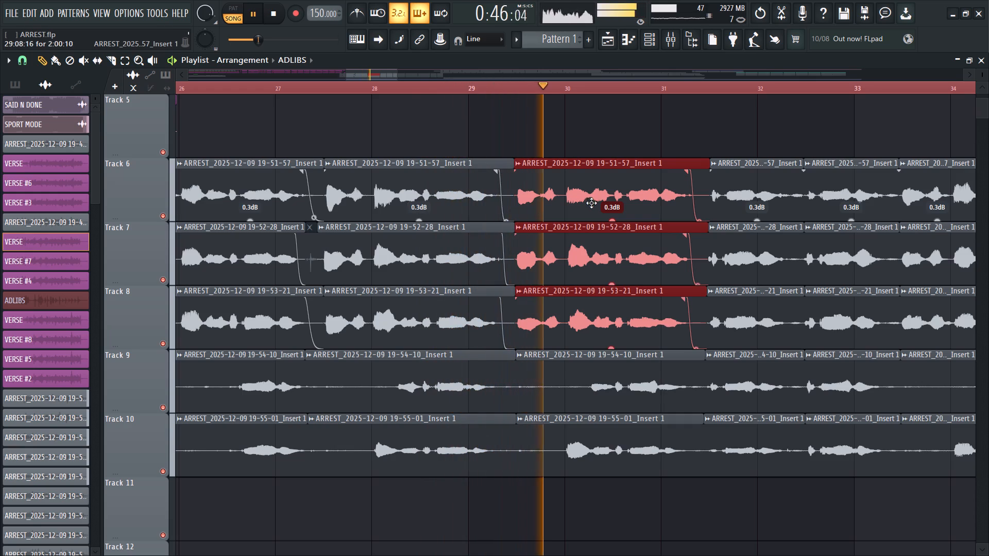
{"action": "left_click_drag", "start_coordinate": [504, 242], "coordinate": [500, 238]}
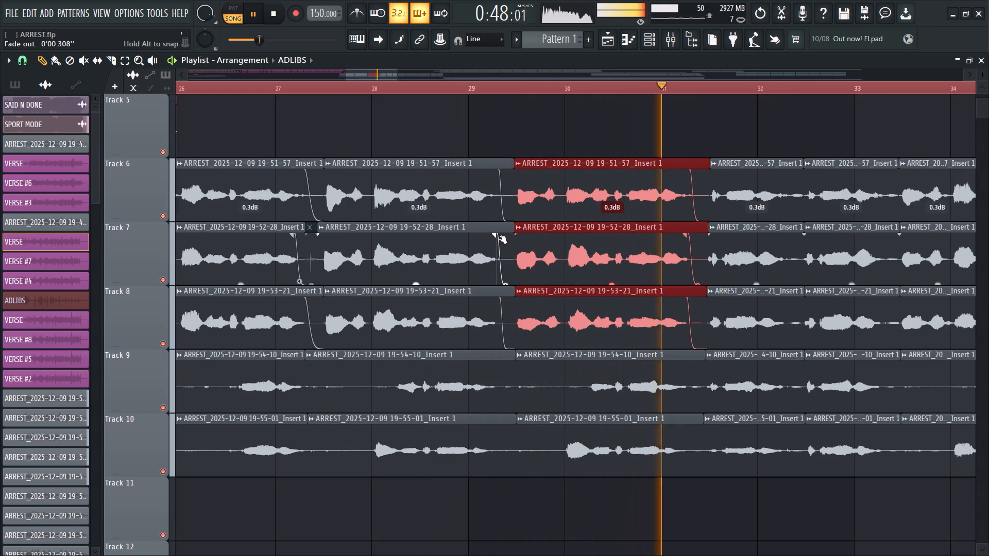
{"action": "left_click_drag", "start_coordinate": [500, 238], "coordinate": [497, 236]}
Select the Track 6, 7 and 8 clips ending near bar 32.5 and give them steep fade-outs.
{"action": "scroll", "coordinate": [703, 205], "scroll_direction": "up", "scroll_amount": 5, "text": "ctrl"}
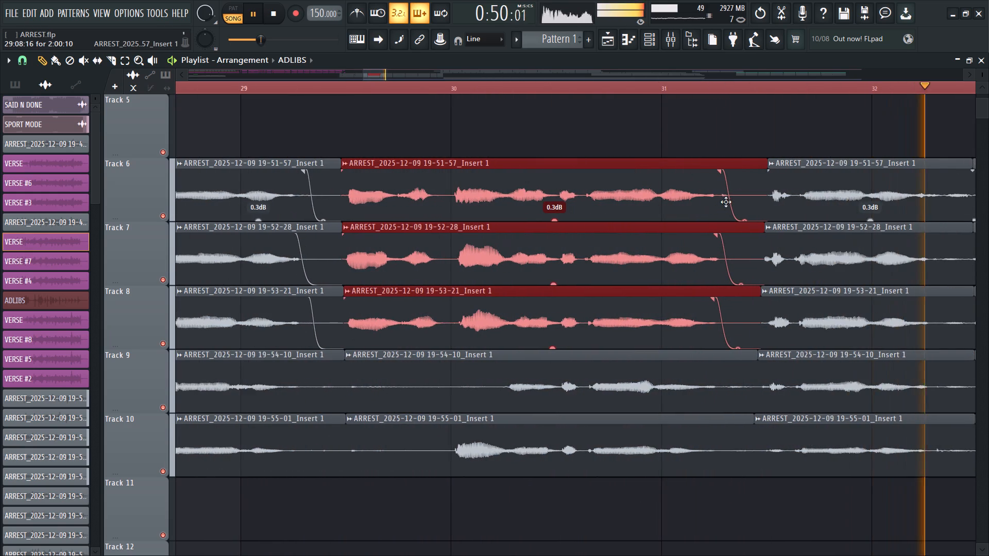
{"action": "scroll", "coordinate": [610, 227], "scroll_direction": "down", "scroll_amount": 2, "text": "ctrl"}
{"action": "scroll", "coordinate": [414, 219], "scroll_direction": "down", "scroll_amount": 3, "text": "ctrl"}
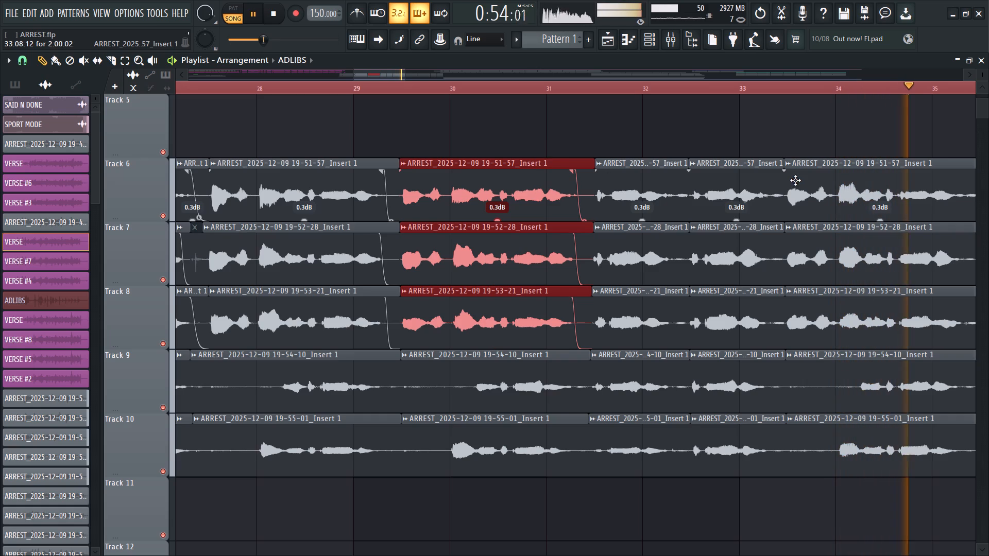
{"action": "left_click_drag", "start_coordinate": [665, 183], "coordinate": [674, 317], "text": "ctrl"}
{"action": "scroll", "coordinate": [679, 230], "scroll_direction": "up", "scroll_amount": 3, "text": "ctrl"}
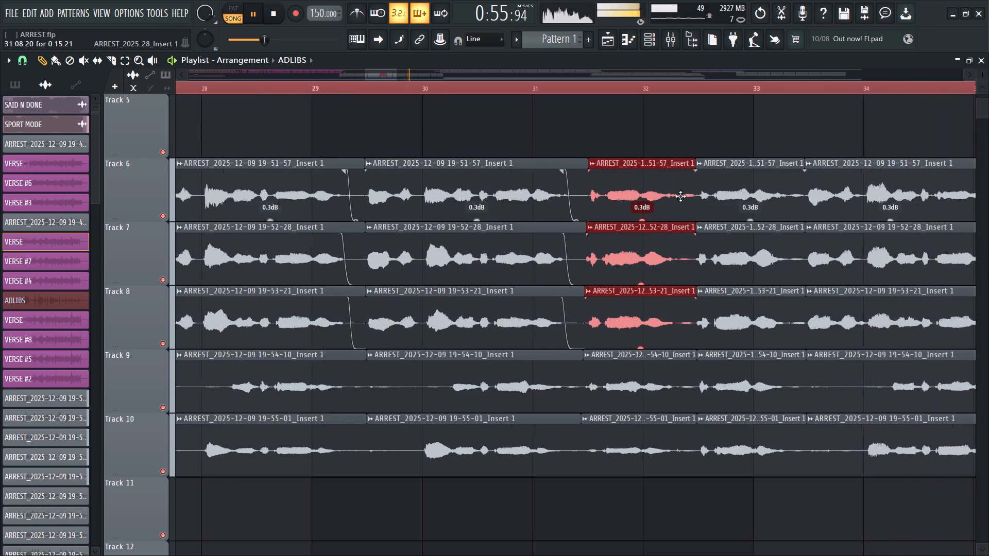
{"action": "left_click_drag", "start_coordinate": [713, 173], "coordinate": [698, 180]}
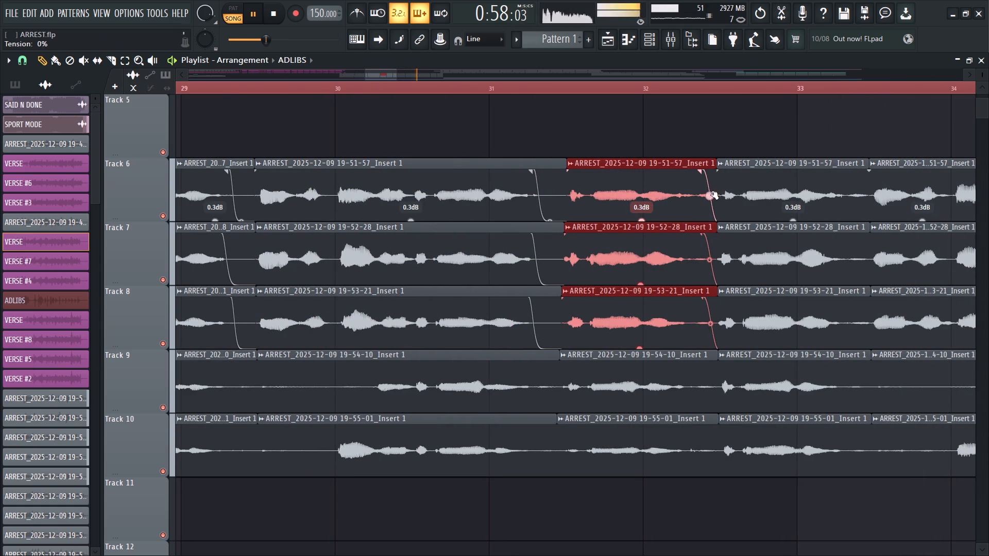
{"action": "left_click_drag", "start_coordinate": [710, 193], "coordinate": [705, 271]}
{"action": "left_click_drag", "start_coordinate": [701, 172], "coordinate": [699, 175]}
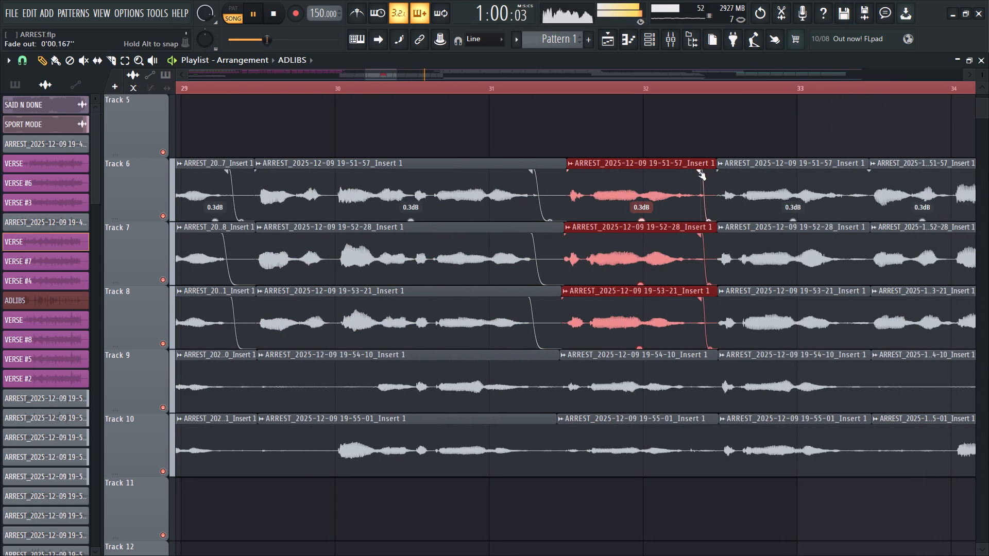
{"action": "left_click_drag", "start_coordinate": [699, 175], "coordinate": [691, 182]}
{"action": "scroll", "coordinate": [673, 192], "scroll_direction": "down", "scroll_amount": 3, "text": "ctrl"}
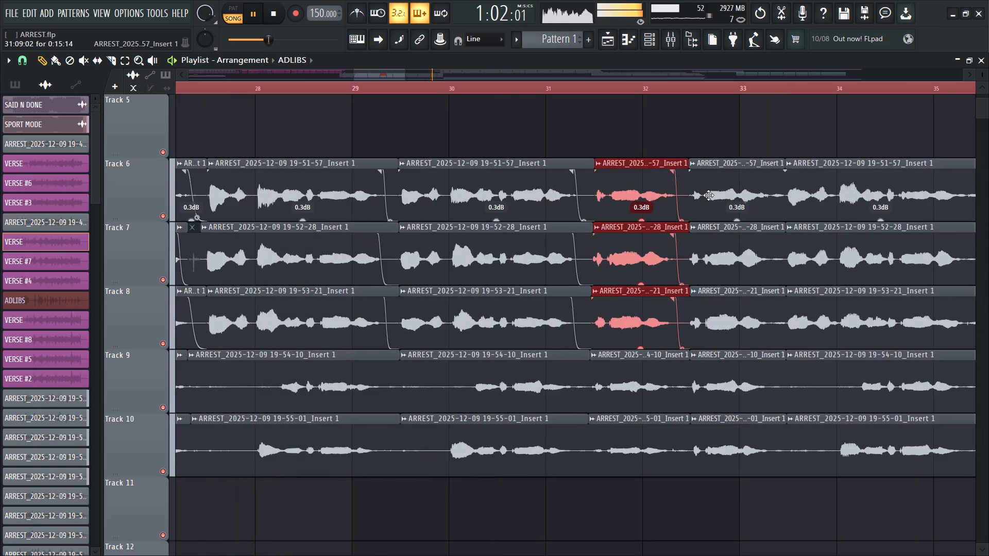
Select the Track 6, 7 and 8 clips ending near bar 33.5 and give them steep fade-outs.
{"action": "left_click_drag", "start_coordinate": [760, 193], "coordinate": [777, 312], "text": "ctrl"}
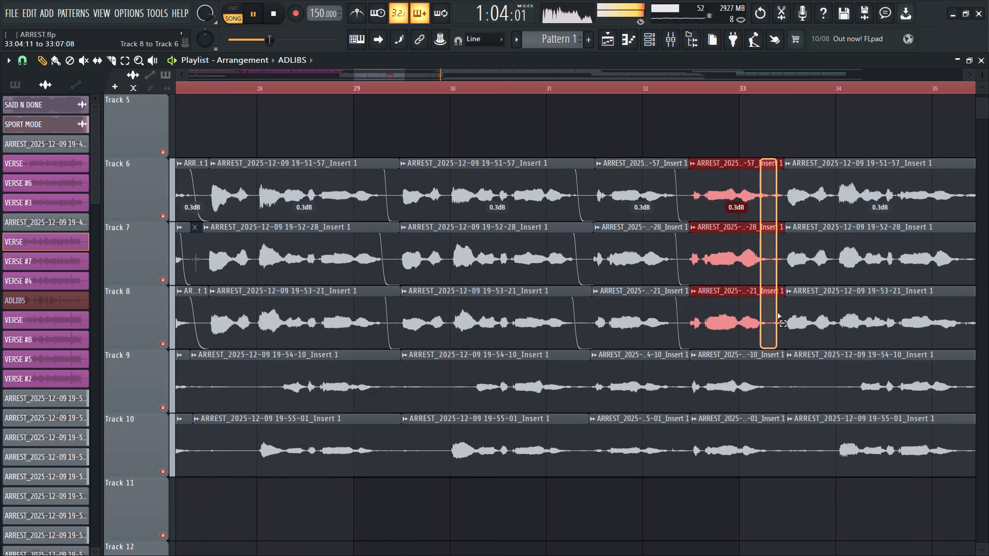
{"action": "left_click_drag", "start_coordinate": [777, 312], "coordinate": [774, 308], "text": "ctrl"}
{"action": "scroll", "coordinate": [776, 264], "scroll_direction": "up", "scroll_amount": 4, "text": "ctrl"}
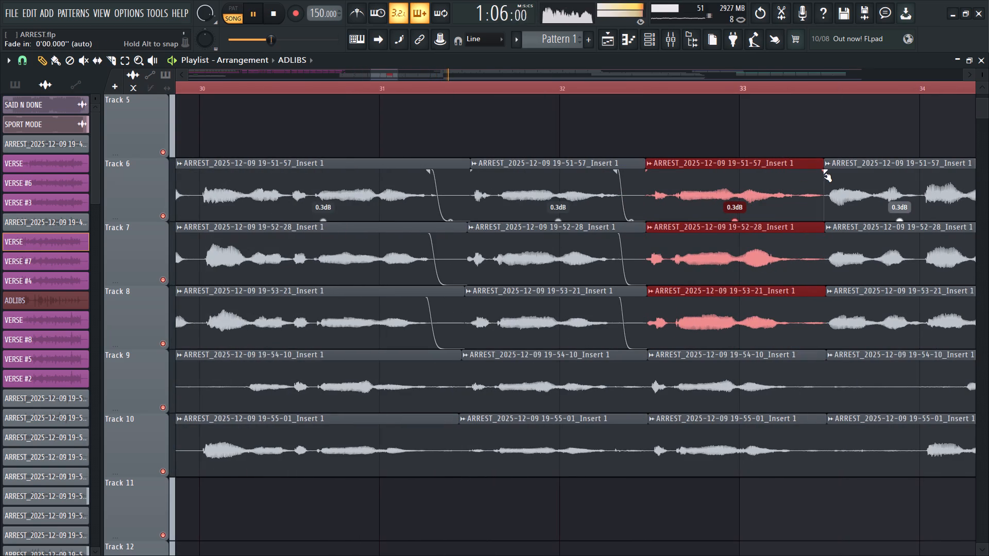
{"action": "left_click_drag", "start_coordinate": [821, 176], "coordinate": [795, 180]}
{"action": "left_click_drag", "start_coordinate": [811, 196], "coordinate": [806, 302]}
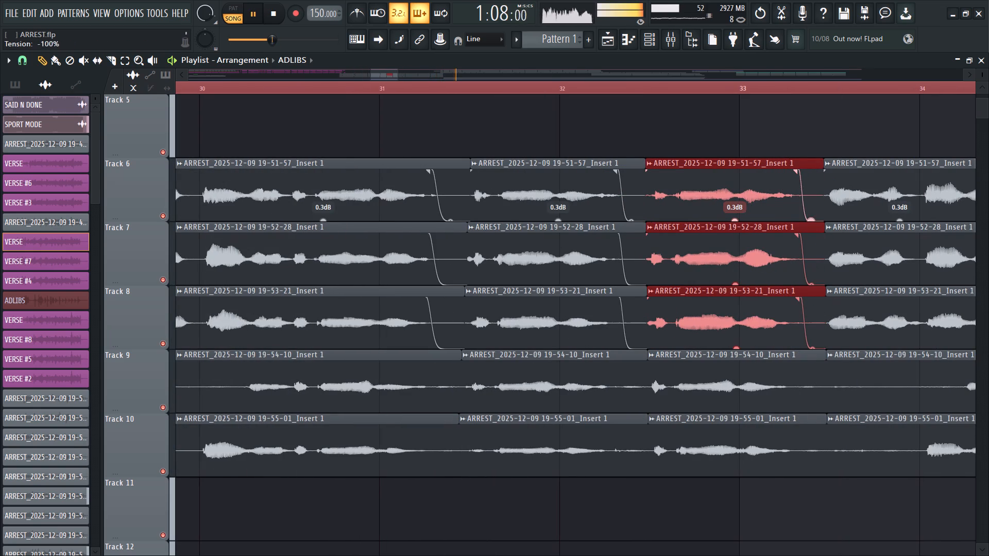
{"action": "left_click_drag", "start_coordinate": [806, 302], "coordinate": [807, 301]}
Select all remaining Track 6, 7 and 8 clips between bars 33.5 and 41.5 and give them matching steep fade-outs.
{"action": "scroll", "coordinate": [735, 259], "scroll_direction": "down", "scroll_amount": 9, "text": "ctrl"}
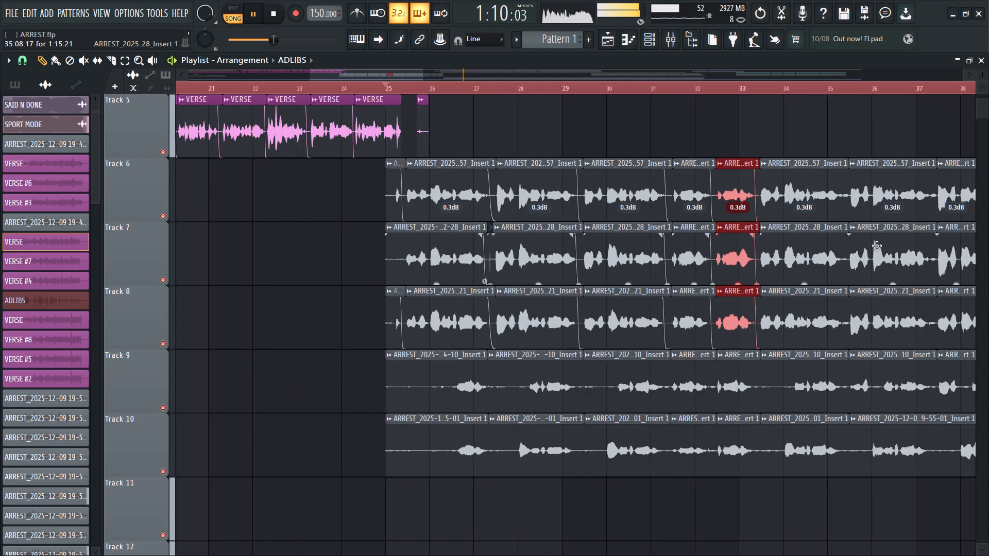
{"action": "scroll", "coordinate": [807, 263], "scroll_direction": "down", "scroll_amount": 5, "text": "ctrl"}
{"action": "scroll", "coordinate": [962, 238], "scroll_direction": "up", "scroll_amount": 4, "text": "ctrl"}
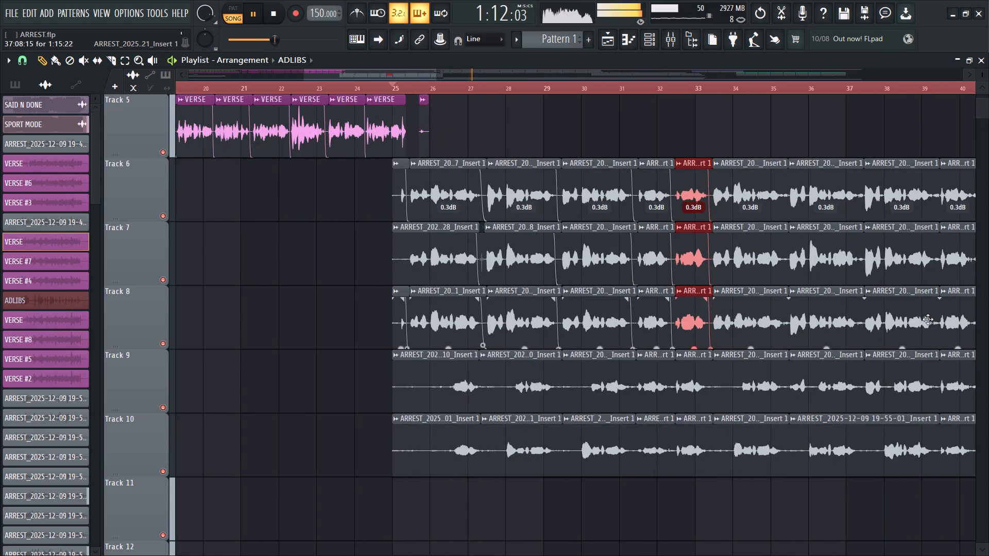
{"action": "scroll", "coordinate": [927, 320], "scroll_direction": "down", "scroll_amount": 5, "text": "ctrl"}
{"action": "left_click_drag", "start_coordinate": [964, 323], "coordinate": [903, 289], "text": "ctrl"}
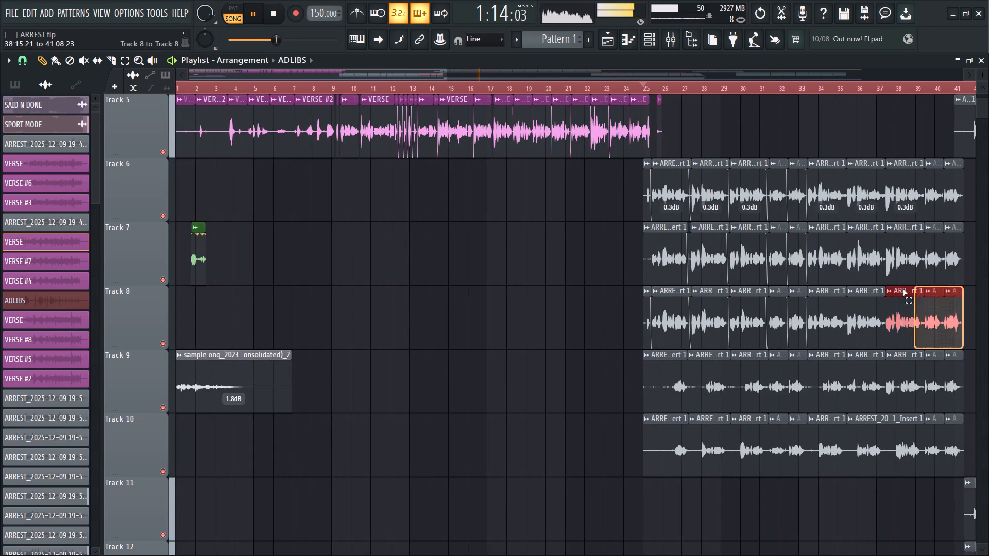
{"action": "left_click_drag", "start_coordinate": [903, 289], "coordinate": [835, 189], "text": "ctrl"}
{"action": "scroll", "coordinate": [874, 225], "scroll_direction": "down", "scroll_amount": 4, "text": "ctrl"}
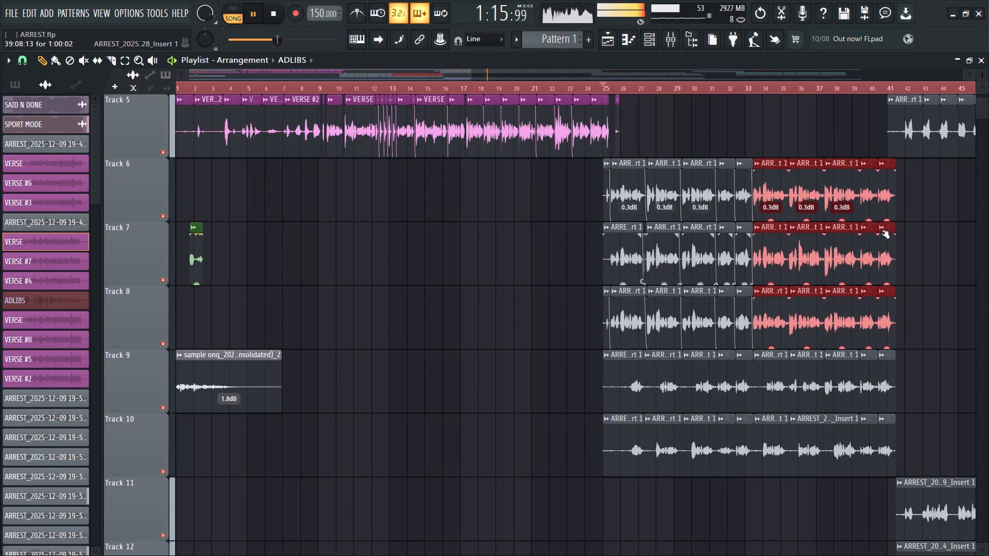
{"action": "scroll", "coordinate": [894, 232], "scroll_direction": "up", "scroll_amount": 10, "text": "ctrl"}
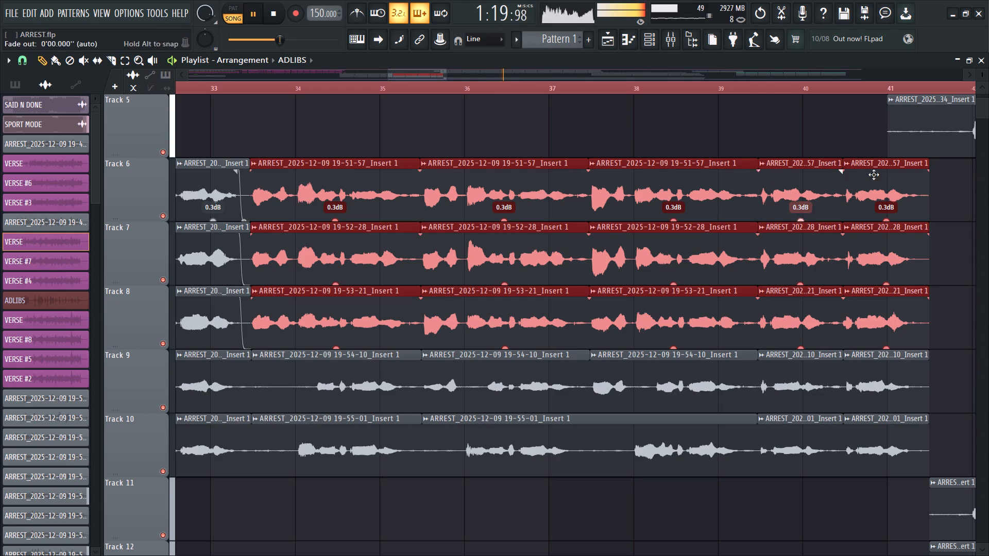
{"action": "left_click_drag", "start_coordinate": [928, 169], "coordinate": [915, 174]}
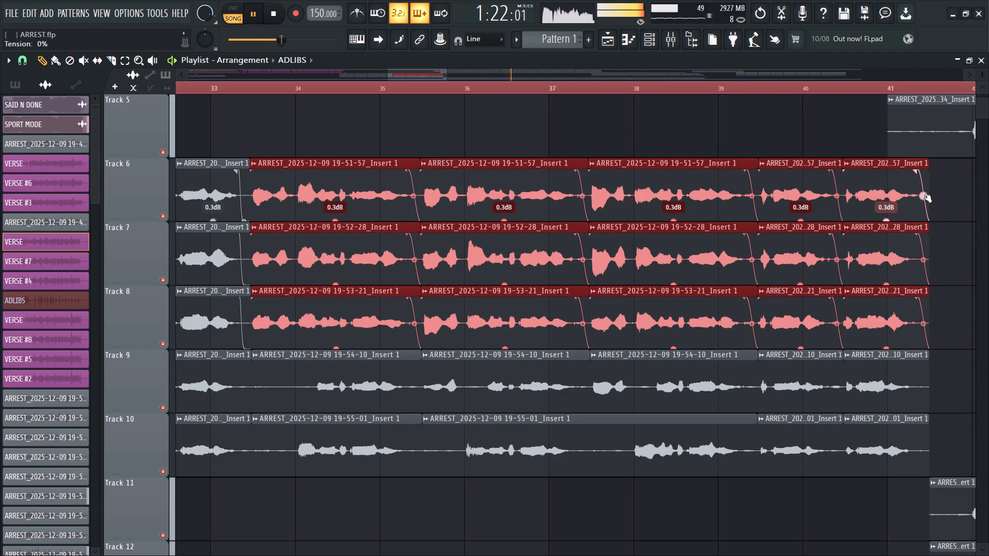
{"action": "left_click_drag", "start_coordinate": [925, 197], "coordinate": [926, 245]}
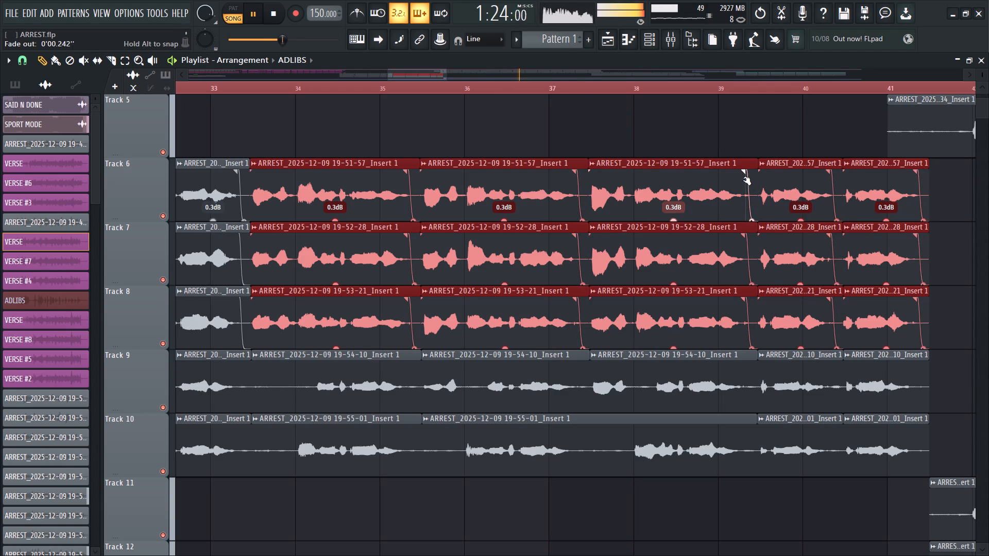
{"action": "left_click", "coordinate": [533, 320], "text": "ctrl"}
{"action": "left_click", "coordinate": [579, 303]}
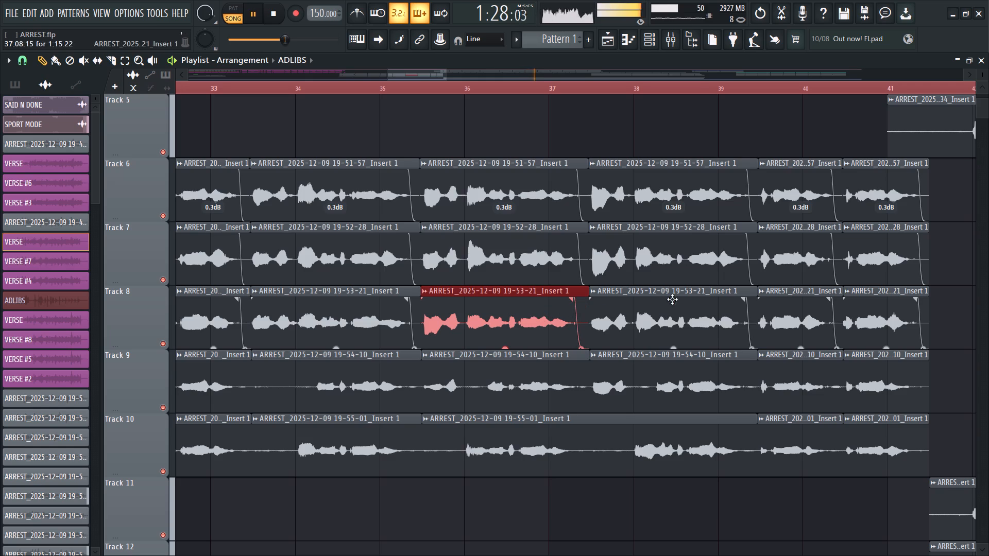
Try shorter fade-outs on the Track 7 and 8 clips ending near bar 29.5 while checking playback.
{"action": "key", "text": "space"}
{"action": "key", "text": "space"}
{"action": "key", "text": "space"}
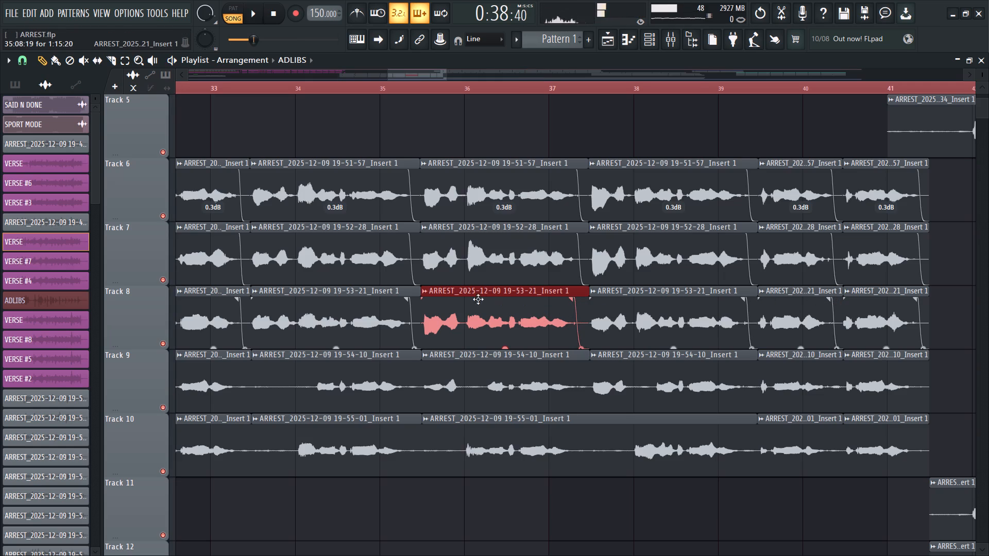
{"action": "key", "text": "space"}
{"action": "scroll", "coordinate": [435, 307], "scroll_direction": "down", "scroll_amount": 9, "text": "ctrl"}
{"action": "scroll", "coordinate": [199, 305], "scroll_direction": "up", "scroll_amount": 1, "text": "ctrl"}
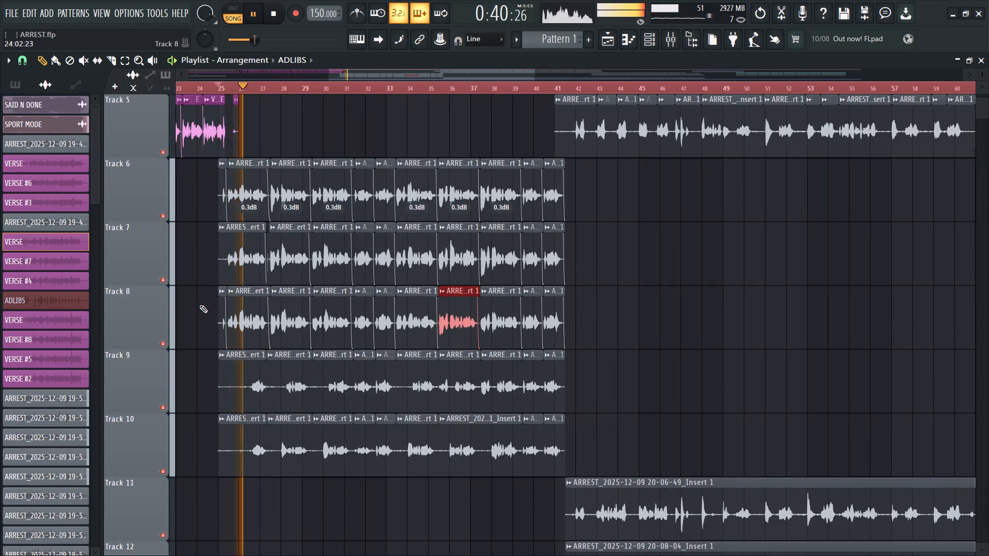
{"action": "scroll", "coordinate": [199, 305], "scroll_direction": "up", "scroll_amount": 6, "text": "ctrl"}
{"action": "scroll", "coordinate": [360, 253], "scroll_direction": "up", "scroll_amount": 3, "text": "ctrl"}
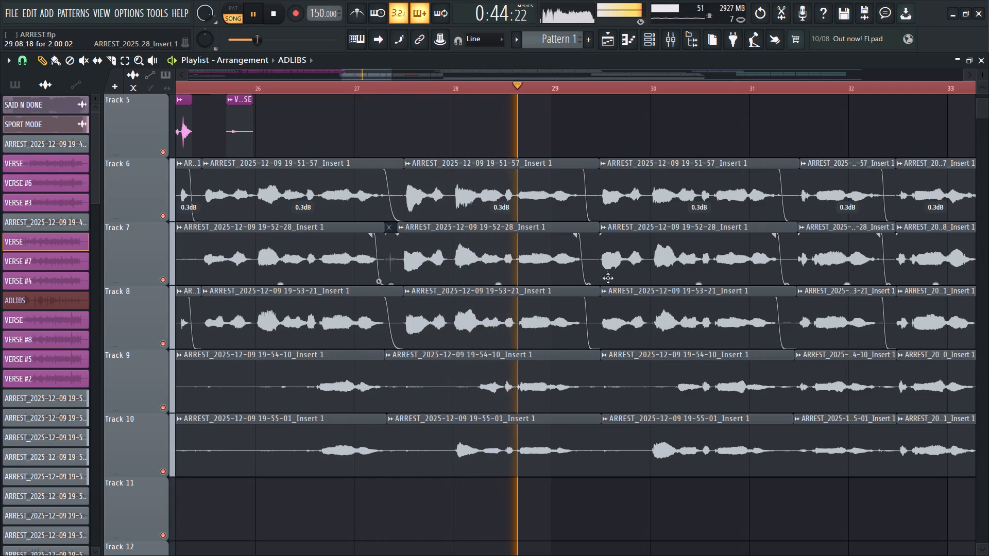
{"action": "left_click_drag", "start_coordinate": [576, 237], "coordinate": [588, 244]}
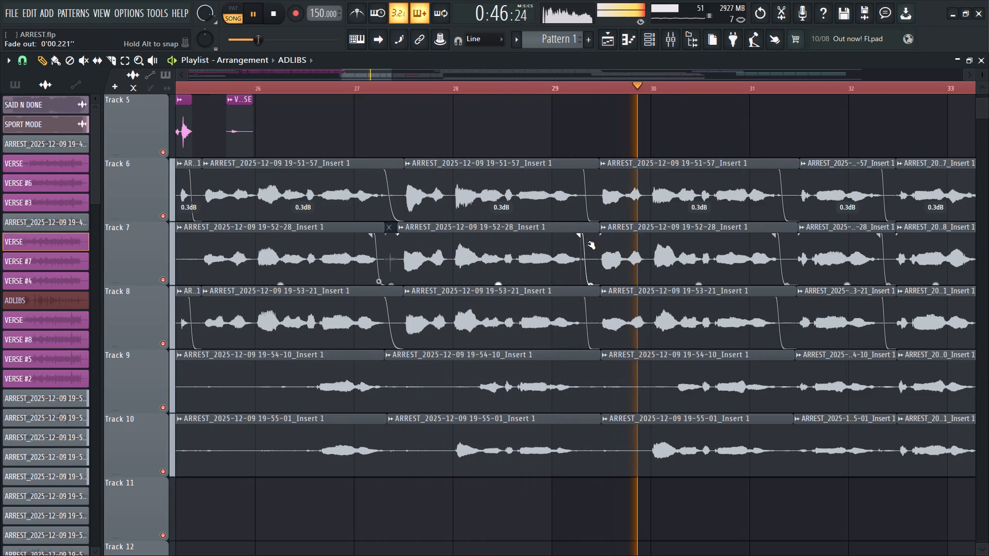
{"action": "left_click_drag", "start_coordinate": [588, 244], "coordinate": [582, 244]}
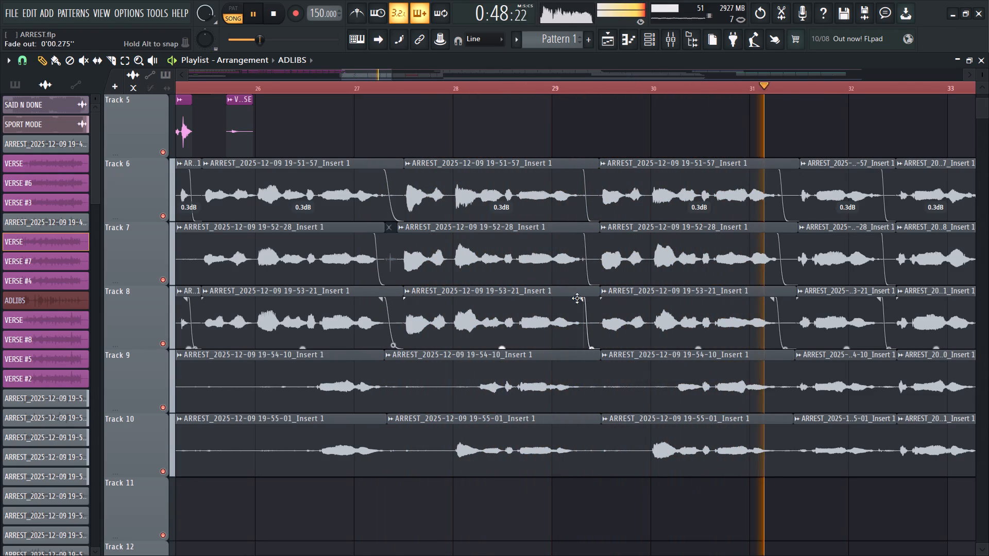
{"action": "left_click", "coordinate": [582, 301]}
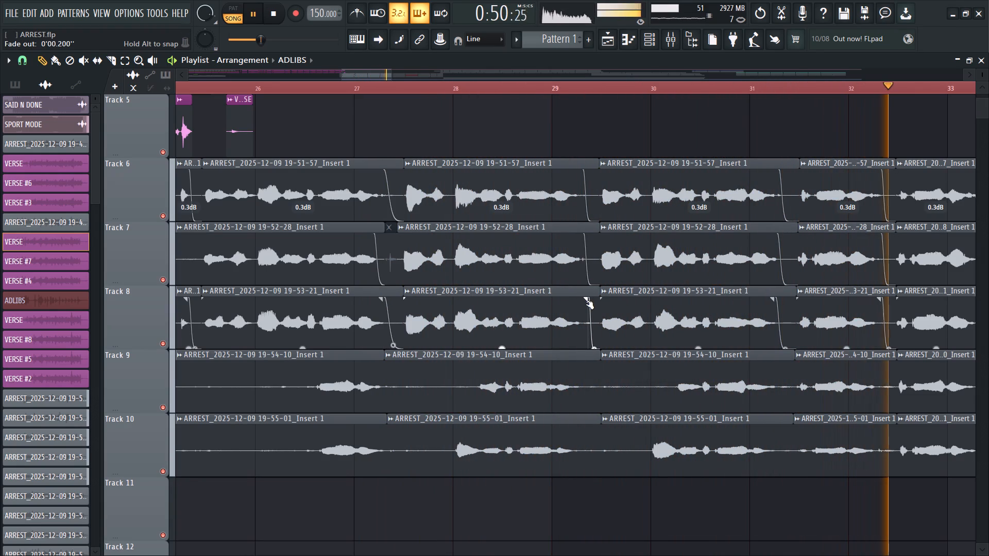
Replay from bar 28 and slightly lengthen the fade-outs of the Track 6 and 7 clips ending near bar 29.5.
{"action": "left_click", "coordinate": [487, 86]}
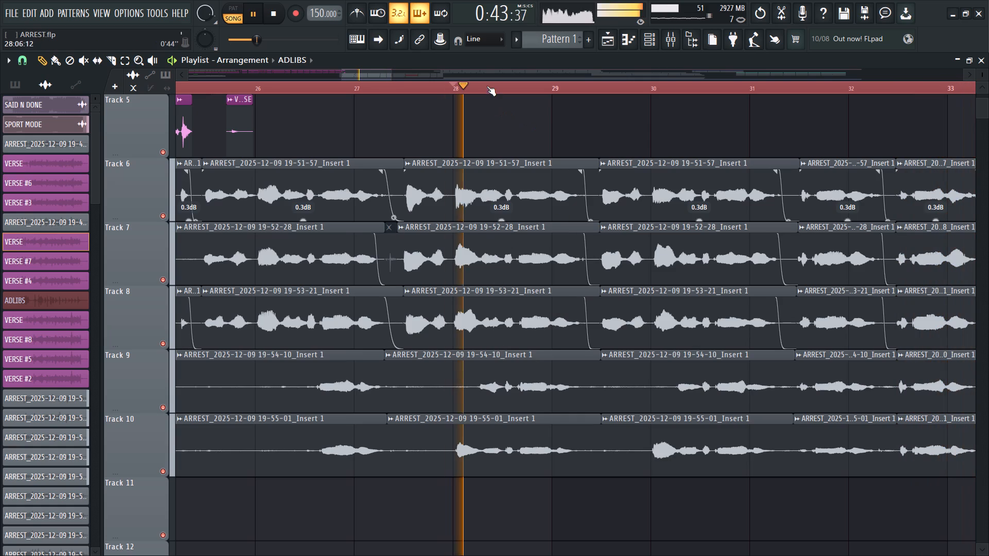
{"action": "scroll", "coordinate": [596, 195], "scroll_direction": "up", "scroll_amount": 2, "text": "ctrl"}
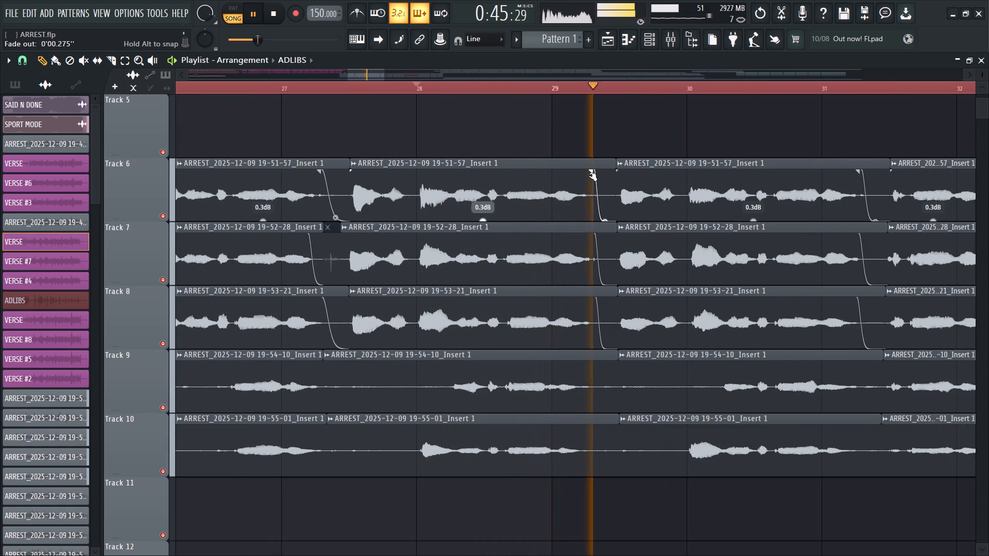
{"action": "left_click_drag", "start_coordinate": [591, 175], "coordinate": [600, 187]}
{"action": "key", "text": "space"}
{"action": "key", "text": "space"}
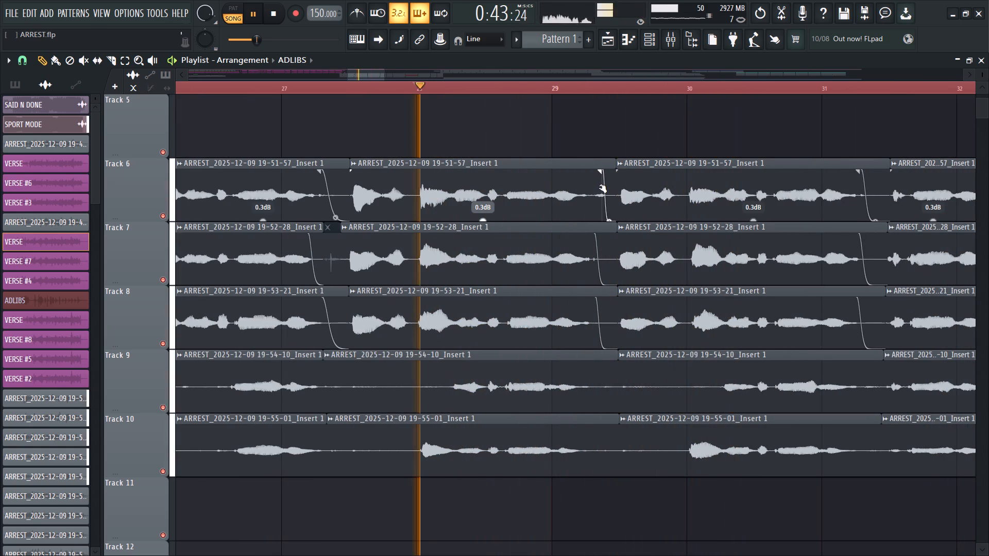
{"action": "left_click_drag", "start_coordinate": [600, 187], "coordinate": [591, 193]}
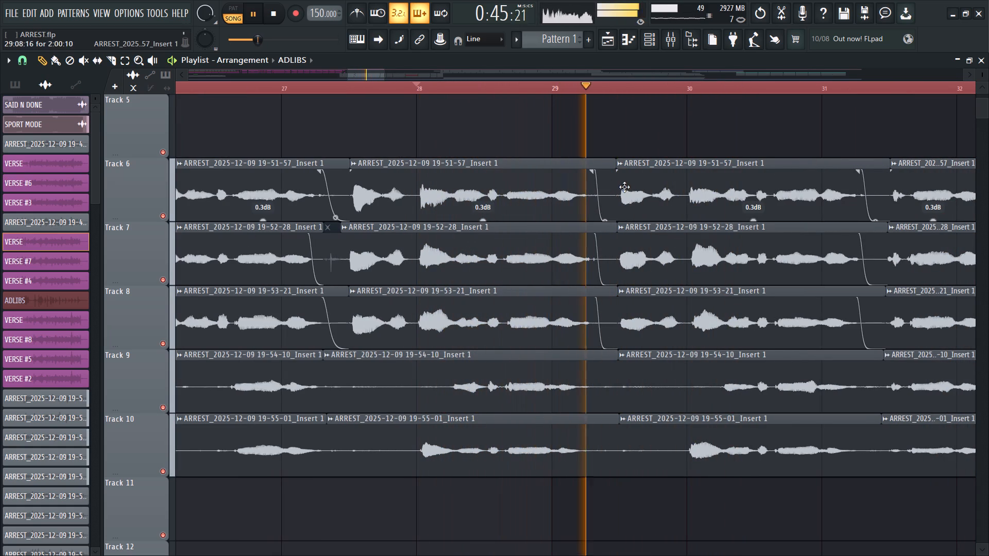
{"action": "left_click", "coordinate": [589, 172]}
{"action": "key", "text": "space"}
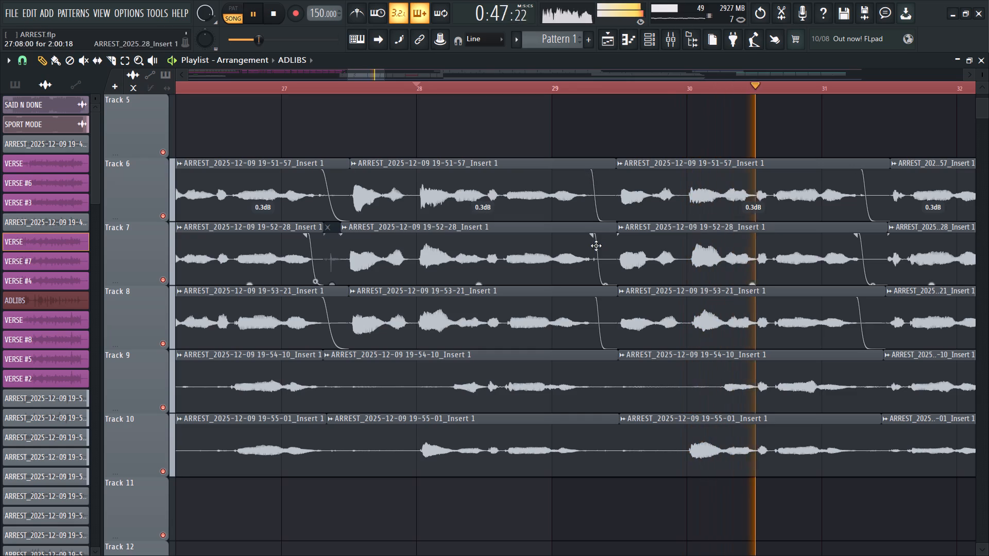
{"action": "key", "text": "space"}
{"action": "left_click_drag", "start_coordinate": [596, 237], "coordinate": [588, 235]}
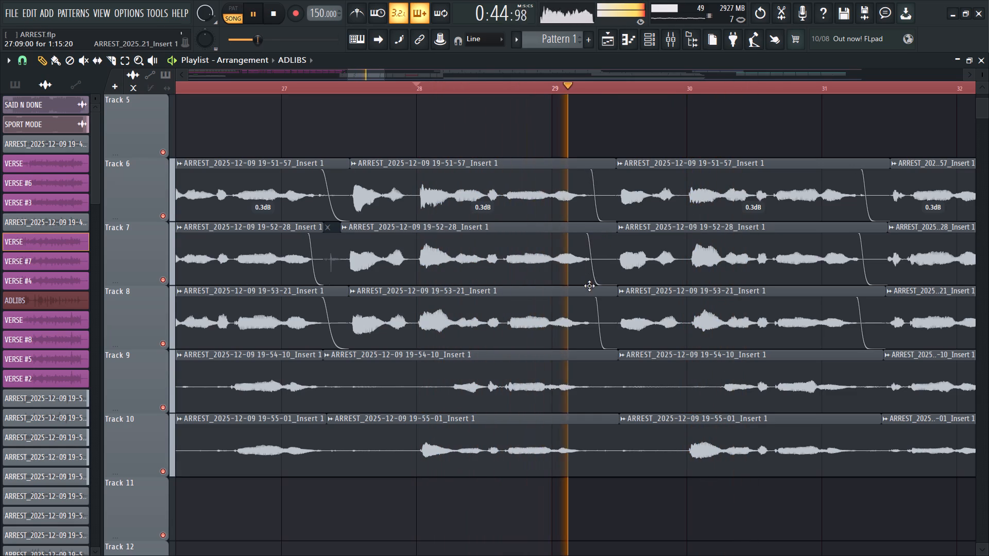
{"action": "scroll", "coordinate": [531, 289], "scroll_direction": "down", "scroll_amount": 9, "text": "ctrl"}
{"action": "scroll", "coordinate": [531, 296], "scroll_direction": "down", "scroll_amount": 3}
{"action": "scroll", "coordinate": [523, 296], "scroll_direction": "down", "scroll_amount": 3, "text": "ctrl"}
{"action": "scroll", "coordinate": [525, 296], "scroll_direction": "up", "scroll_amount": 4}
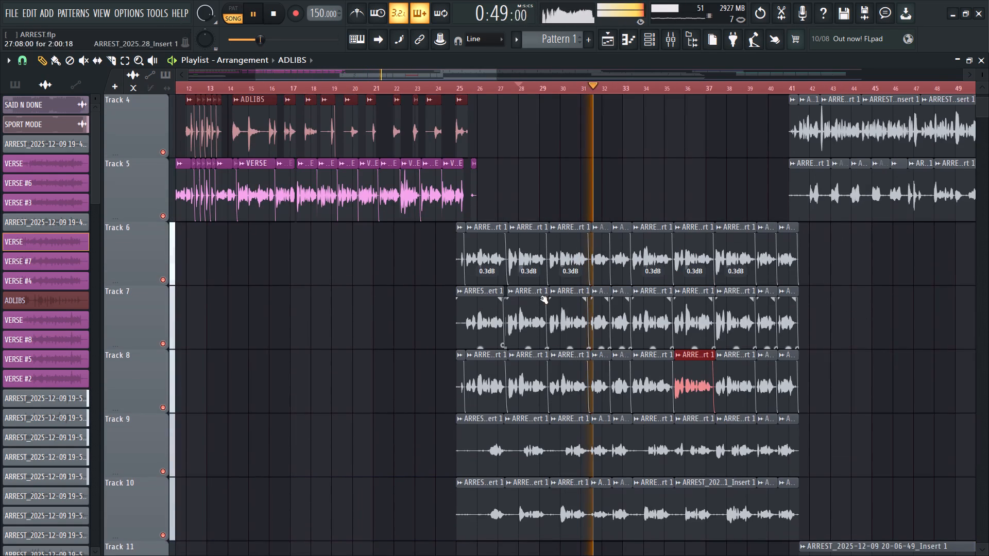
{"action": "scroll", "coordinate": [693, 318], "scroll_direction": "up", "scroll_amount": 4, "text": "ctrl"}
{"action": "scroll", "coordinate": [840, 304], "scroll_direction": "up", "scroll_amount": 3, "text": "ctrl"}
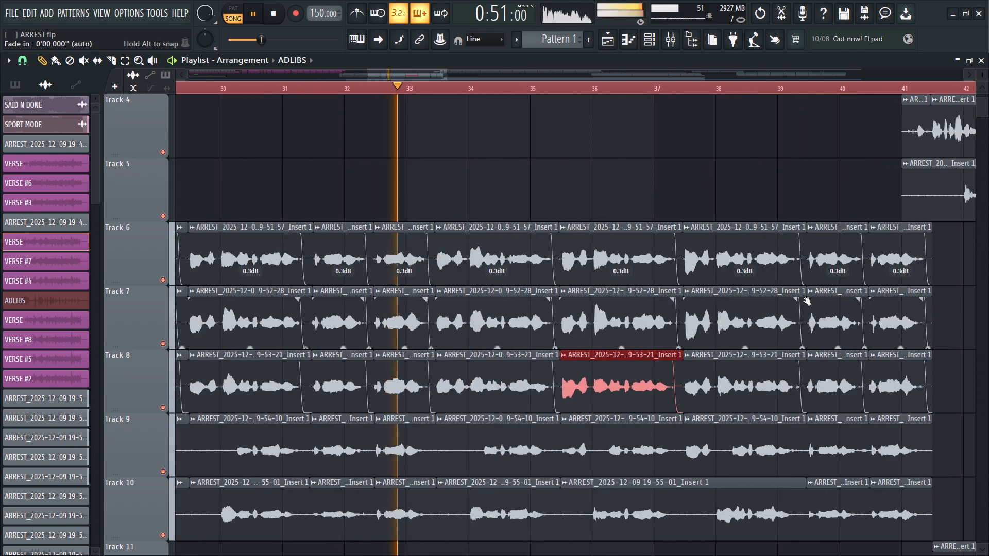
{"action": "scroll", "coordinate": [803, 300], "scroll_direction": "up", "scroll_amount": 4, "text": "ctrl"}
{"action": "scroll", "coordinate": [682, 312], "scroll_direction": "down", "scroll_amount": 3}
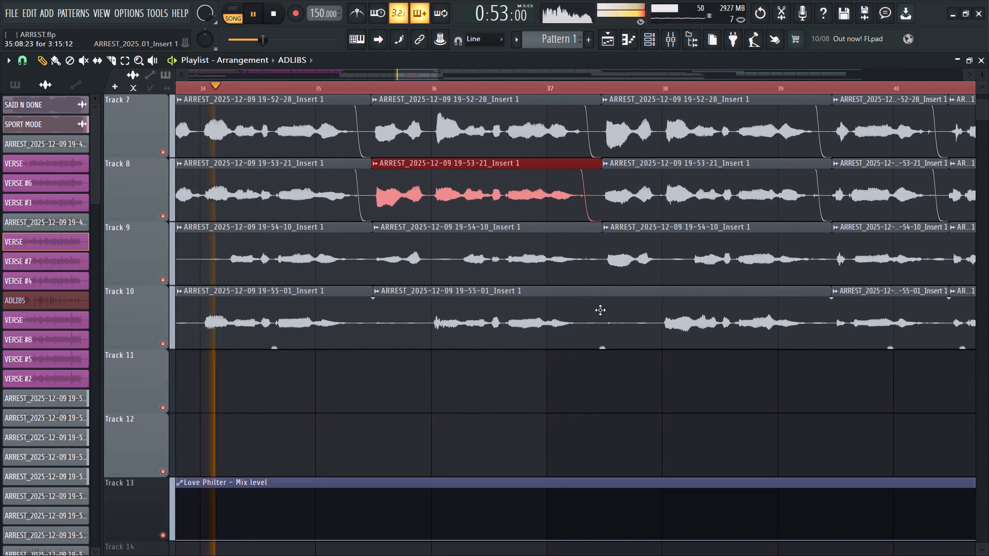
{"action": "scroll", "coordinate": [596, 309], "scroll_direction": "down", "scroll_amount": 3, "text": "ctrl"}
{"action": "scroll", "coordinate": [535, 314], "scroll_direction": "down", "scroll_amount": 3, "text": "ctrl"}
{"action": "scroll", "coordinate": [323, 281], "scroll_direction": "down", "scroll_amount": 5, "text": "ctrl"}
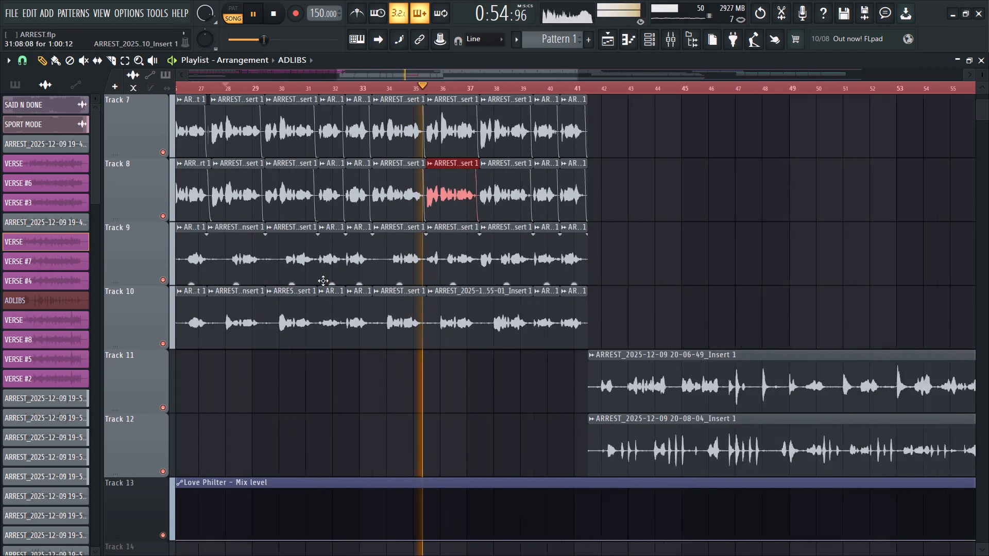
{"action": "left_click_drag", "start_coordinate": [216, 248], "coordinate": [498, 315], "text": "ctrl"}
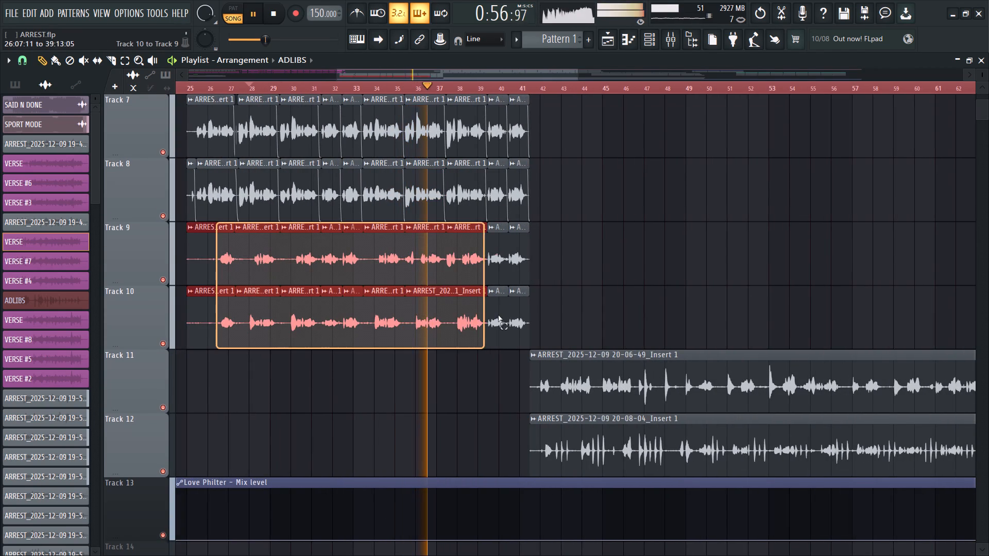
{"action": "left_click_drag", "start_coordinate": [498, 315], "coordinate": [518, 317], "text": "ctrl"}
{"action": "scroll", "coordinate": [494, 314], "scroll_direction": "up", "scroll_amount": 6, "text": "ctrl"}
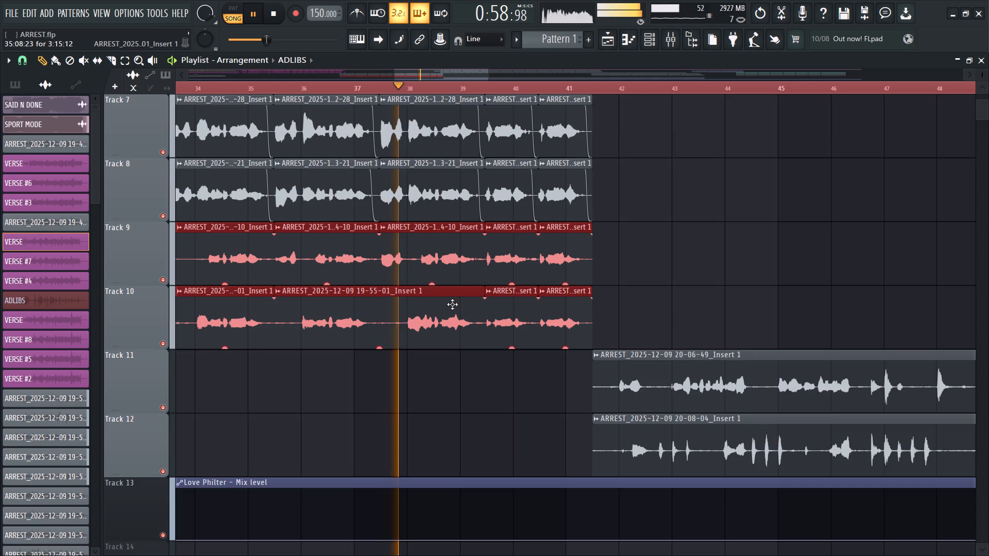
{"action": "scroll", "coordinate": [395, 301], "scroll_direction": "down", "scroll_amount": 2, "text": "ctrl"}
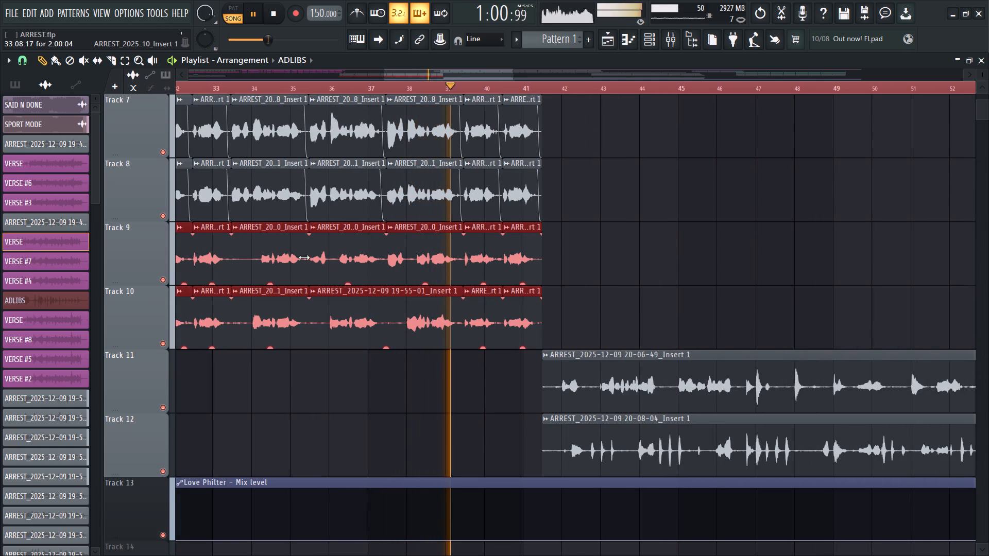
Select the last three clips on Tracks 9 and 10, up to bar 41.5, and give them steep fade-outs.
{"action": "scroll", "coordinate": [372, 288], "scroll_direction": "up", "scroll_amount": 3, "text": "ctrl"}
{"action": "left_click_drag", "start_coordinate": [452, 251], "coordinate": [585, 328], "text": "ctrl"}
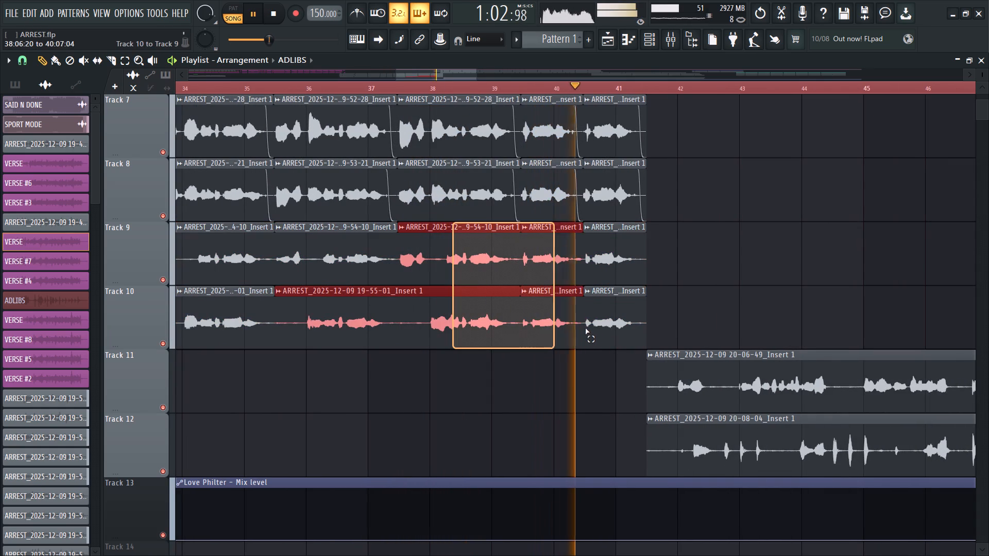
{"action": "left_click_drag", "start_coordinate": [585, 328], "coordinate": [601, 326], "text": "ctrl"}
{"action": "scroll", "coordinate": [599, 319], "scroll_direction": "up", "scroll_amount": 2, "text": "ctrl"}
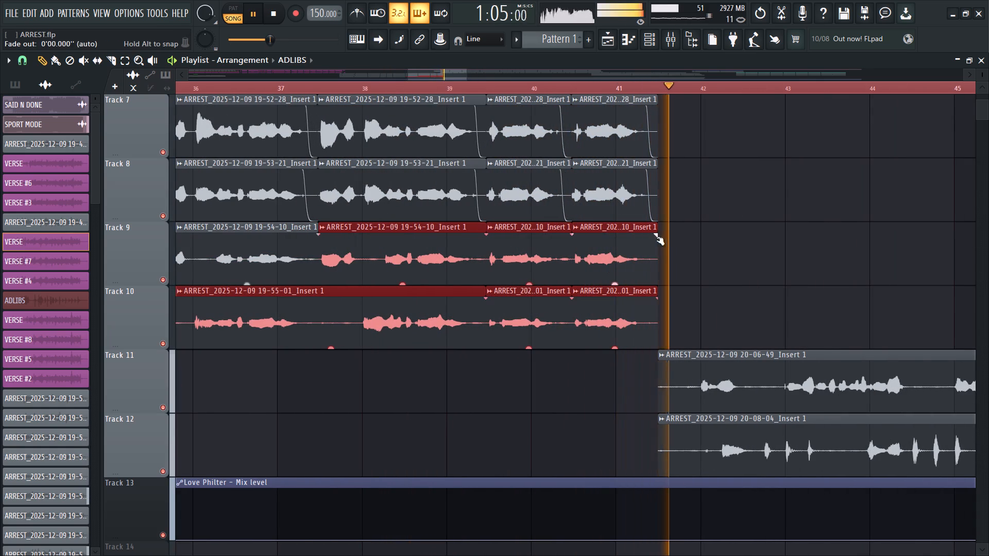
{"action": "left_click_drag", "start_coordinate": [656, 239], "coordinate": [639, 242]}
{"action": "left_click_drag", "start_coordinate": [649, 264], "coordinate": [643, 319]}
{"action": "scroll", "coordinate": [637, 269], "scroll_direction": "up", "scroll_amount": 7}
{"action": "scroll", "coordinate": [637, 269], "scroll_direction": "down", "scroll_amount": 5}
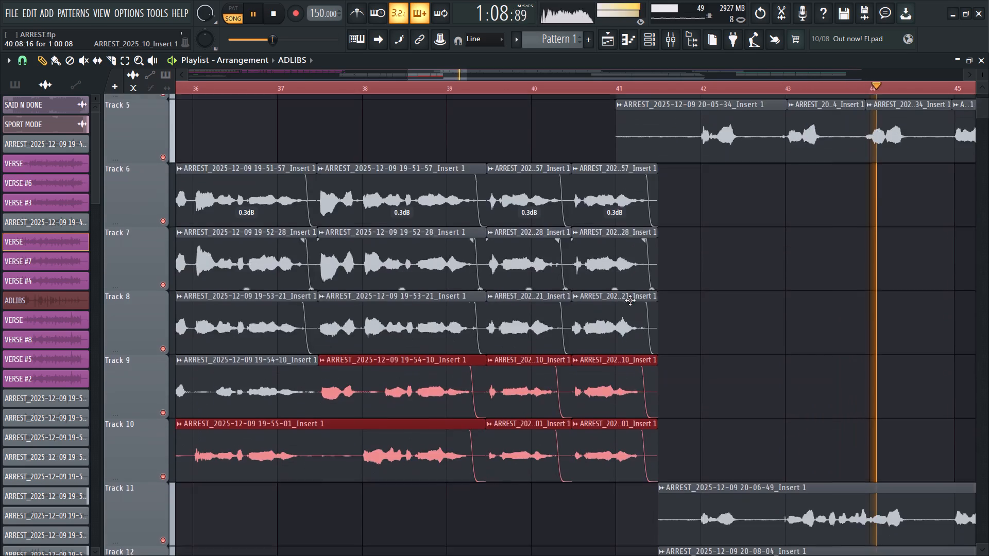
{"action": "scroll", "coordinate": [630, 300], "scroll_direction": "down", "scroll_amount": 3}
{"action": "scroll", "coordinate": [598, 285], "scroll_direction": "up", "scroll_amount": 2}
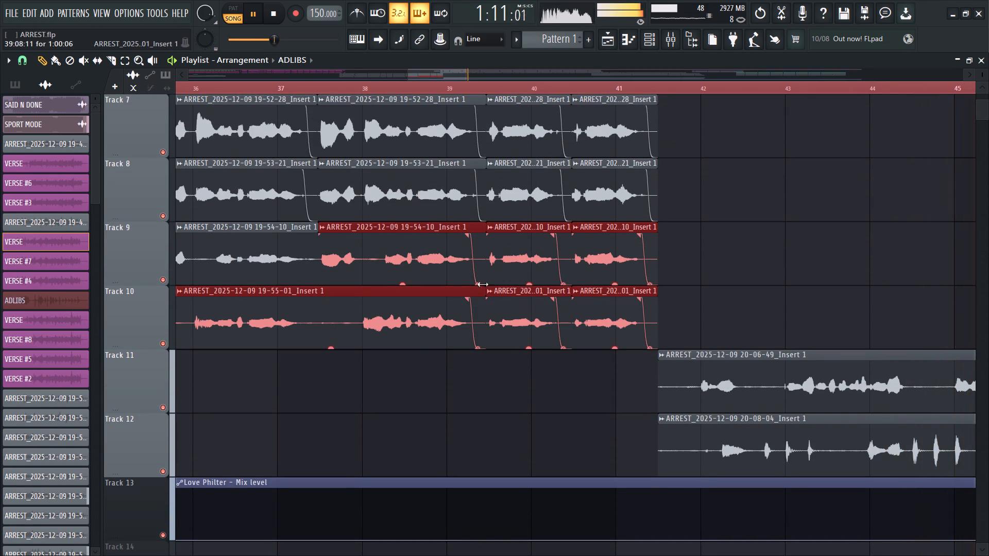
{"action": "key", "text": "space"}
{"action": "key", "text": "space"}
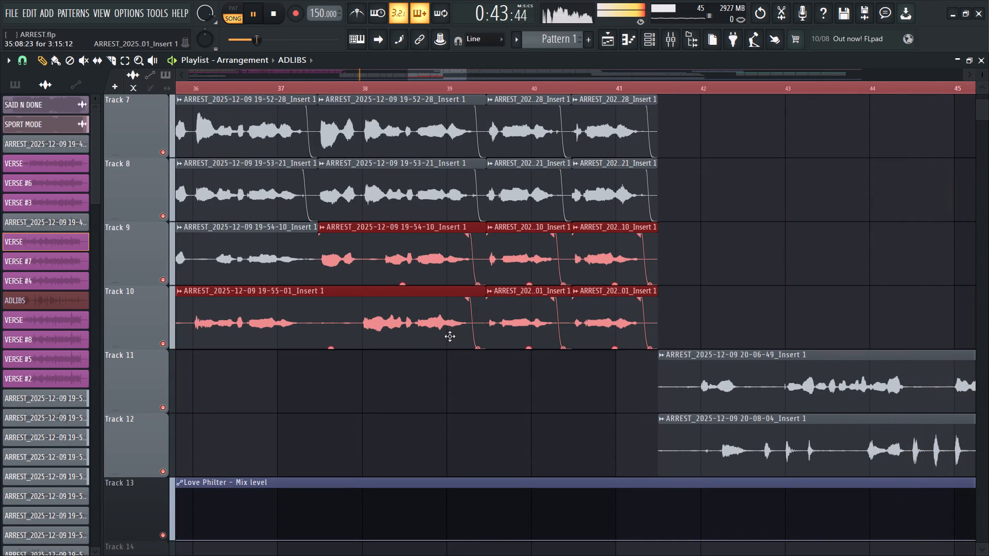
Give the Track 9 clip ending near bar 37.5 a steep fade-out matching its neighbours.
{"action": "scroll", "coordinate": [403, 354], "scroll_direction": "down", "scroll_amount": 11, "text": "ctrl"}
{"action": "left_click", "coordinate": [262, 326], "text": "ctrl"}
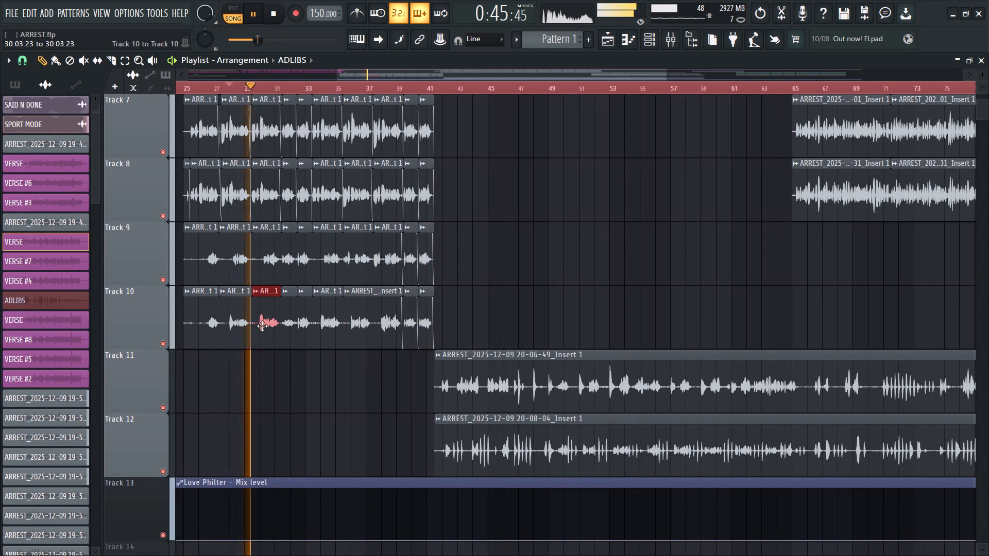
{"action": "scroll", "coordinate": [265, 322], "scroll_direction": "up", "scroll_amount": 6, "text": "ctrl"}
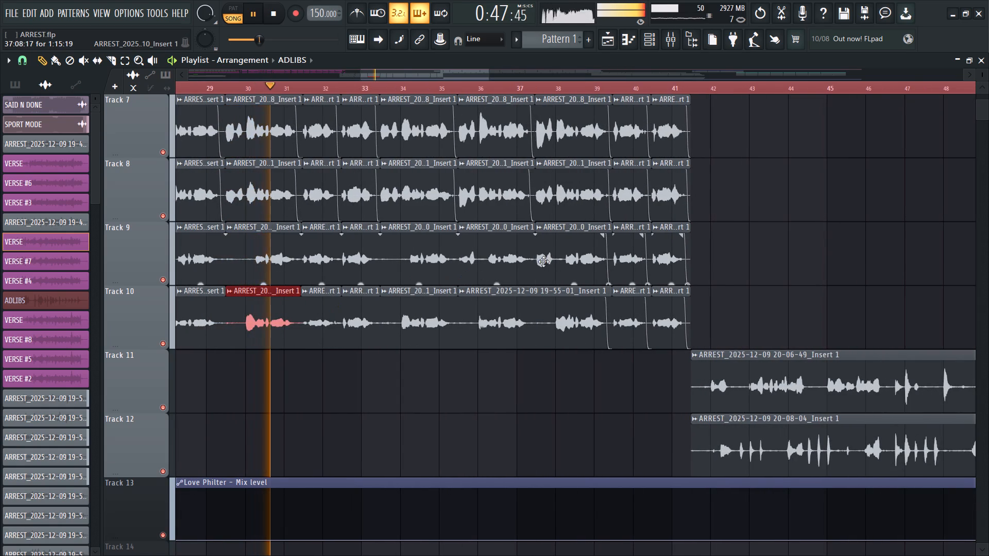
{"action": "left_click", "coordinate": [541, 263], "text": "ctrl"}
{"action": "scroll", "coordinate": [542, 282], "scroll_direction": "up", "scroll_amount": 3, "text": "ctrl"}
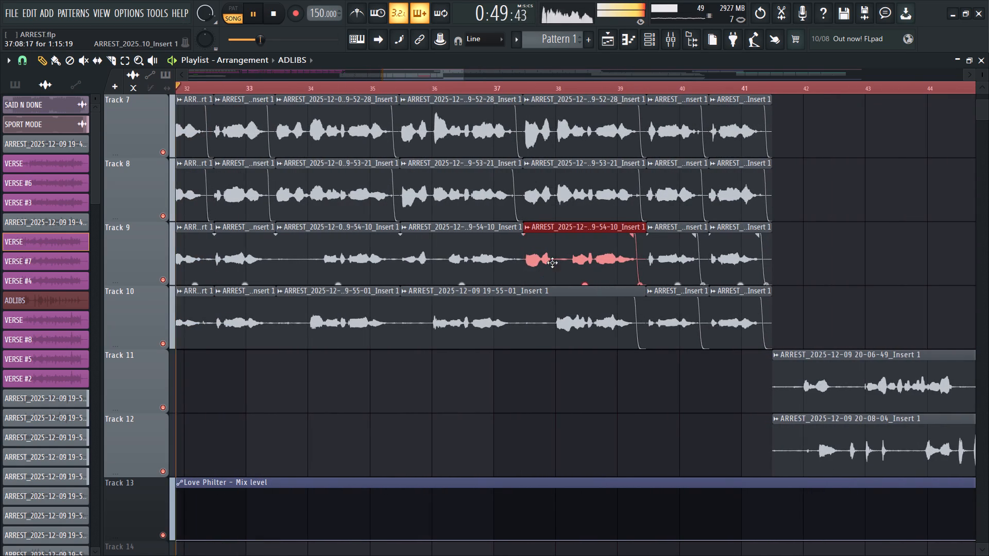
{"action": "left_click", "coordinate": [479, 265], "text": "ctrl"}
{"action": "left_click_drag", "start_coordinate": [521, 236], "coordinate": [515, 243]}
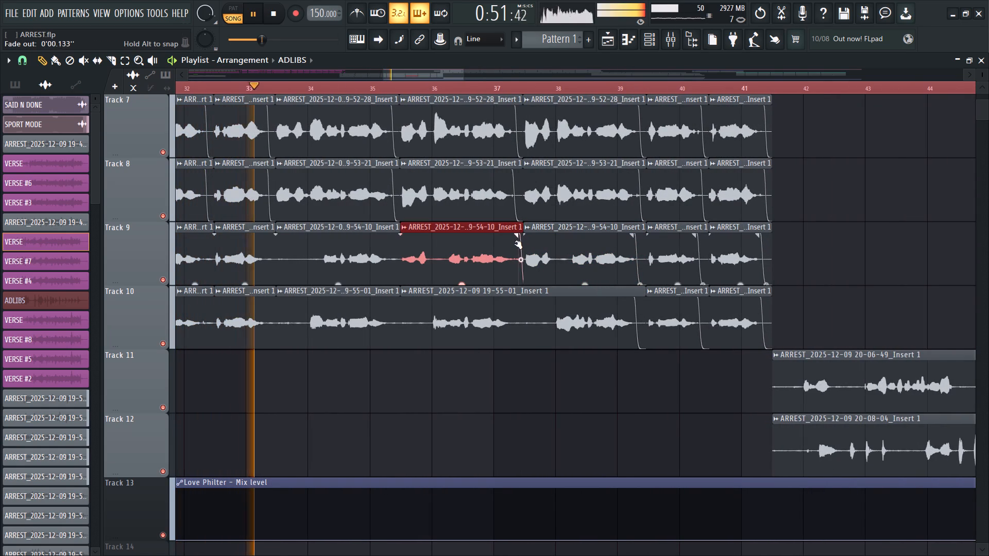
{"action": "left_click_drag", "start_coordinate": [515, 243], "coordinate": [513, 245]}
{"action": "left_click_drag", "start_coordinate": [522, 262], "coordinate": [510, 334]}
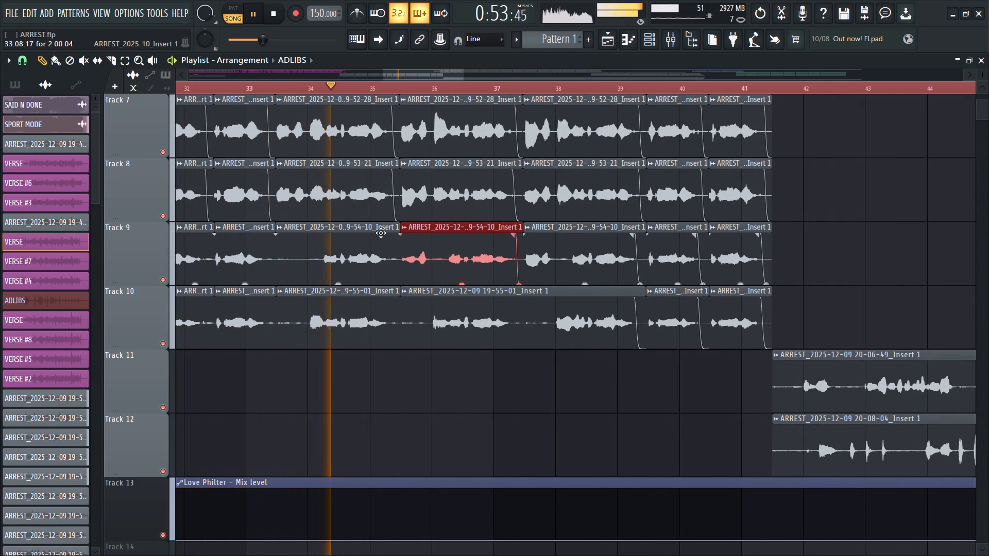
Give the Track 9 clip ending near bar 35.5 the same kind of steep fade-out.
{"action": "double_click", "coordinate": [388, 241]}
{"action": "left_click_drag", "start_coordinate": [399, 234], "coordinate": [388, 241]}
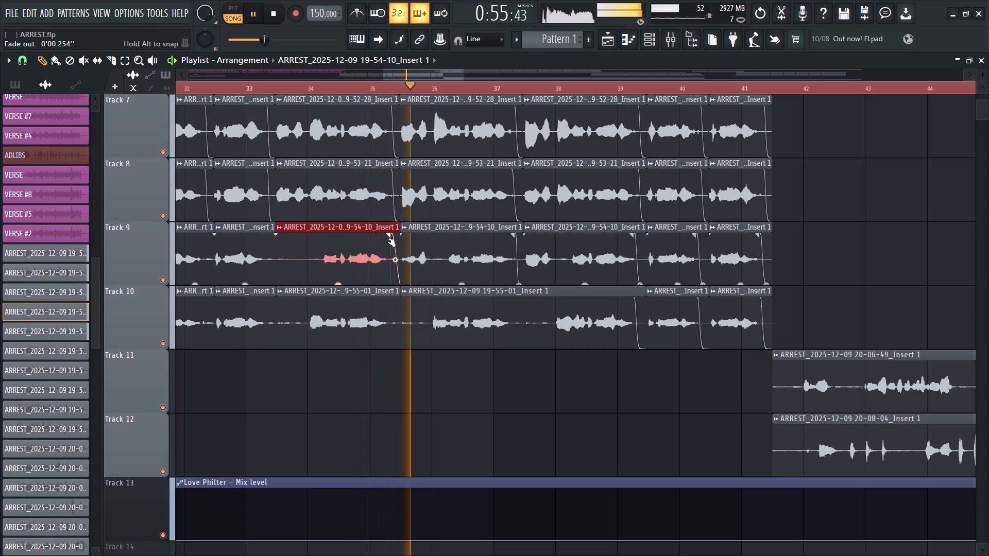
{"action": "left_click_drag", "start_coordinate": [388, 241], "coordinate": [387, 241]}
{"action": "left_click_drag", "start_coordinate": [397, 256], "coordinate": [394, 318]}
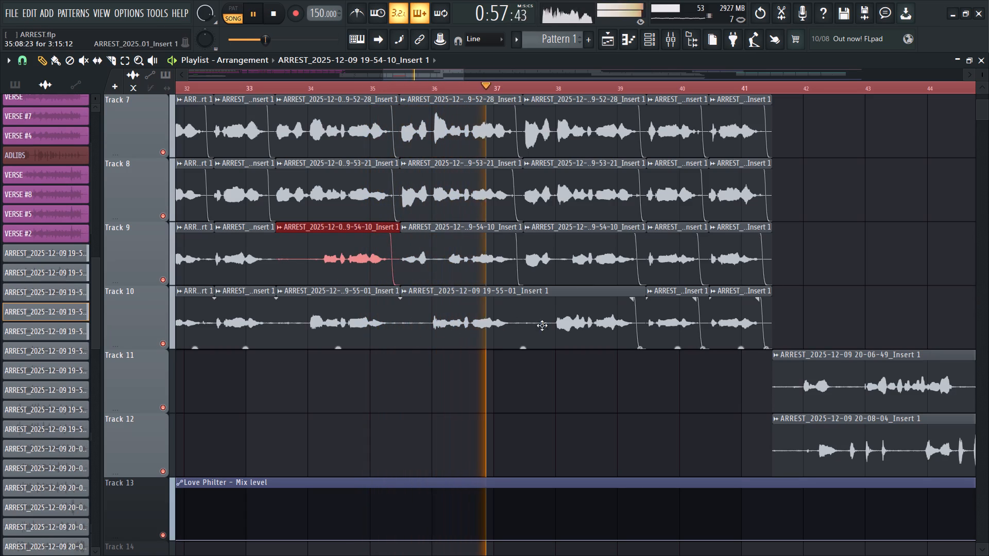
Trim the Track 10 clips around bar 35.5 so the gap runs from about bar 35.3 to bar 36.
{"action": "left_click_drag", "start_coordinate": [404, 335], "coordinate": [434, 352], "text": "alt"}
{"action": "left_click_drag", "start_coordinate": [400, 336], "coordinate": [391, 357], "text": "alt"}
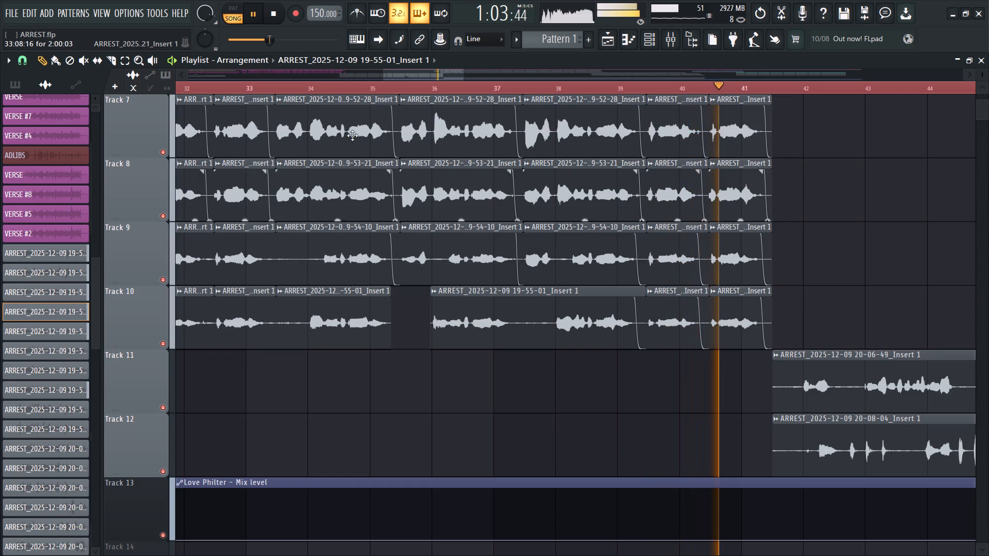
Slice the long Track 10 clip near bar 37.4 and trim the second piece's start to bar 38.
{"action": "left_click", "coordinate": [105, 54]}
{"action": "left_click_drag", "start_coordinate": [519, 297], "coordinate": [516, 345], "text": "alt"}
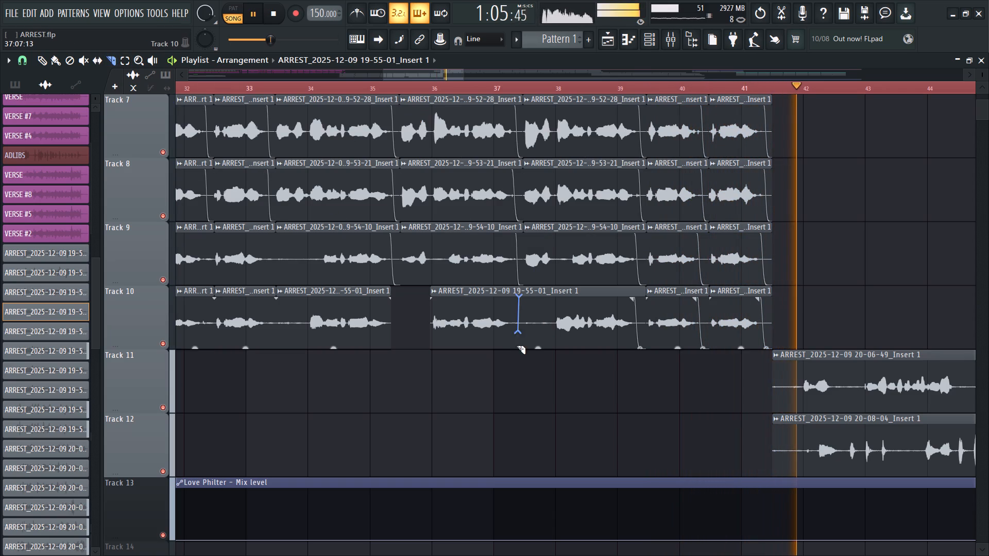
{"action": "left_click_drag", "start_coordinate": [516, 345], "coordinate": [515, 358], "text": "alt"}
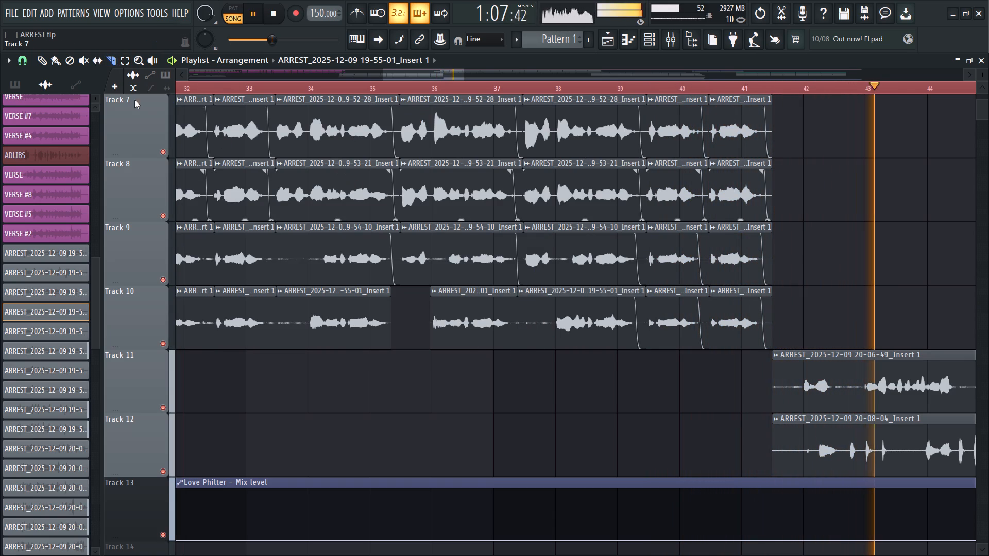
{"action": "left_click_drag", "start_coordinate": [39, 61], "coordinate": [44, 64]}
{"action": "left_click_drag", "start_coordinate": [523, 340], "coordinate": [560, 362], "text": "alt"}
Select the first clips on Tracks 9 and 10 and trim their starts to about bar 26.5.
{"action": "scroll", "coordinate": [480, 306], "scroll_direction": "down", "scroll_amount": 2, "text": "ctrl"}
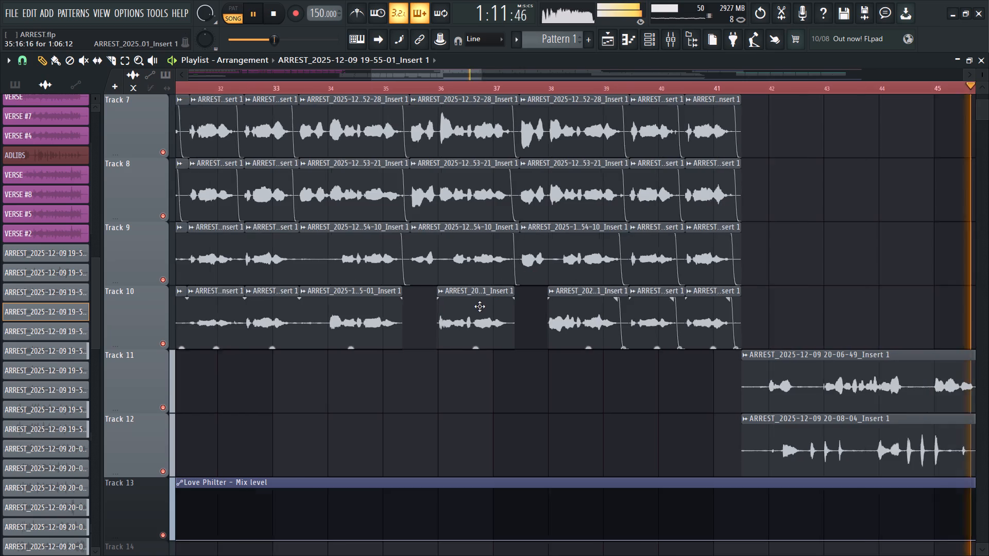
{"action": "scroll", "coordinate": [480, 306], "scroll_direction": "down", "scroll_amount": 2, "text": "ctrl"}
{"action": "scroll", "coordinate": [417, 331], "scroll_direction": "down", "scroll_amount": 4, "text": "ctrl"}
{"action": "left_click_drag", "start_coordinate": [276, 251], "coordinate": [268, 298], "text": "ctrl"}
{"action": "left_click_drag", "start_coordinate": [249, 317], "coordinate": [272, 333], "text": "alt"}
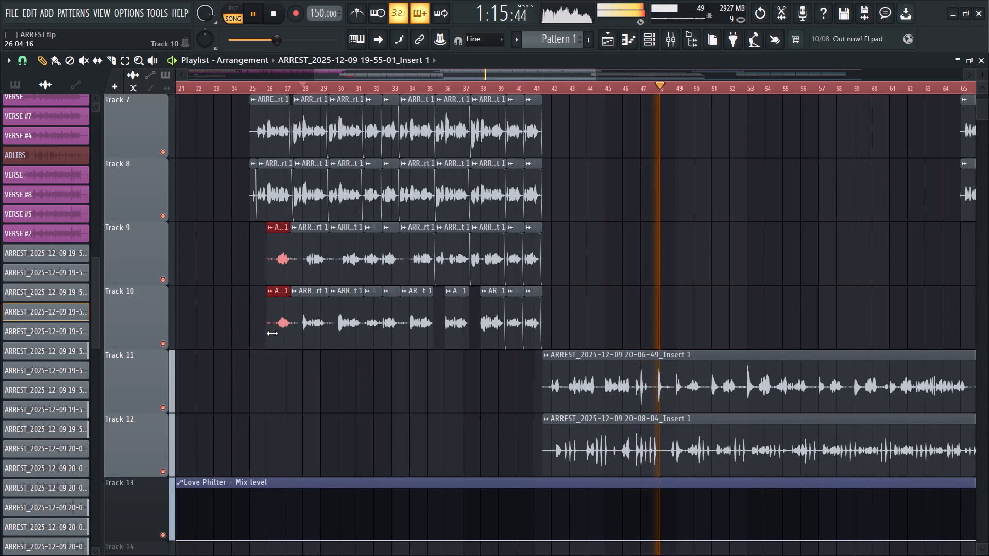
{"action": "left_click_drag", "start_coordinate": [272, 333], "coordinate": [277, 334], "text": "alt"}
Trim the second Track 9 and 10 clips to start near bars 28.25 and 28 respectively, and end both near bar 29.3.
{"action": "scroll", "coordinate": [274, 329], "scroll_direction": "up", "scroll_amount": 11, "text": "ctrl"}
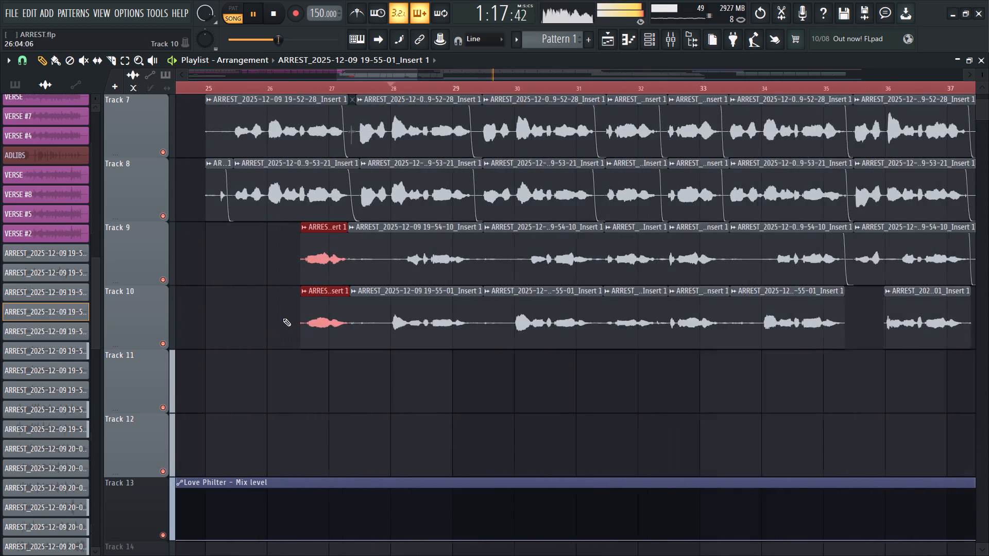
{"action": "left_click_drag", "start_coordinate": [423, 255], "coordinate": [419, 339], "text": "ctrl"}
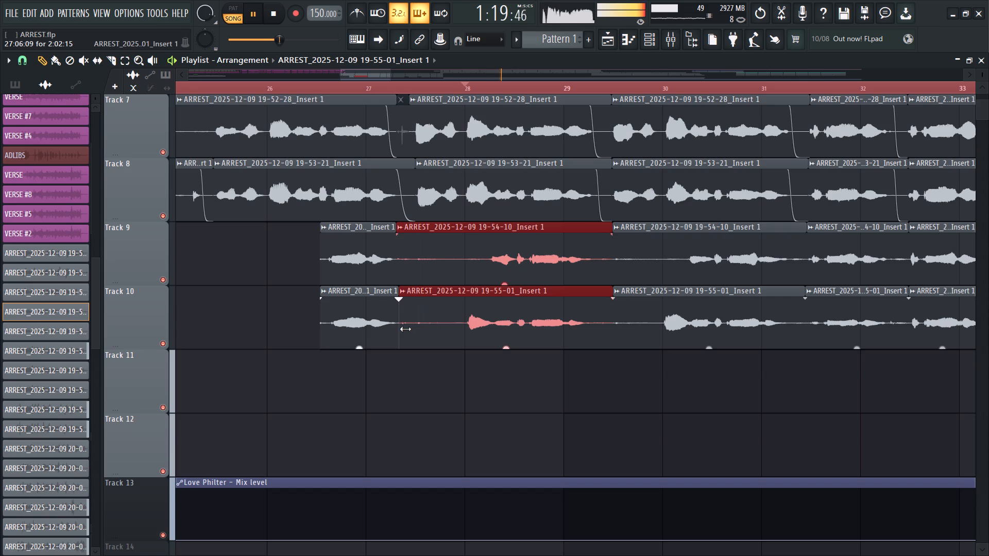
{"action": "left_click_drag", "start_coordinate": [405, 329], "coordinate": [471, 354], "text": "alt"}
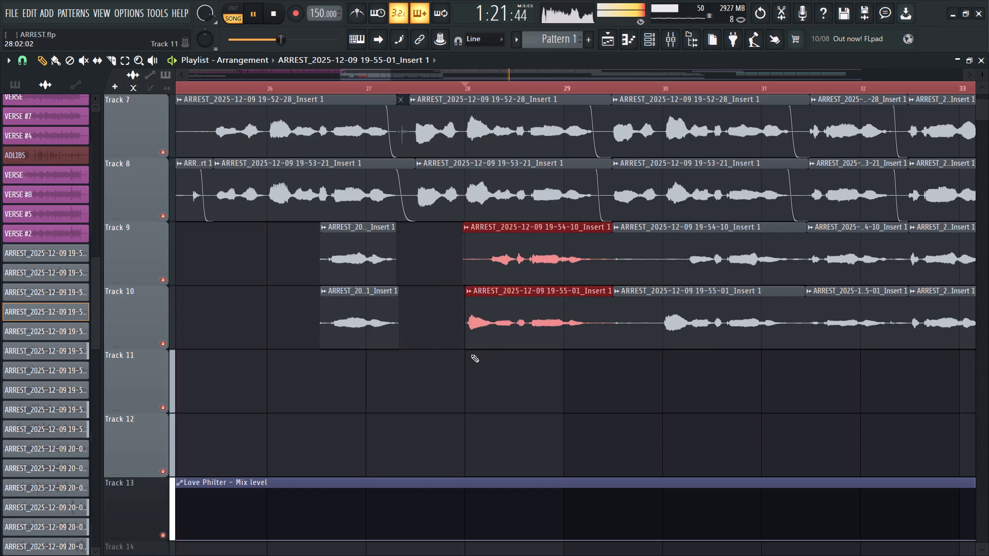
{"action": "left_click", "coordinate": [536, 259], "text": "ctrl"}
{"action": "left_click_drag", "start_coordinate": [465, 274], "coordinate": [491, 290], "text": "alt"}
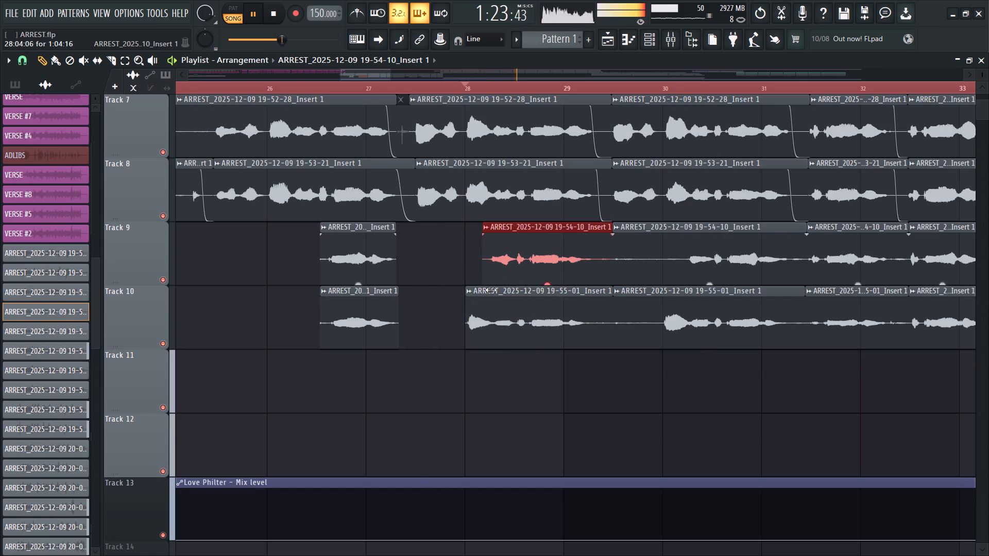
{"action": "left_click_drag", "start_coordinate": [491, 290], "coordinate": [492, 290], "text": "alt"}
{"action": "left_click_drag", "start_coordinate": [601, 260], "coordinate": [600, 320], "text": "ctrl"}
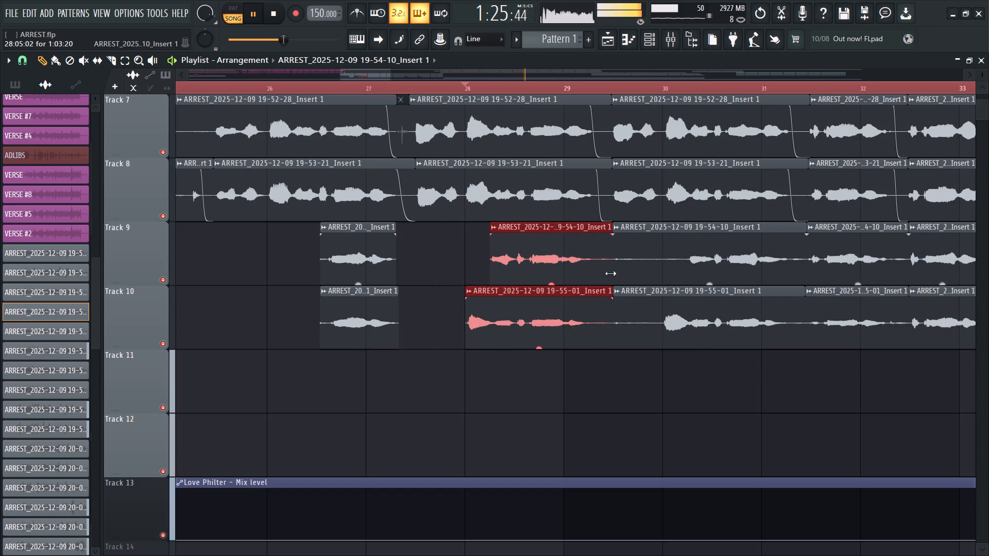
{"action": "left_click_drag", "start_coordinate": [610, 273], "coordinate": [594, 303], "text": "alt"}
Trim the third clip's start to just before bar 30 on Track 10 and to about bar 30.2 on Track 9.
{"action": "scroll", "coordinate": [482, 305], "scroll_direction": "down", "scroll_amount": 3, "text": "ctrl"}
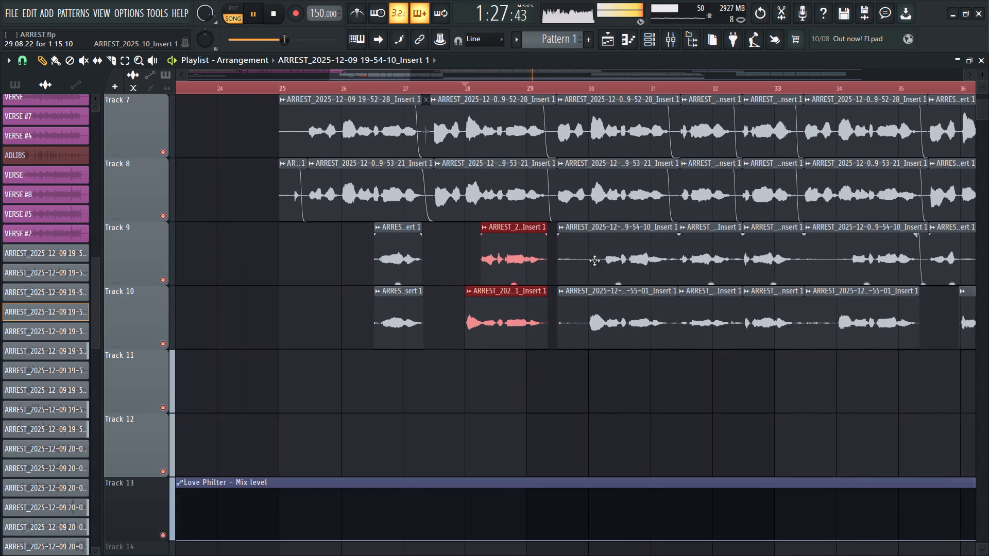
{"action": "left_click_drag", "start_coordinate": [594, 256], "coordinate": [591, 337], "text": "ctrl"}
{"action": "left_click_drag", "start_coordinate": [558, 335], "coordinate": [594, 356], "text": "alt"}
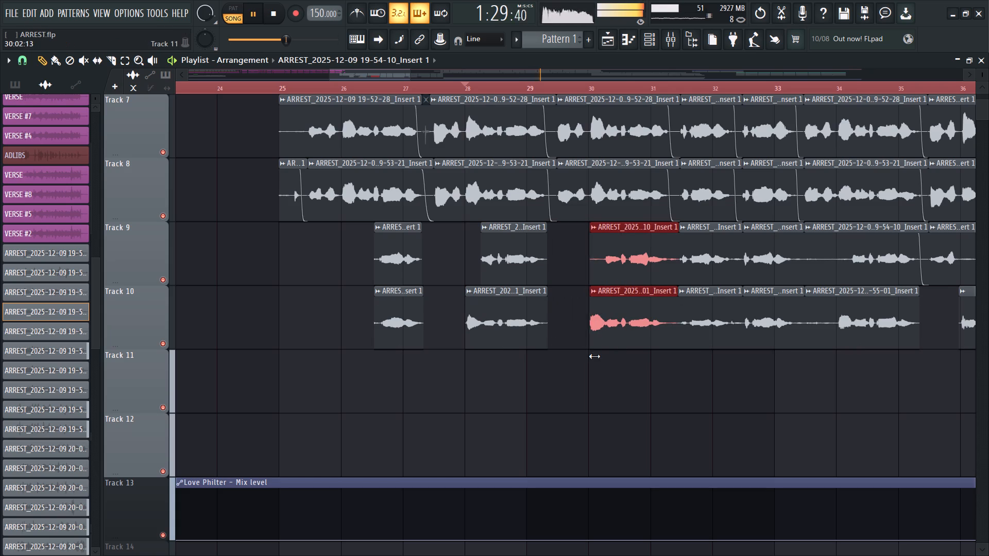
{"action": "left_click_drag", "start_coordinate": [594, 356], "coordinate": [586, 359], "text": "alt"}
{"action": "left_click", "coordinate": [538, 331], "text": "ctrl"}
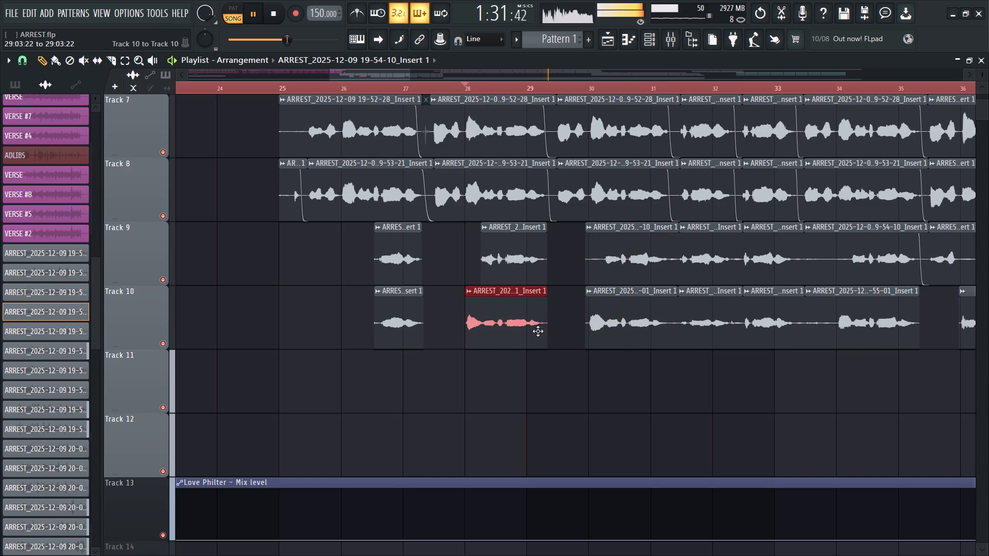
{"action": "left_click", "coordinate": [602, 220], "text": "ctrl"}
{"action": "left_click", "coordinate": [595, 255], "text": "ctrl"}
{"action": "left_click", "coordinate": [590, 270], "text": "alt"}
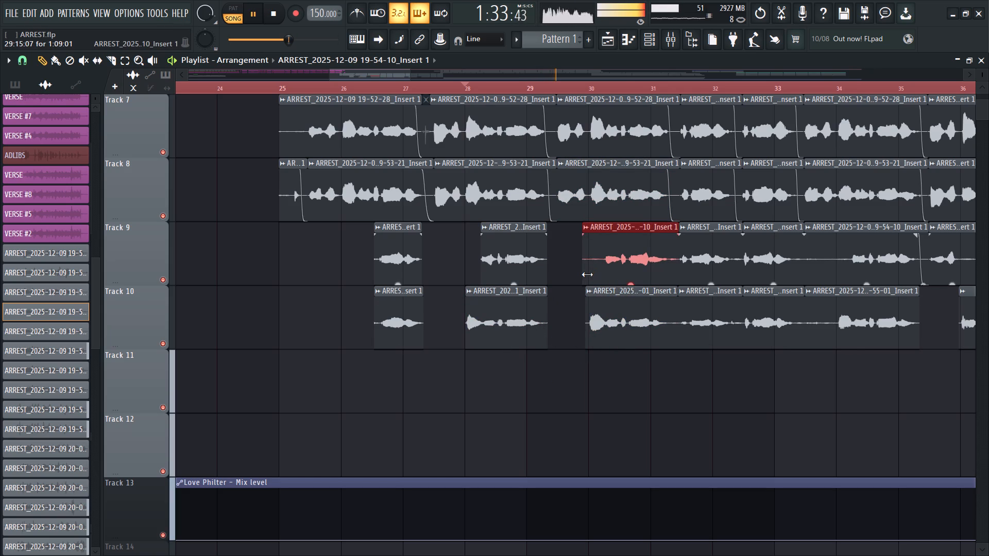
{"action": "left_click_drag", "start_coordinate": [586, 275], "coordinate": [606, 283], "text": "alt"}
Trim the start of the clips ending near bar 35.5 to bar 34 on Track 10 and about bar 34.1 on Track 9.
{"action": "scroll", "coordinate": [550, 287], "scroll_direction": "down", "scroll_amount": 2, "text": "ctrl"}
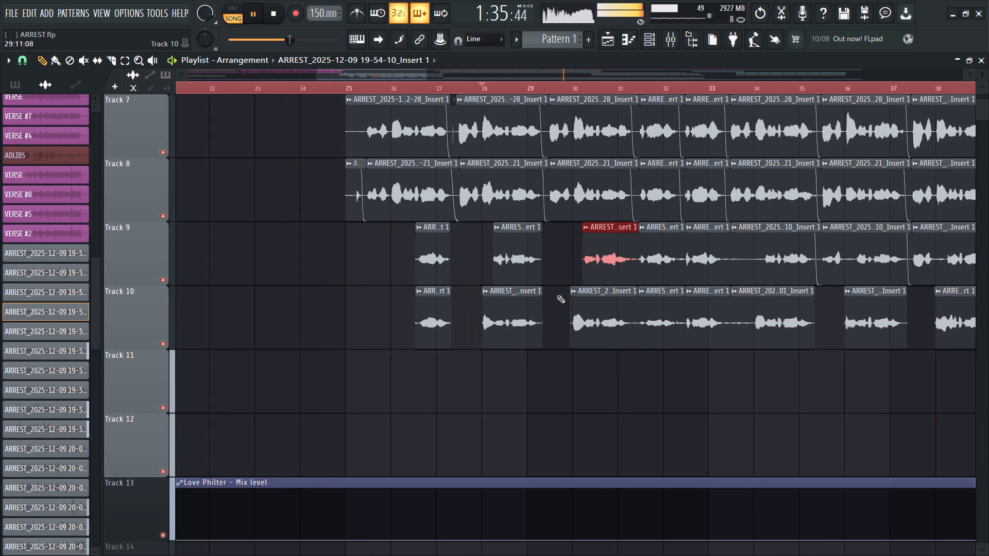
{"action": "scroll", "coordinate": [568, 290], "scroll_direction": "down", "scroll_amount": 3, "text": "ctrl"}
{"action": "scroll", "coordinate": [744, 272], "scroll_direction": "up", "scroll_amount": 5, "text": "ctrl"}
{"action": "left_click_drag", "start_coordinate": [650, 261], "coordinate": [654, 320], "text": "ctrl"}
{"action": "left_click_drag", "start_coordinate": [624, 271], "coordinate": [655, 294], "text": "alt"}
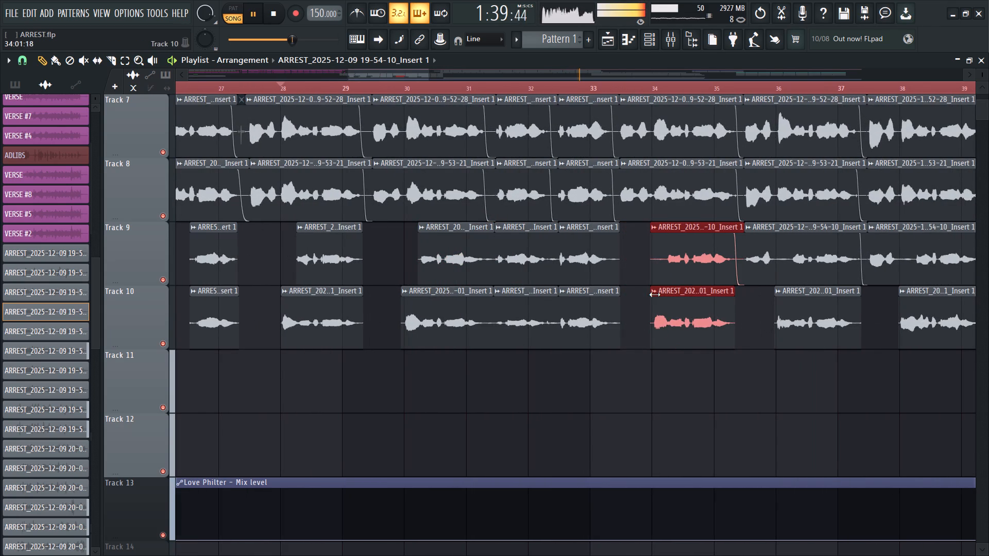
{"action": "left_click_drag", "start_coordinate": [655, 294], "coordinate": [655, 294], "text": "alt"}
{"action": "left_click", "coordinate": [660, 260], "text": "ctrl"}
{"action": "left_click_drag", "start_coordinate": [654, 264], "coordinate": [662, 280], "text": "alt"}
Select the Track 9 and 10 clips ending near bar 32.5 and give them matching steep fade-outs.
{"action": "left_click", "coordinate": [549, 270], "text": "ctrl"}
{"action": "left_click_drag", "start_coordinate": [523, 262], "coordinate": [526, 301], "text": "ctrl"}
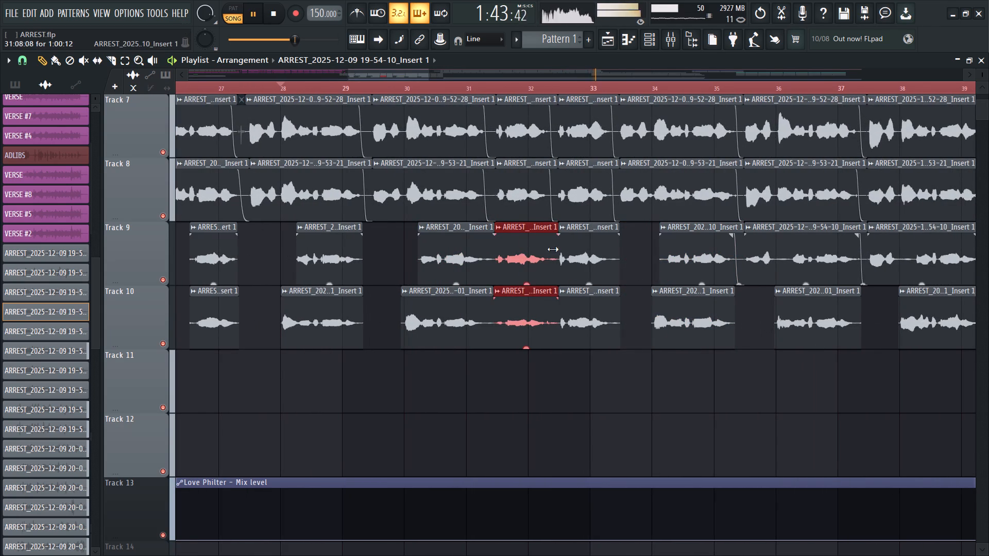
{"action": "scroll", "coordinate": [550, 249], "scroll_direction": "up", "scroll_amount": 5, "text": "ctrl"}
{"action": "left_click_drag", "start_coordinate": [592, 236], "coordinate": [574, 238]}
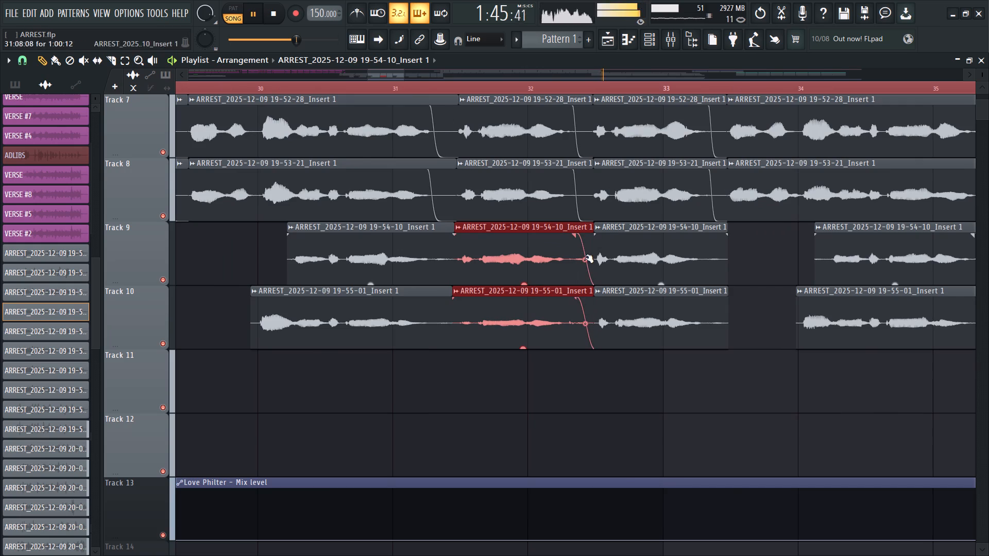
{"action": "left_click_drag", "start_coordinate": [588, 259], "coordinate": [587, 305]}
{"action": "left_click_drag", "start_coordinate": [579, 238], "coordinate": [574, 240]}
Trim the ends of the Track 9 and 10 clips finishing at bar 33.5 back to about bar 33.35.
{"action": "left_click_drag", "start_coordinate": [667, 242], "coordinate": [676, 337], "text": "ctrl"}
{"action": "left_click_drag", "start_coordinate": [725, 265], "coordinate": [717, 276], "text": "alt"}
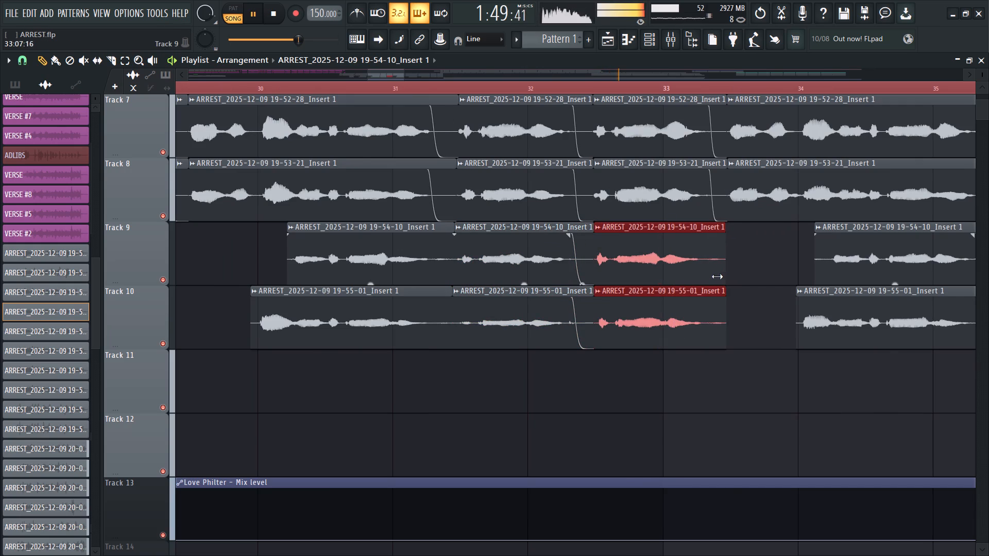
{"action": "left_click_drag", "start_coordinate": [717, 276], "coordinate": [708, 292], "text": "alt"}
Select the Track 9 and 10 clips ending near bar 31.5 and give them matching steep fade-outs.
{"action": "left_click_drag", "start_coordinate": [431, 260], "coordinate": [435, 293], "text": "ctrl"}
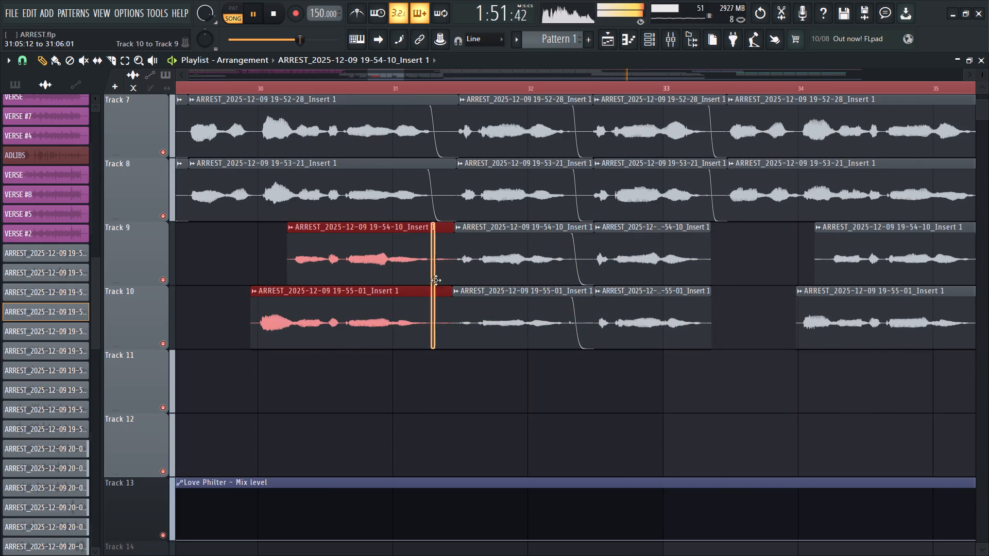
{"action": "left_click_drag", "start_coordinate": [454, 238], "coordinate": [430, 240]}
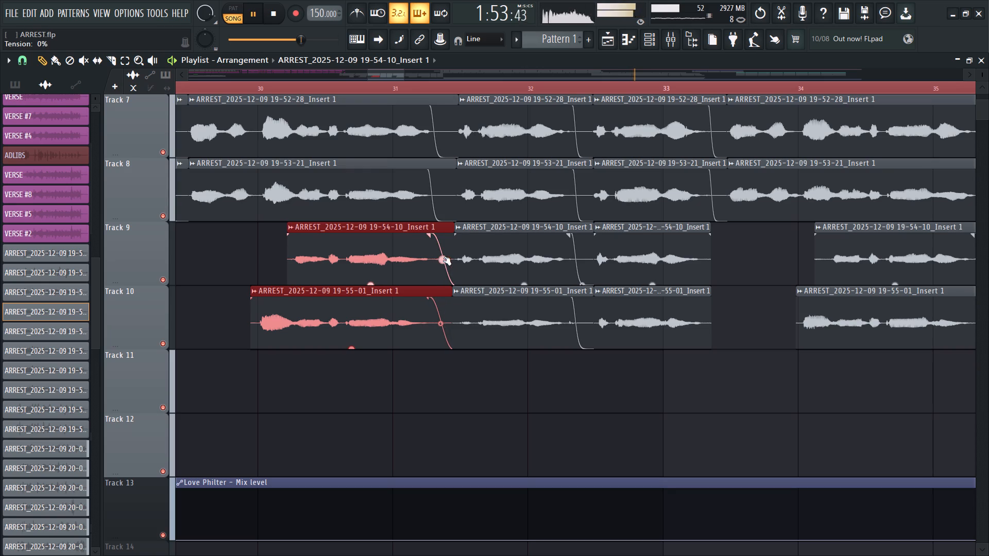
{"action": "left_click_drag", "start_coordinate": [444, 259], "coordinate": [448, 302]}
Replay from about bar 37 and trim the start of the Track 3 clip before bar 41 to about bar 40.2.
{"action": "scroll", "coordinate": [428, 299], "scroll_direction": "down", "scroll_amount": 12, "text": "ctrl"}
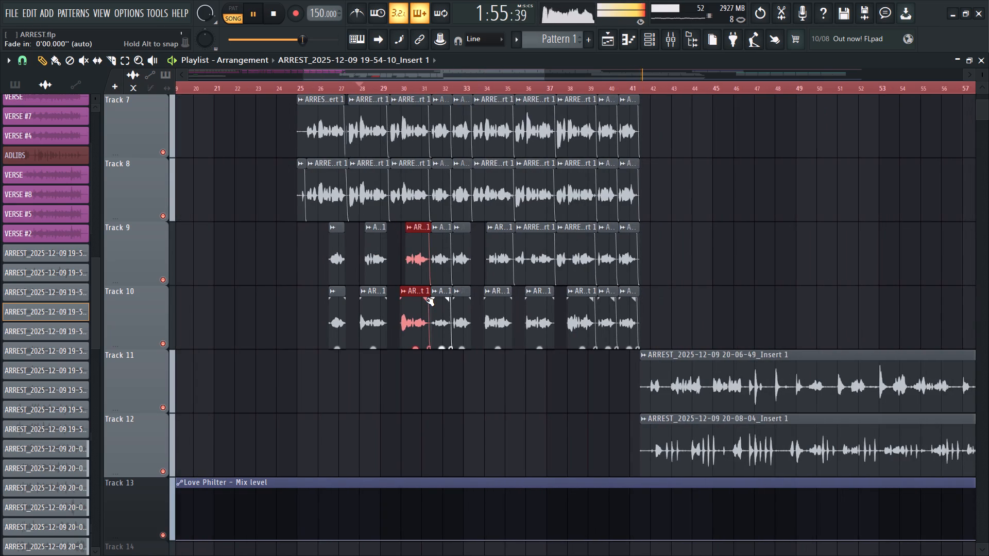
{"action": "scroll", "coordinate": [427, 300], "scroll_direction": "down", "scroll_amount": 4}
{"action": "scroll", "coordinate": [427, 300], "scroll_direction": "down", "scroll_amount": 6, "text": "ctrl"}
{"action": "scroll", "coordinate": [435, 290], "scroll_direction": "up", "scroll_amount": 9}
{"action": "scroll", "coordinate": [504, 255], "scroll_direction": "up", "scroll_amount": 2}
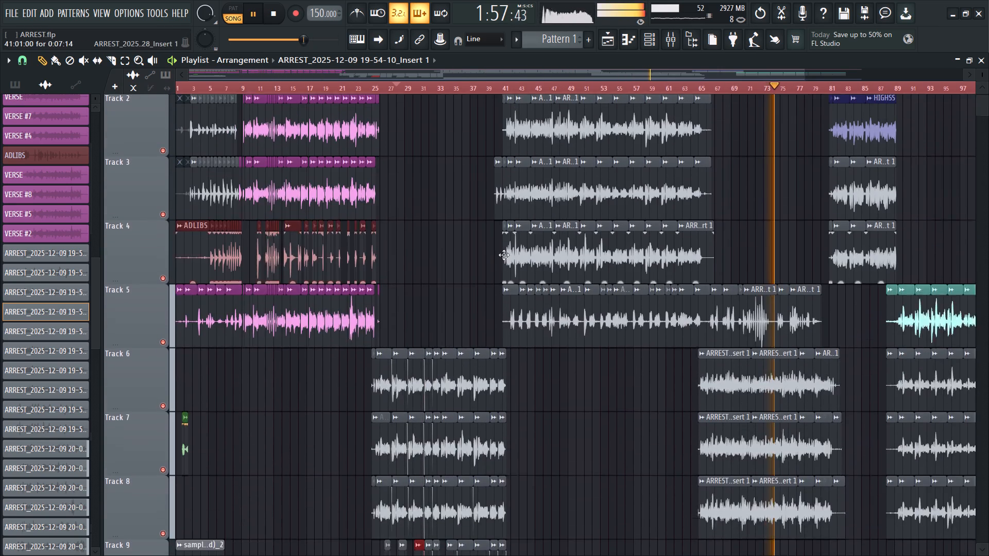
{"action": "scroll", "coordinate": [504, 255], "scroll_direction": "up", "scroll_amount": 2}
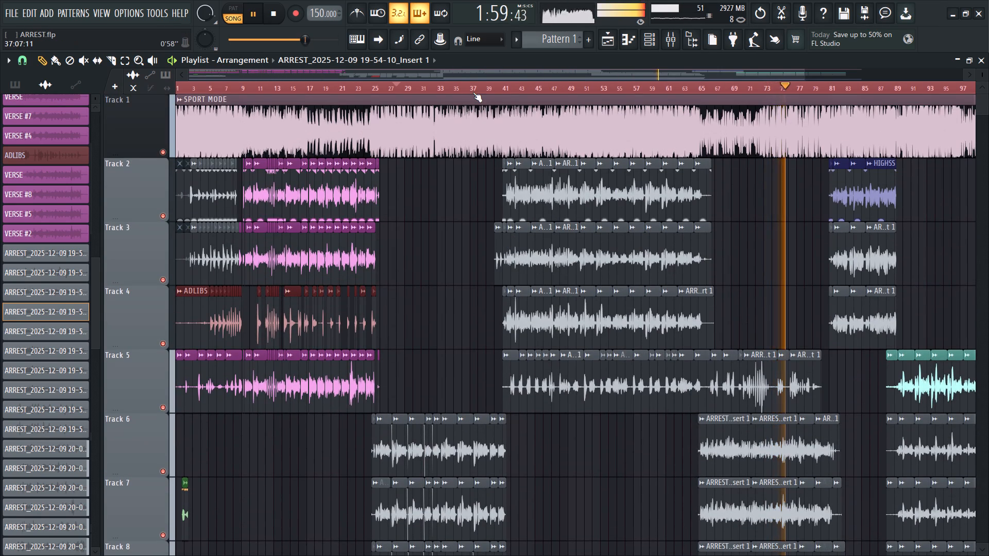
{"action": "left_click", "coordinate": [472, 92]}
{"action": "scroll", "coordinate": [512, 251], "scroll_direction": "up", "scroll_amount": 18, "text": "ctrl"}
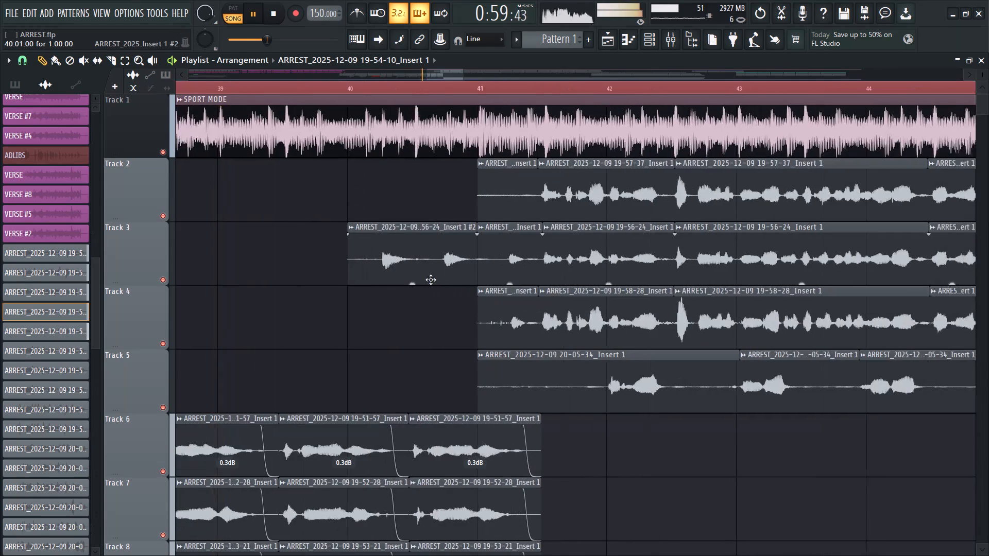
{"action": "left_click_drag", "start_coordinate": [345, 273], "coordinate": [355, 290], "text": "alt"}
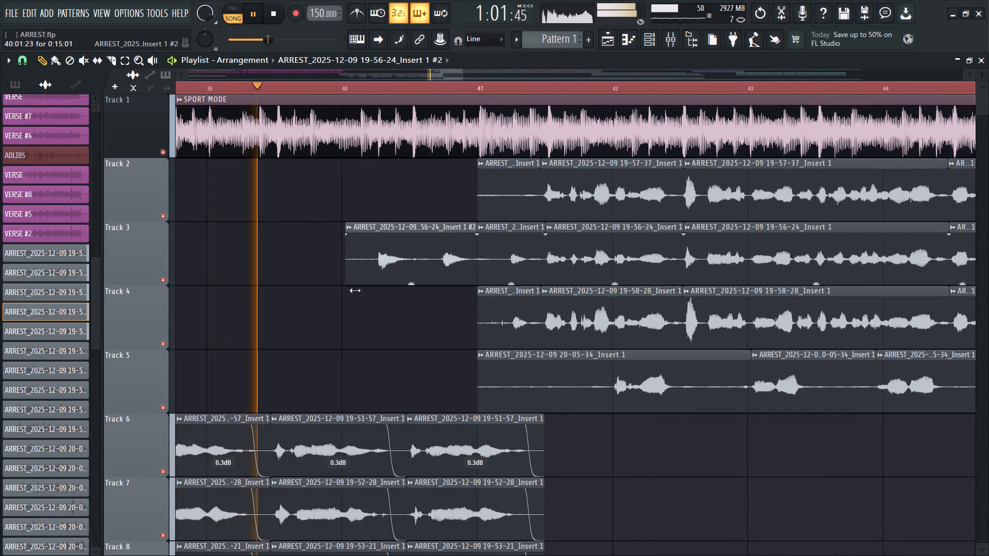
{"action": "left_click_drag", "start_coordinate": [355, 290], "coordinate": [376, 305], "text": "alt"}
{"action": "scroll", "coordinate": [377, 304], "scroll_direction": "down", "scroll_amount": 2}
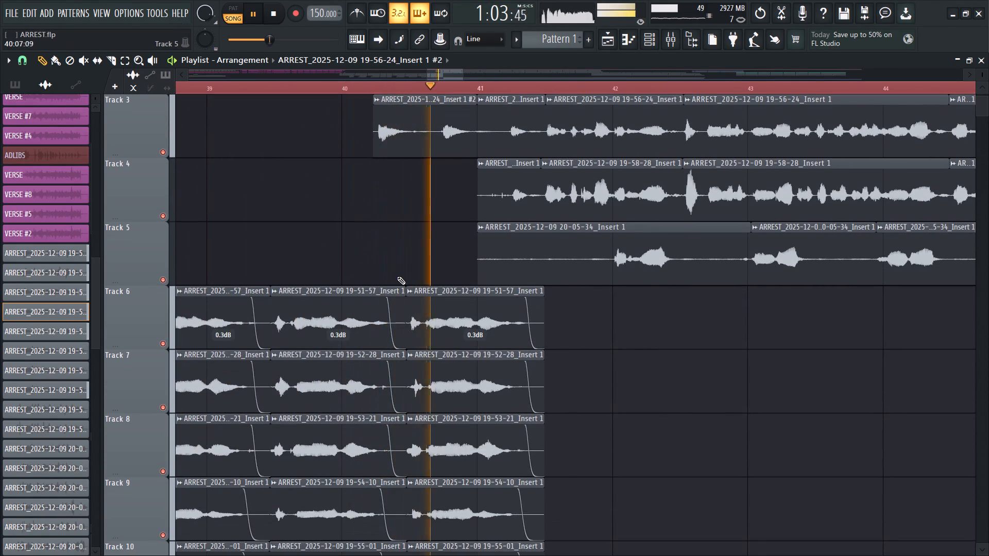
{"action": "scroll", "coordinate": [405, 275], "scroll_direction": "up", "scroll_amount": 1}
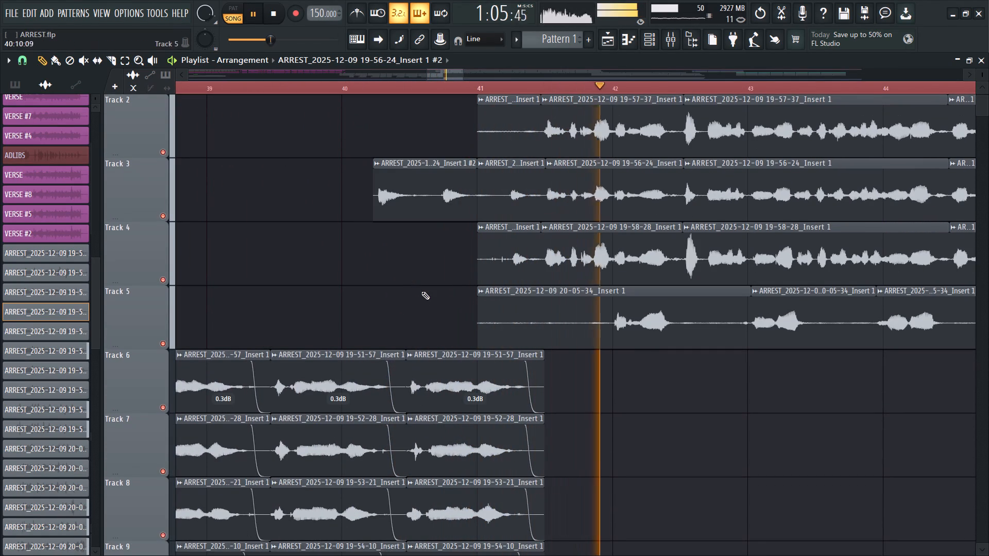
Trim the start of the first Track 4 clip at bar 41 to about bar 41.25.
{"action": "left_click_drag", "start_coordinate": [482, 270], "coordinate": [507, 293], "text": "alt"}
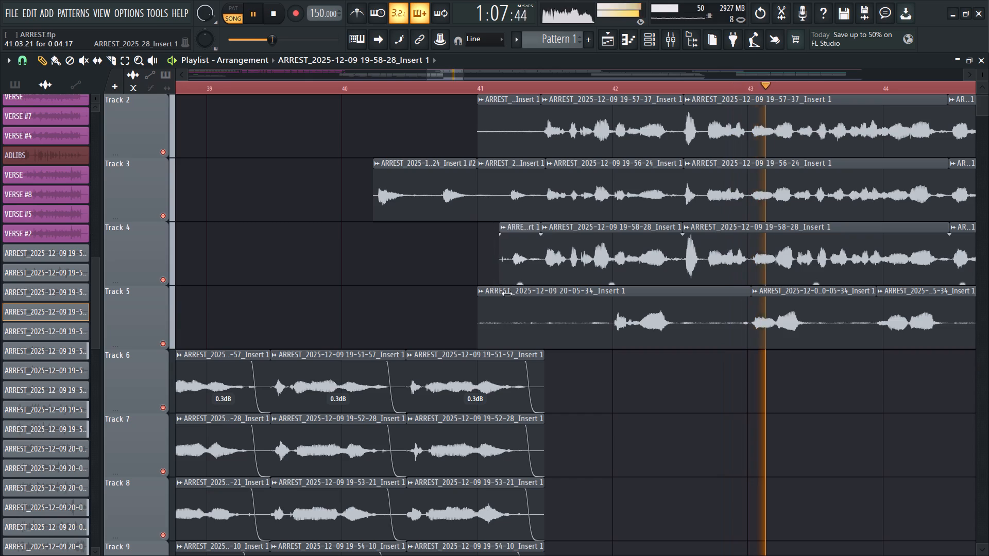
{"action": "left_click_drag", "start_coordinate": [507, 293], "coordinate": [516, 304], "text": "alt"}
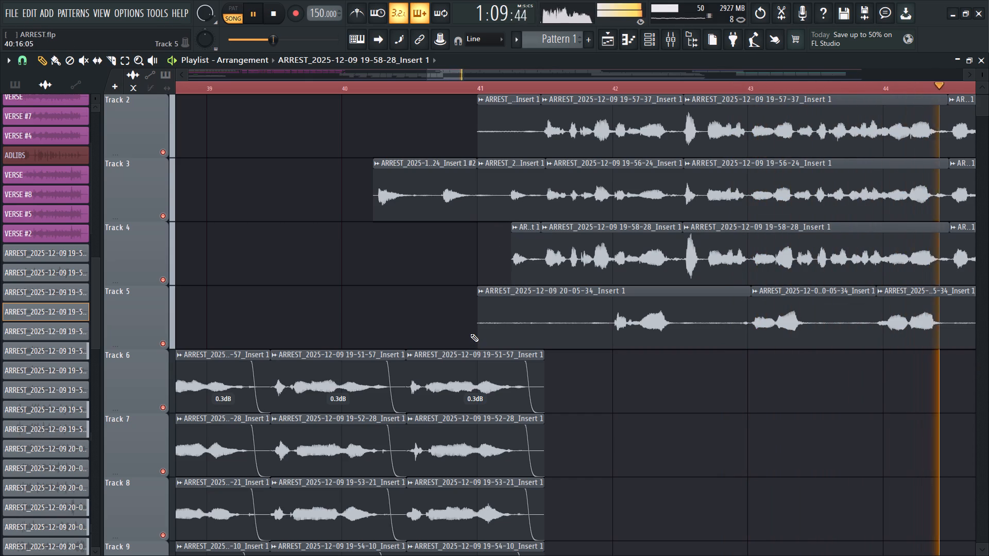
Trim the first Track 5 clip to span about bars 41.97 to 42.5, and start the following clip at about bar 42.95.
{"action": "left_click", "coordinate": [475, 332], "text": "alt"}
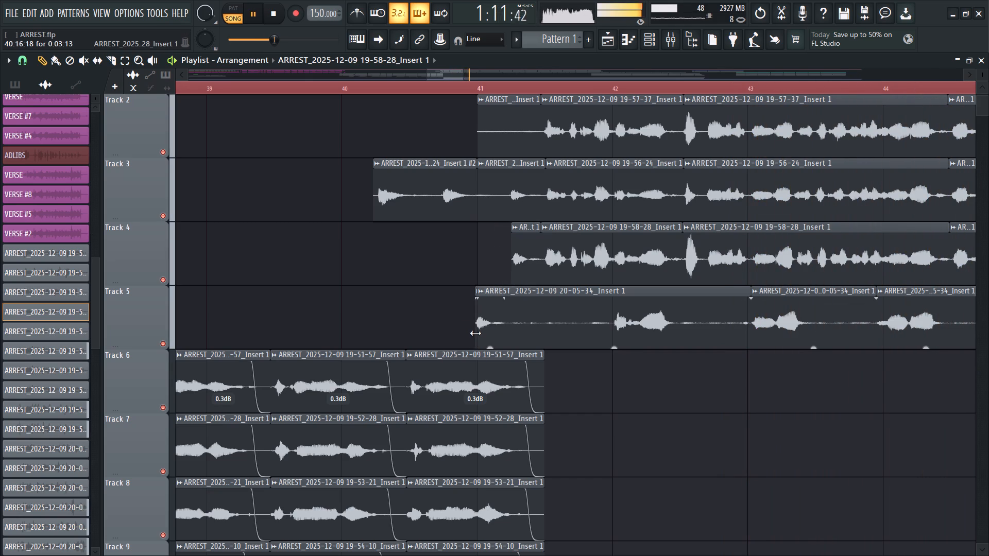
{"action": "key", "text": "ctrl+z"}
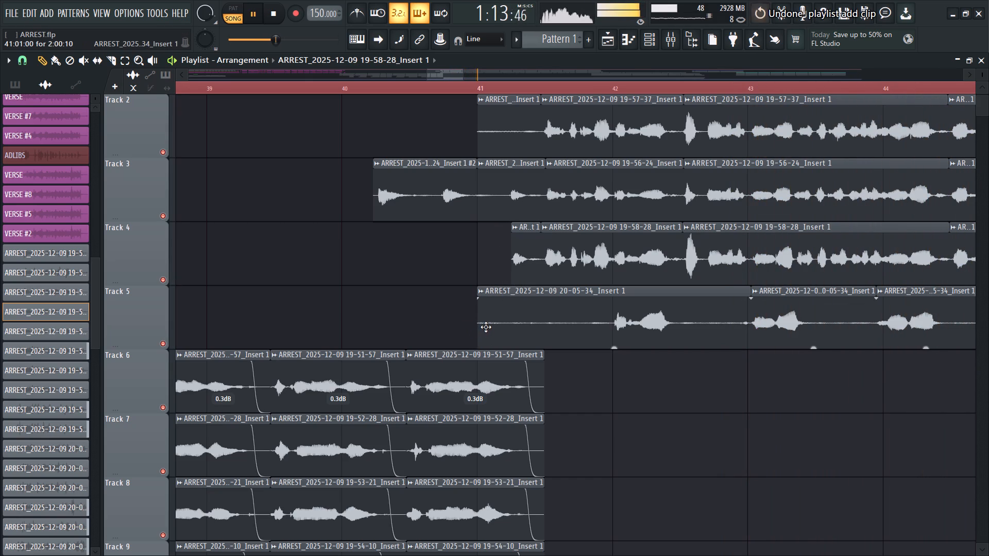
{"action": "left_click_drag", "start_coordinate": [480, 329], "coordinate": [610, 371], "text": "alt"}
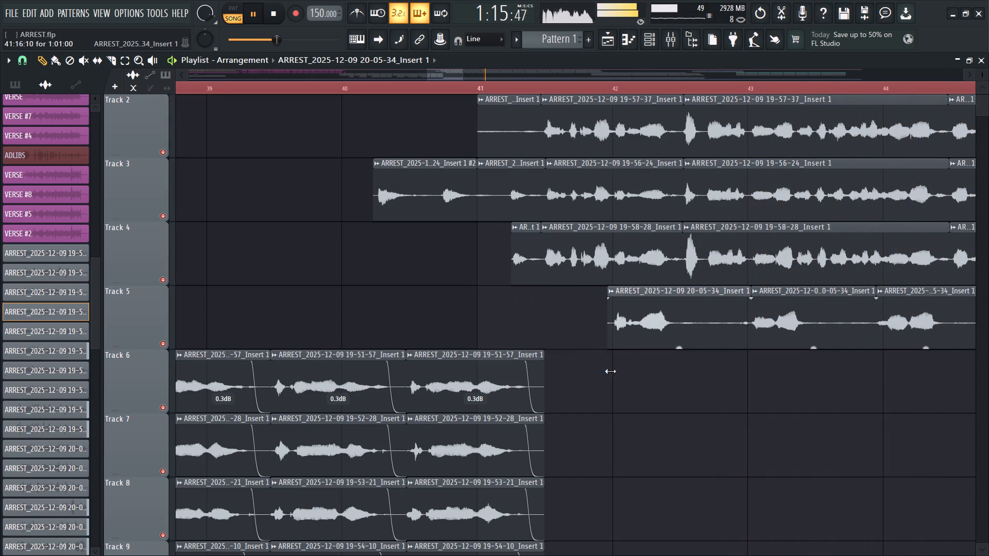
{"action": "left_click_drag", "start_coordinate": [610, 371], "coordinate": [611, 372], "text": "alt"}
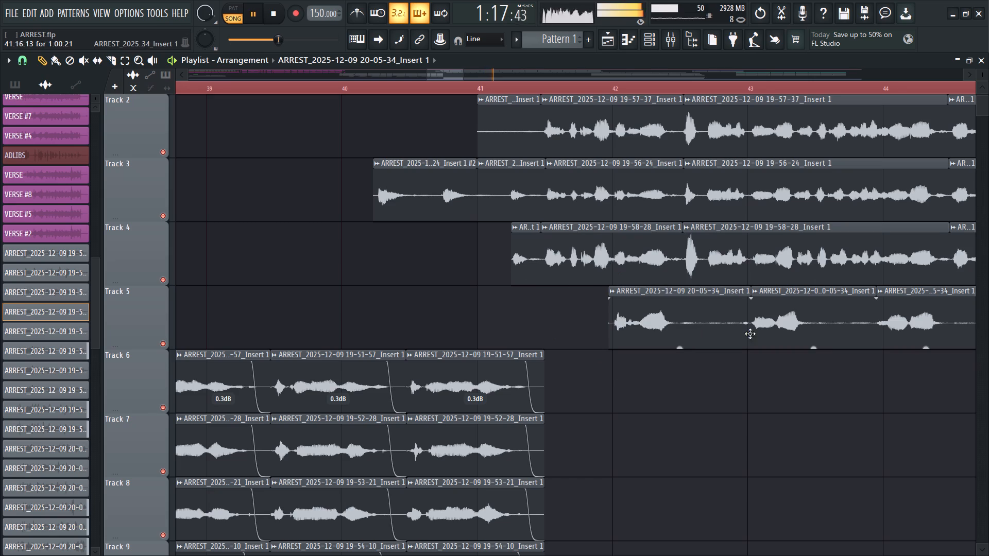
{"action": "left_click_drag", "start_coordinate": [747, 335], "coordinate": [686, 370], "text": "alt"}
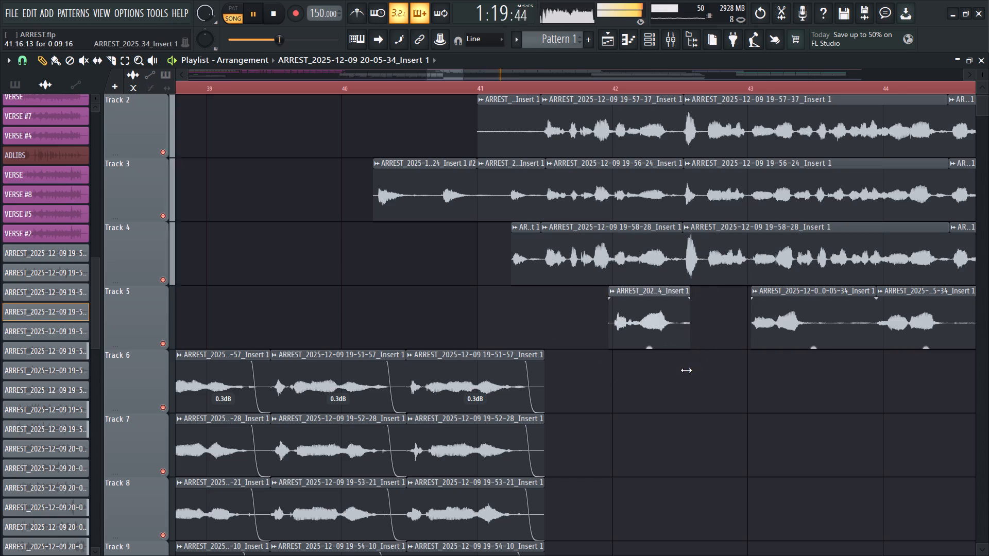
{"action": "left_click_drag", "start_coordinate": [686, 370], "coordinate": [678, 377], "text": "alt"}
{"action": "left_click_drag", "start_coordinate": [751, 334], "coordinate": [732, 354], "text": "alt"}
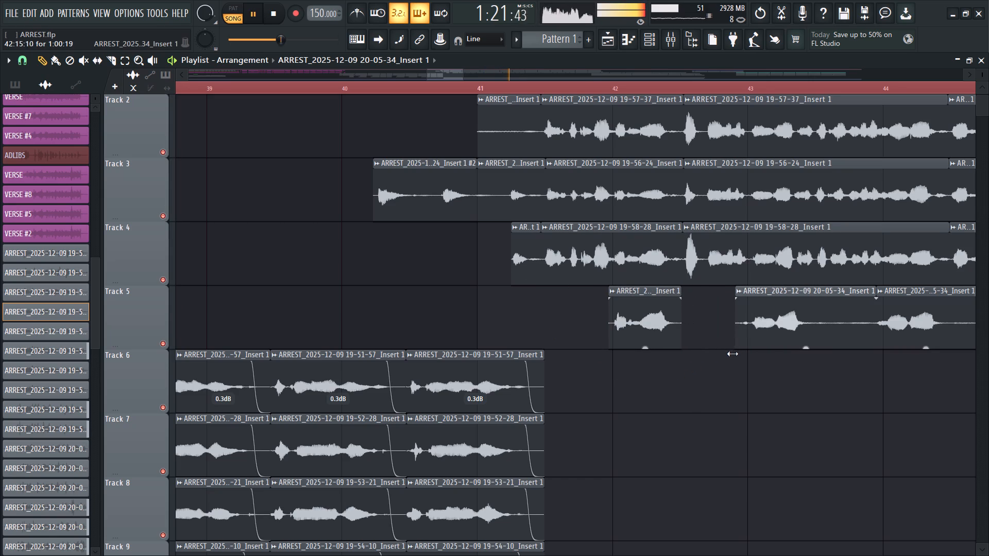
{"action": "left_click_drag", "start_coordinate": [732, 354], "coordinate": [742, 359], "text": "alt"}
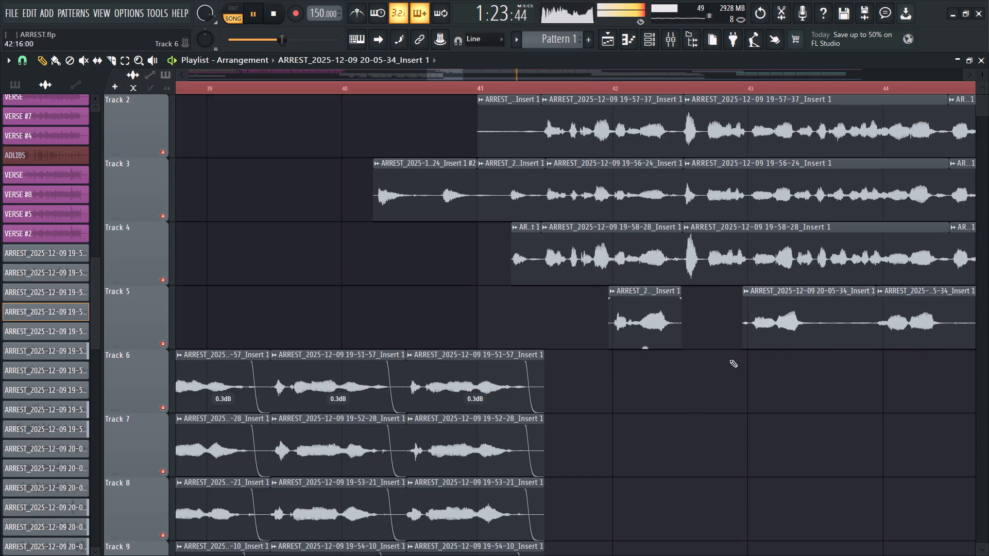
Delete the near-silent Track 2 clip that starts at bar 41.
{"action": "scroll", "coordinate": [403, 279], "scroll_direction": "up", "scroll_amount": 2}
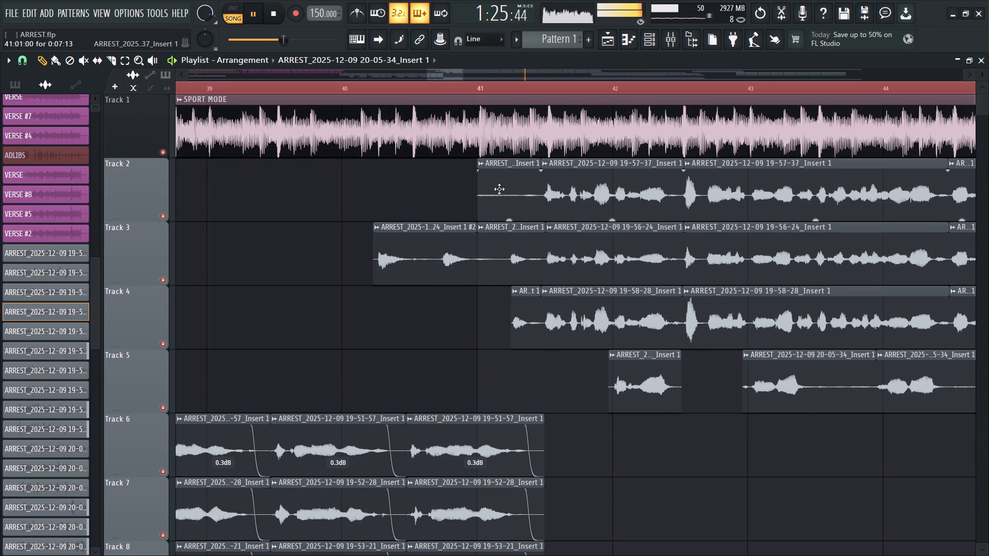
{"action": "left_click", "coordinate": [479, 203], "text": "alt"}
{"action": "right_click", "coordinate": [499, 200]}
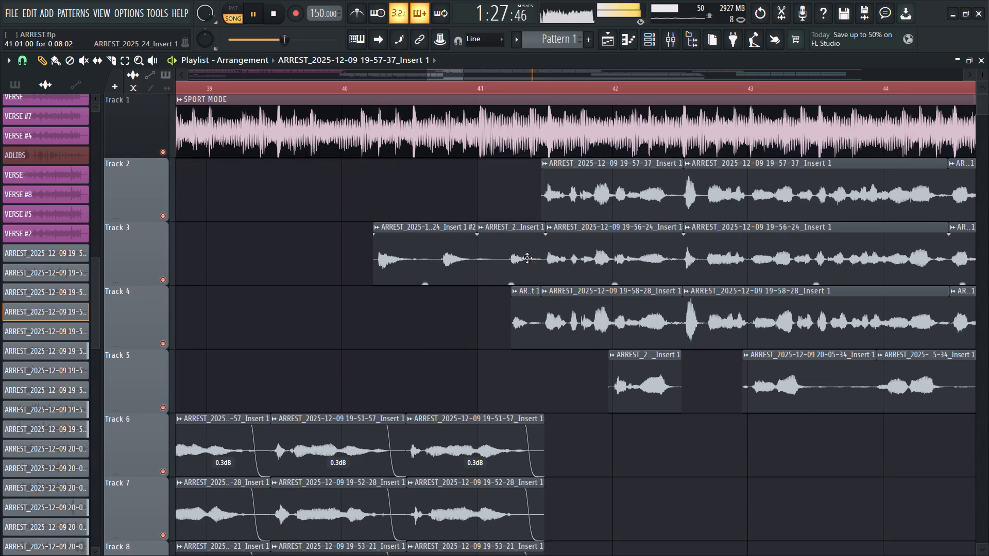
Trim the short vocal clips after bar 41: start Track 3's at about bar 41.2 and end both Track 3's and 4's near 41.4.
{"action": "left_click_drag", "start_coordinate": [482, 271], "coordinate": [506, 293], "text": "alt"}
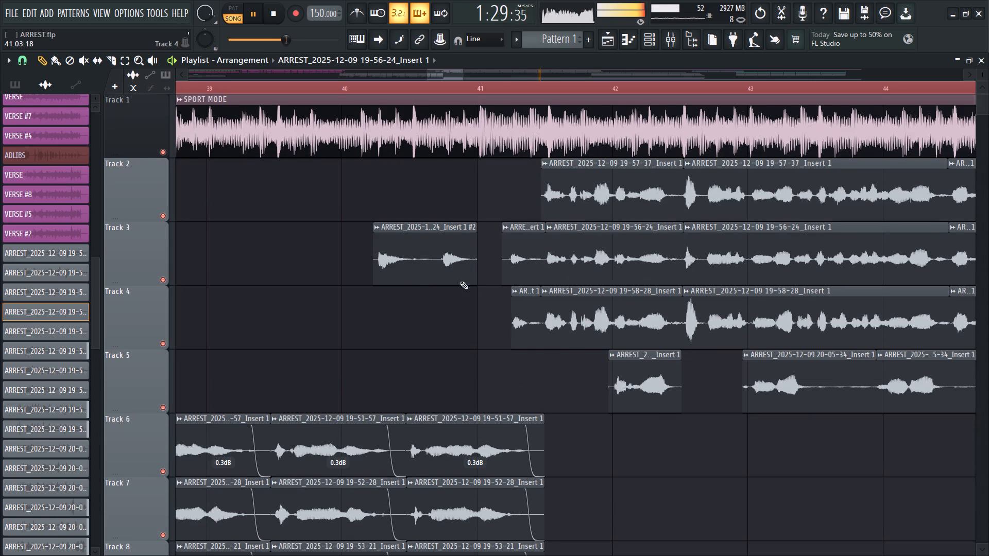
{"action": "left_click_drag", "start_coordinate": [540, 325], "coordinate": [530, 355], "text": "alt"}
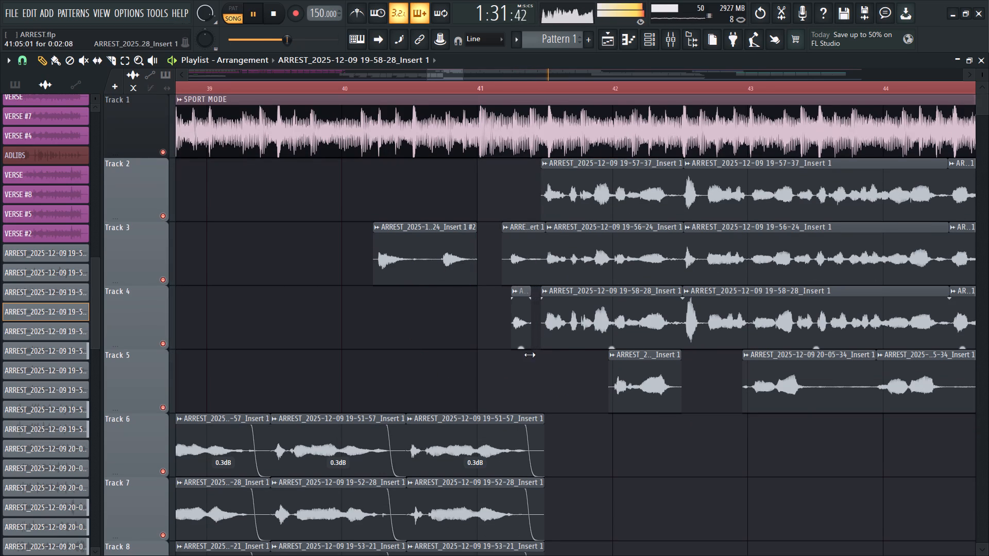
{"action": "left_click_drag", "start_coordinate": [530, 355], "coordinate": [528, 356], "text": "alt"}
{"action": "left_click_drag", "start_coordinate": [540, 265], "coordinate": [525, 284], "text": "alt"}
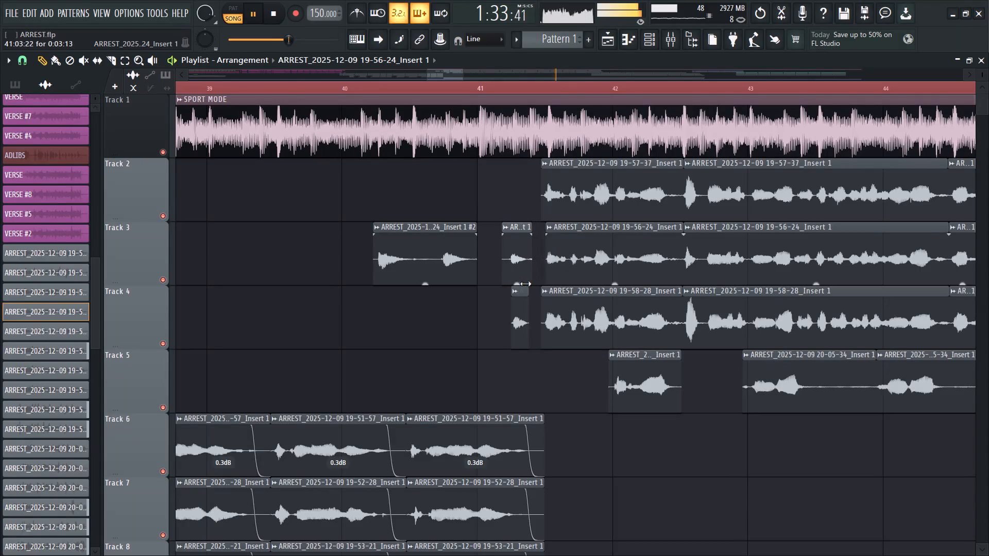
{"action": "left_click_drag", "start_coordinate": [525, 284], "coordinate": [525, 285], "text": "alt"}
Select the Track 2, 3 and 4 clips ending near bar 42.5 and give them matching steep fade-outs.
{"action": "scroll", "coordinate": [458, 274], "scroll_direction": "down", "scroll_amount": 4, "text": "ctrl"}
{"action": "scroll", "coordinate": [483, 272], "scroll_direction": "up", "scroll_amount": 4, "text": "ctrl"}
{"action": "scroll", "coordinate": [643, 255], "scroll_direction": "up", "scroll_amount": 3, "text": "ctrl"}
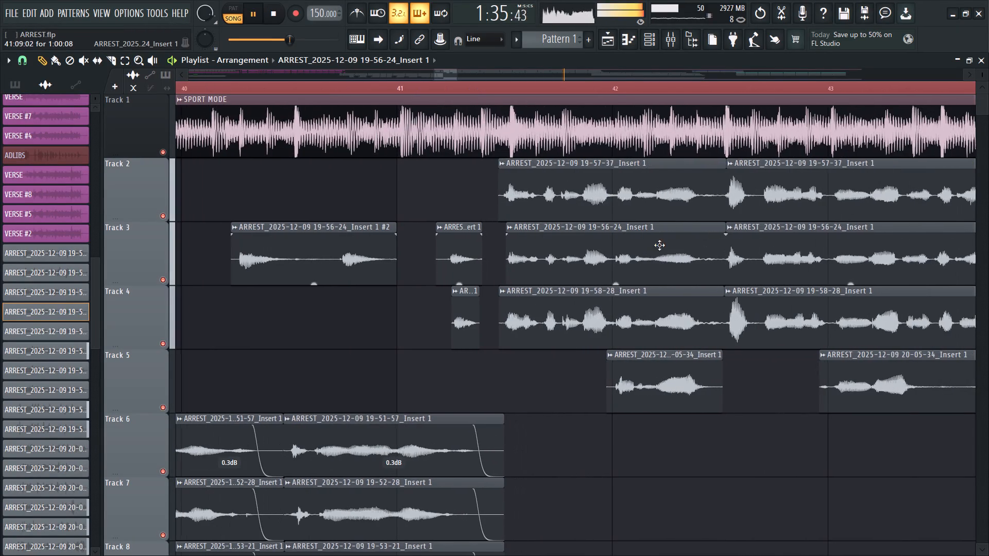
{"action": "left_click_drag", "start_coordinate": [673, 195], "coordinate": [668, 335], "text": "ctrl"}
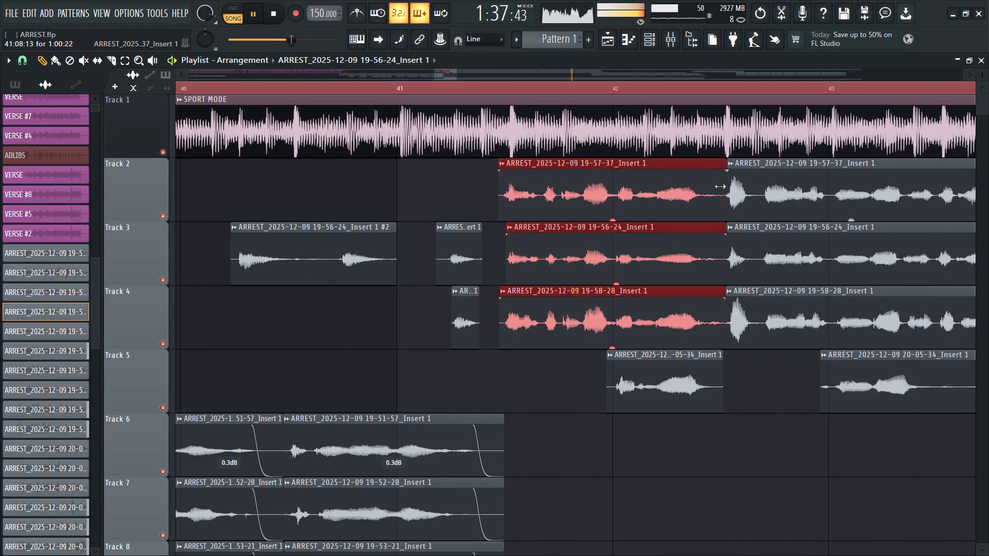
{"action": "left_click_drag", "start_coordinate": [722, 173], "coordinate": [701, 198]}
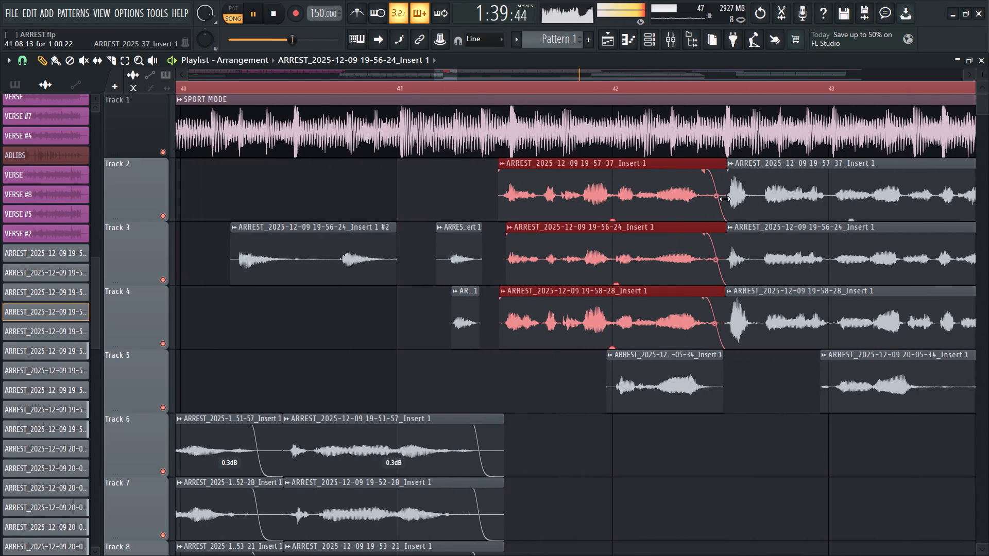
{"action": "left_click_drag", "start_coordinate": [715, 201], "coordinate": [705, 268]}
{"action": "key", "text": "ctrl+z"}
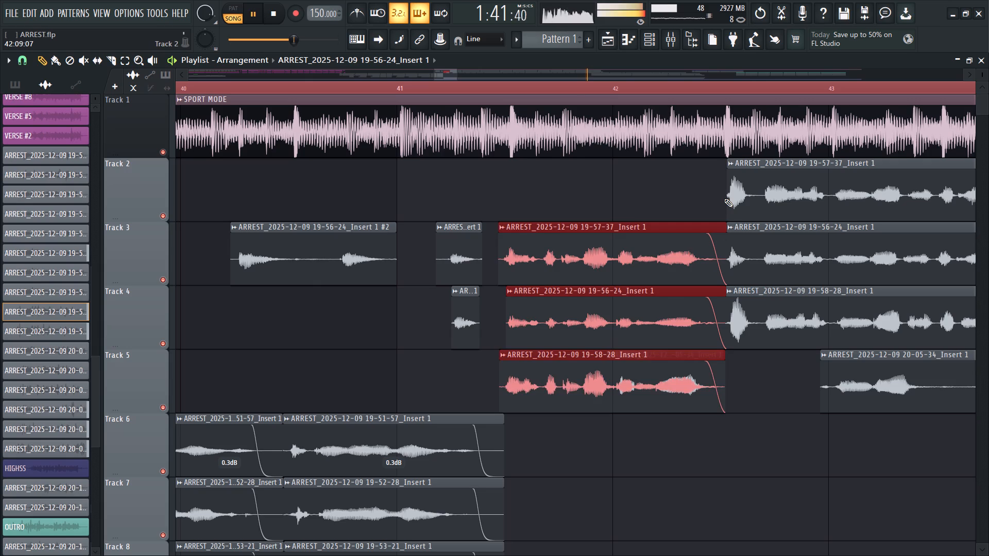
{"action": "left_click_drag", "start_coordinate": [717, 198], "coordinate": [711, 241]}
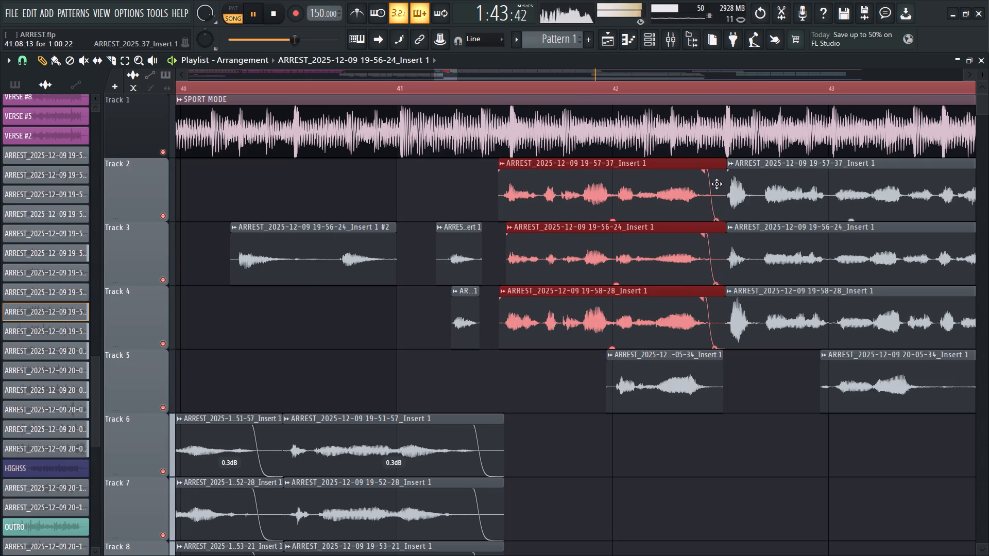
{"action": "left_click_drag", "start_coordinate": [708, 170], "coordinate": [704, 173]}
Replay from about bar 37 and lengthen the fade-outs on the Track 2–4 clips ending near bar 42.5 to about 0.23 seconds.
{"action": "scroll", "coordinate": [654, 227], "scroll_direction": "down", "scroll_amount": 4, "text": "ctrl"}
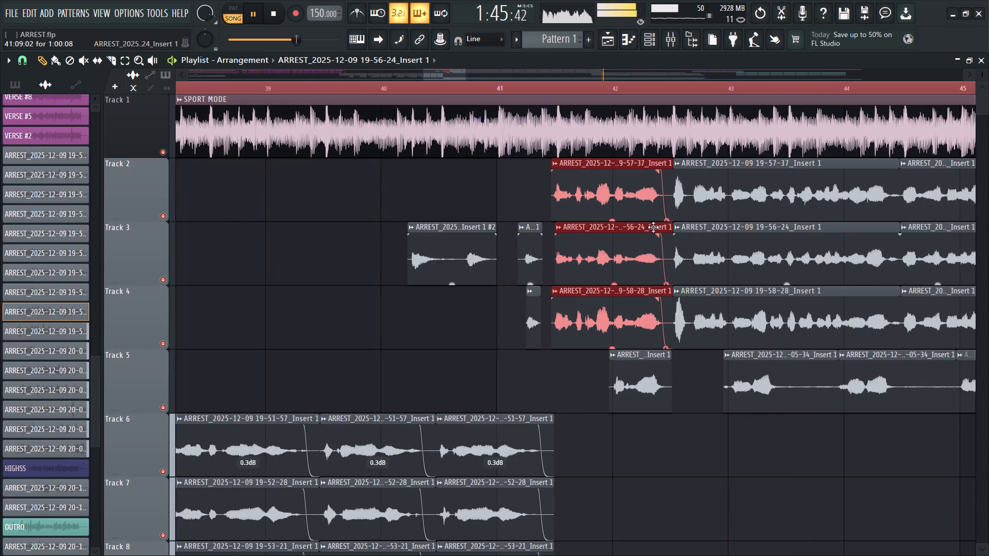
{"action": "key", "text": "space"}
{"action": "key", "text": "space"}
{"action": "scroll", "coordinate": [776, 241], "scroll_direction": "down", "scroll_amount": 10, "text": "ctrl"}
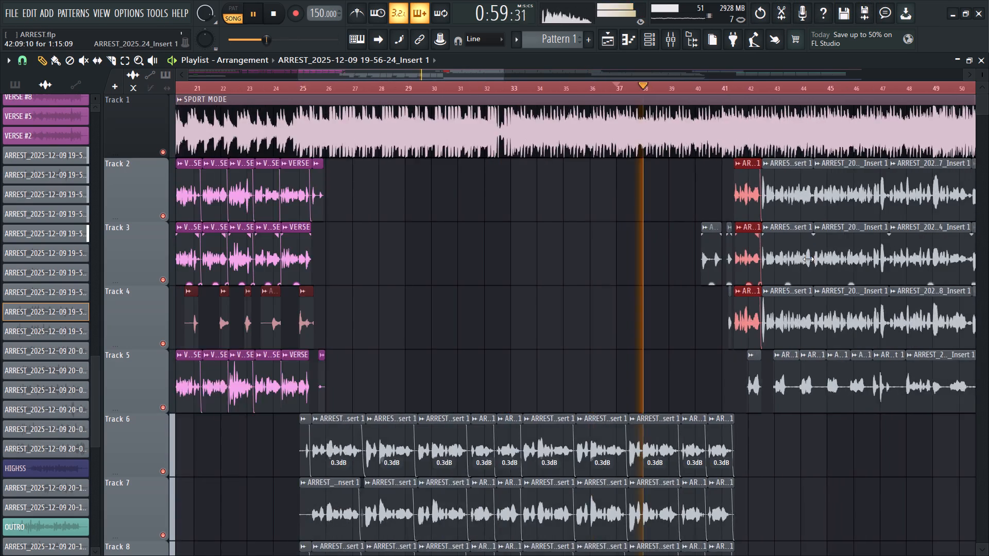
{"action": "scroll", "coordinate": [808, 259], "scroll_direction": "down", "scroll_amount": 14, "text": "ctrl"}
{"action": "scroll", "coordinate": [738, 289], "scroll_direction": "up", "scroll_amount": 5, "text": "ctrl"}
{"action": "scroll", "coordinate": [456, 288], "scroll_direction": "up", "scroll_amount": 2, "text": "ctrl"}
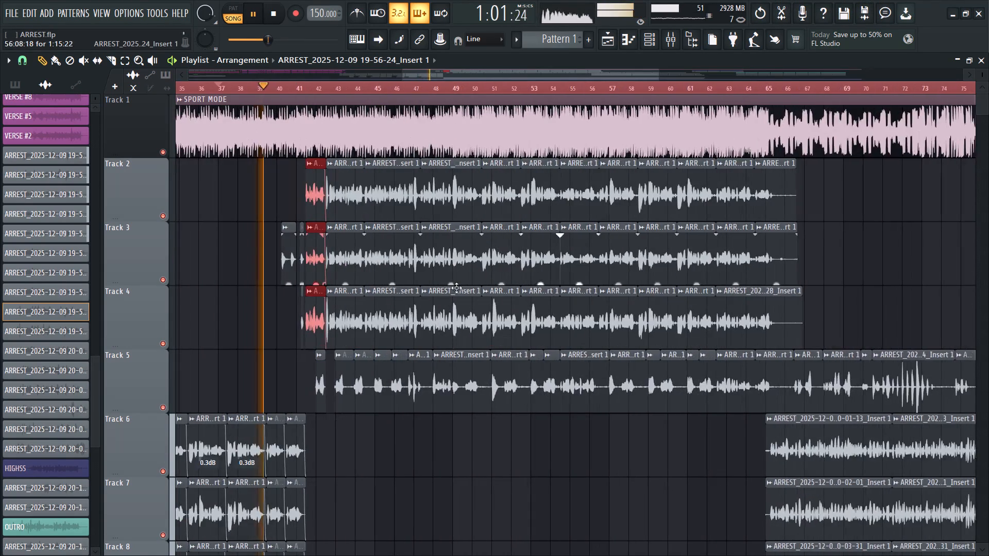
{"action": "scroll", "coordinate": [456, 288], "scroll_direction": "up", "scroll_amount": 2, "text": "ctrl"}
{"action": "scroll", "coordinate": [171, 256], "scroll_direction": "up", "scroll_amount": 6, "text": "ctrl"}
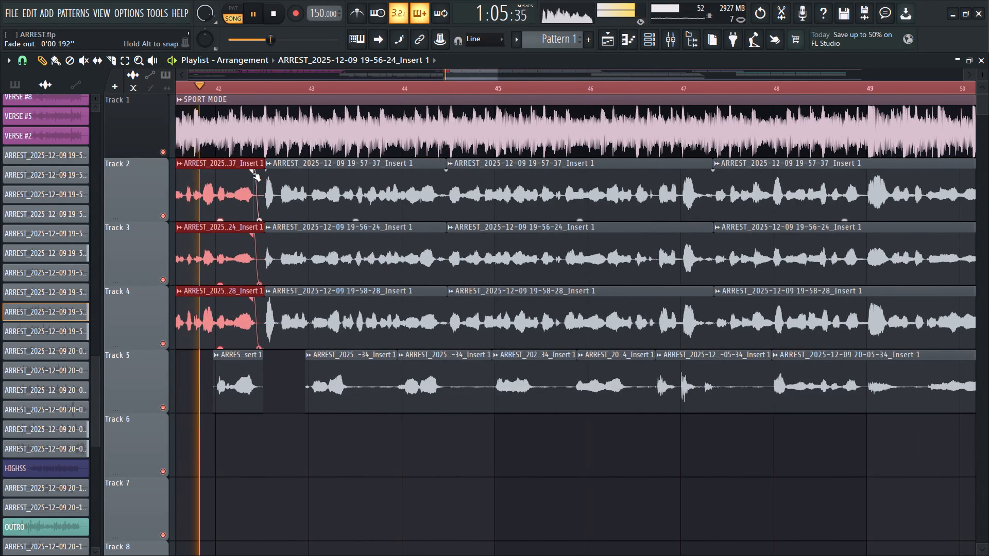
{"action": "left_click_drag", "start_coordinate": [253, 176], "coordinate": [251, 185]}
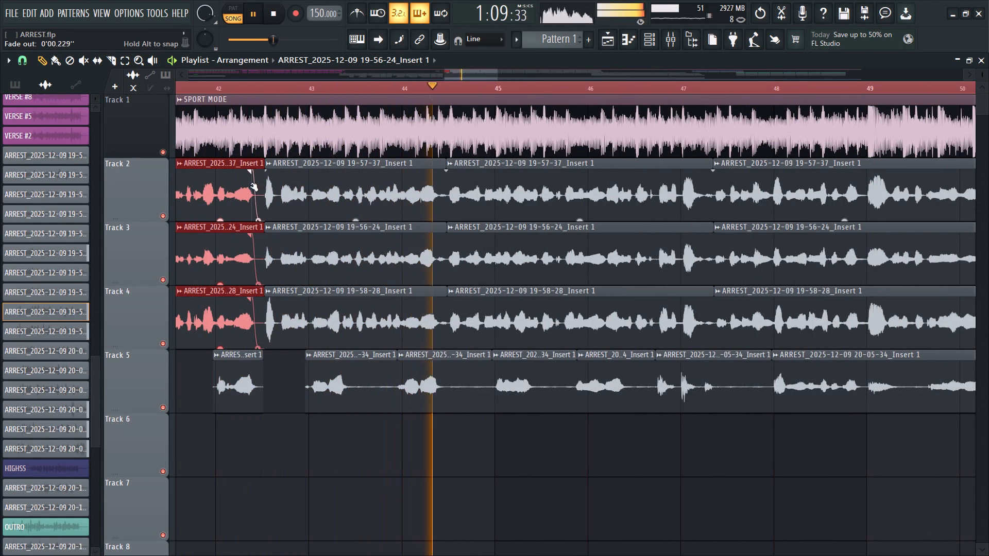
{"action": "left_click_drag", "start_coordinate": [251, 185], "coordinate": [250, 186]}
Select the Track 2, 3 and 4 clips ending near bar 44.5 and give them matching steep fade-outs.
{"action": "left_click_drag", "start_coordinate": [382, 180], "coordinate": [392, 315], "text": "ctrl"}
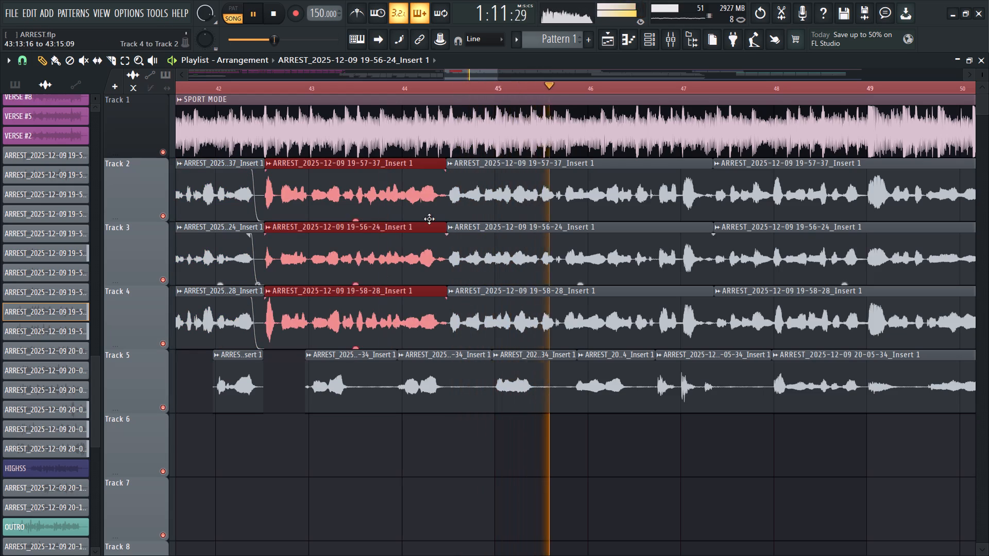
{"action": "scroll", "coordinate": [423, 194], "scroll_direction": "up", "scroll_amount": 3, "text": "ctrl"}
{"action": "left_click_drag", "start_coordinate": [470, 172], "coordinate": [463, 177]}
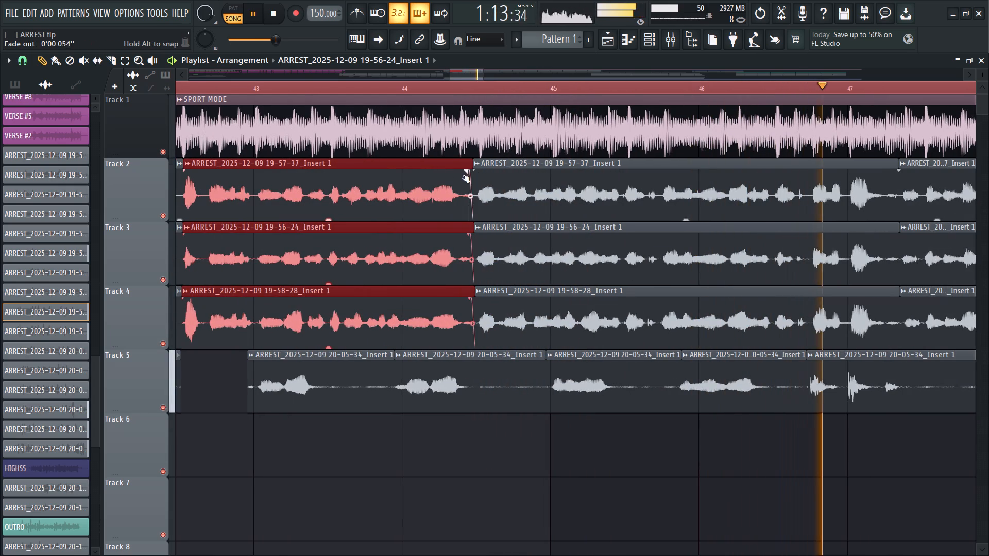
{"action": "left_click_drag", "start_coordinate": [463, 177], "coordinate": [459, 179]}
{"action": "left_click_drag", "start_coordinate": [469, 198], "coordinate": [462, 244]}
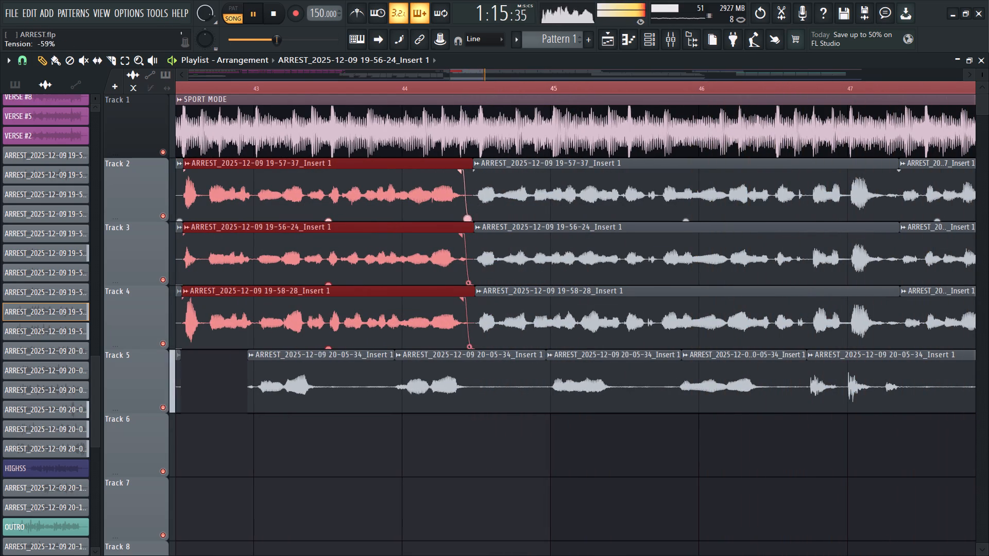
{"action": "left_click_drag", "start_coordinate": [462, 244], "coordinate": [458, 260]}
{"action": "left_click_drag", "start_coordinate": [461, 171], "coordinate": [454, 176]}
Select the Track 2, 3 and 4 clips from about bar 44.5 to bar 64.5 and give them matching steep fade-outs of about 0.2 seconds.
{"action": "scroll", "coordinate": [431, 229], "scroll_direction": "down", "scroll_amount": 5, "text": "ctrl"}
{"action": "scroll", "coordinate": [595, 230], "scroll_direction": "up", "scroll_amount": 2, "text": "ctrl"}
{"action": "left_click_drag", "start_coordinate": [588, 192], "coordinate": [591, 328], "text": "ctrl"}
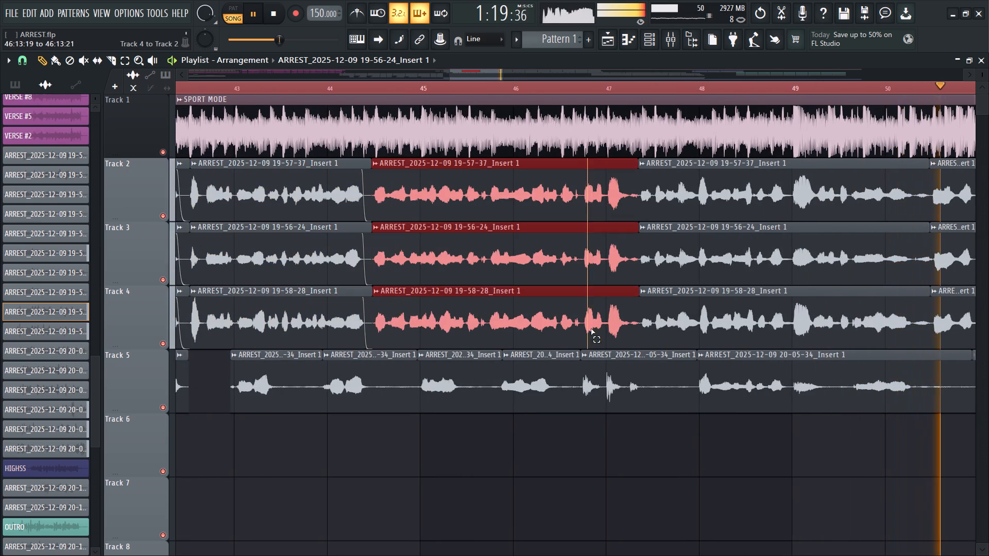
{"action": "left_click_drag", "start_coordinate": [591, 328], "coordinate": [592, 332], "text": "ctrl"}
{"action": "scroll", "coordinate": [529, 237], "scroll_direction": "down", "scroll_amount": 4, "text": "ctrl"}
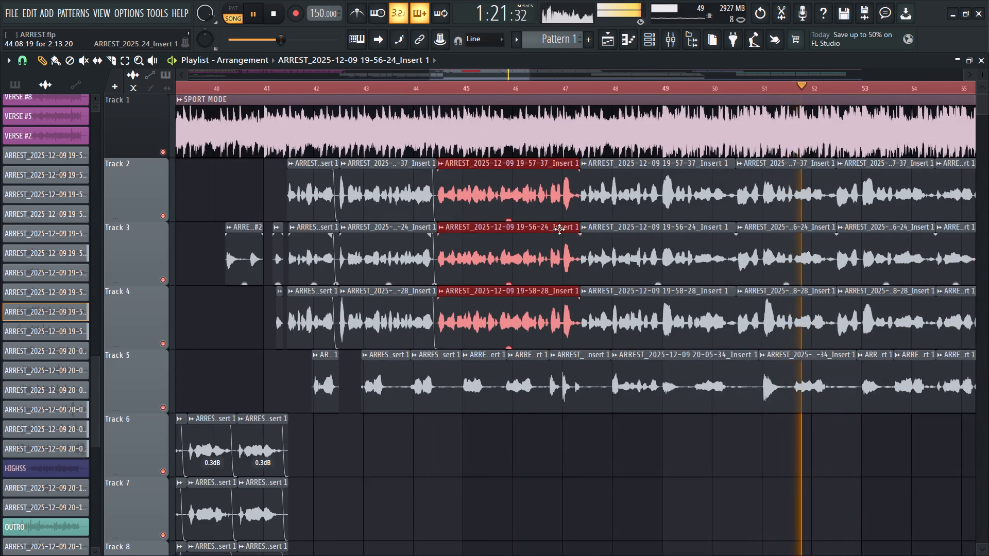
{"action": "scroll", "coordinate": [559, 229], "scroll_direction": "down", "scroll_amount": 4, "text": "ctrl"}
{"action": "scroll", "coordinate": [606, 202], "scroll_direction": "down", "scroll_amount": 3, "text": "ctrl"}
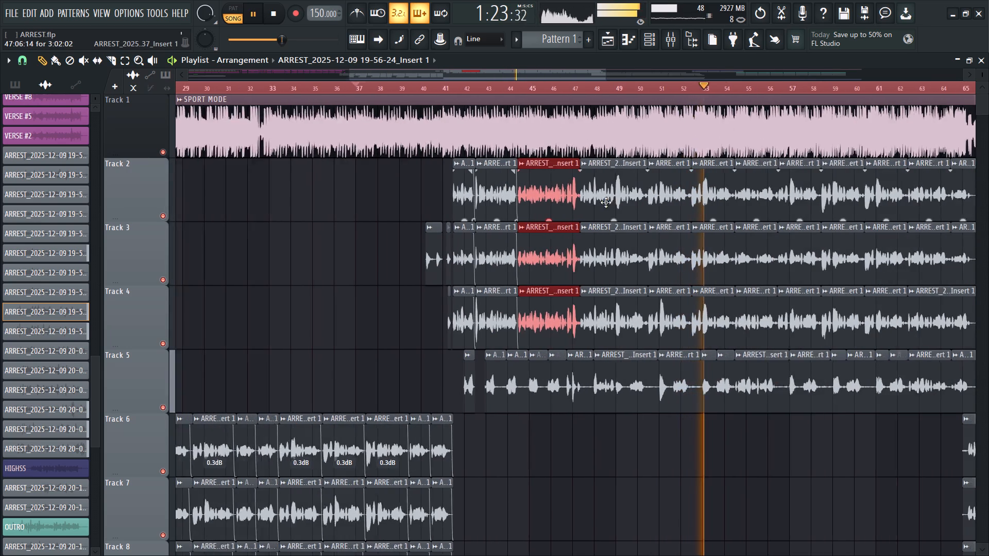
{"action": "scroll", "coordinate": [758, 251], "scroll_direction": "up", "scroll_amount": 3, "text": "ctrl"}
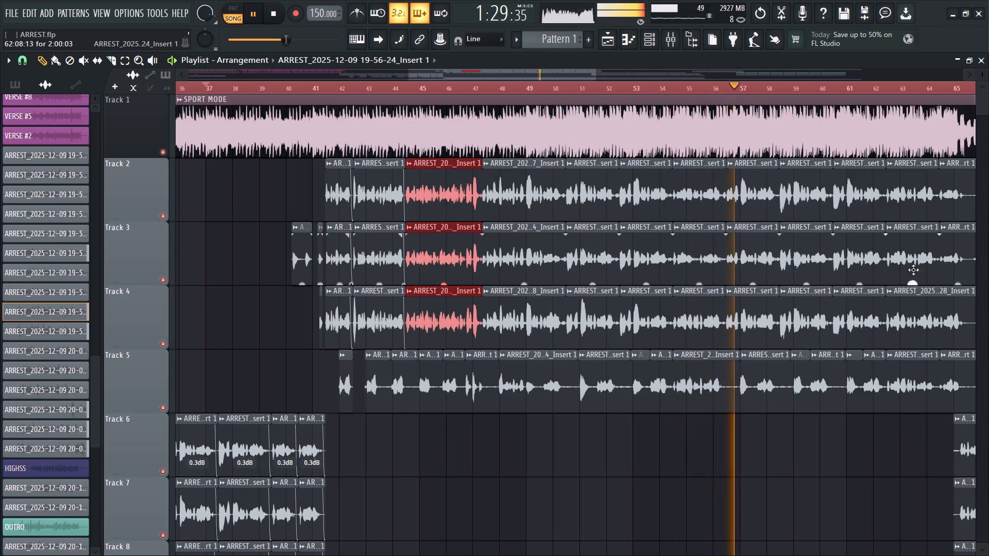
{"action": "left_click_drag", "start_coordinate": [910, 312], "coordinate": [725, 225], "text": "ctrl"}
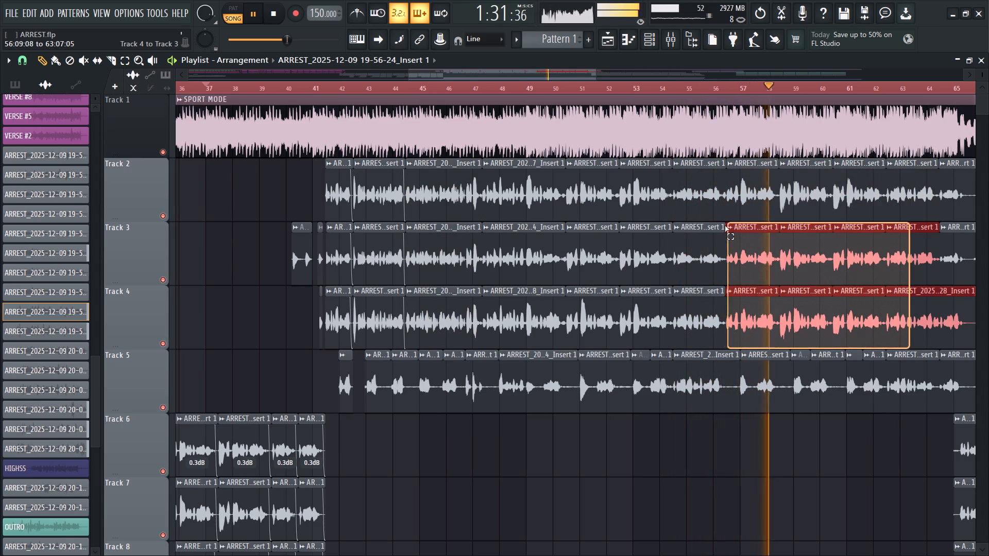
{"action": "left_click_drag", "start_coordinate": [725, 225], "coordinate": [578, 177], "text": "ctrl"}
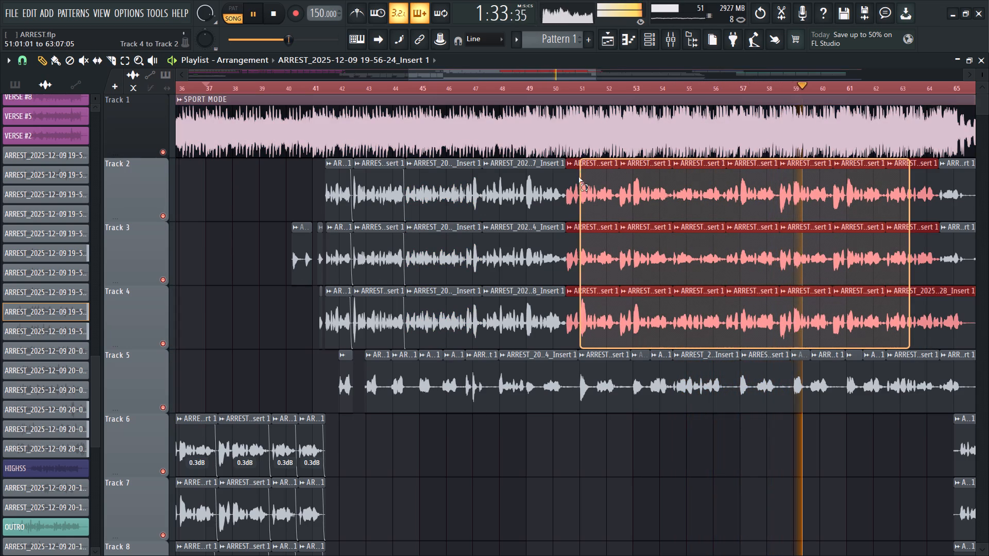
{"action": "left_click_drag", "start_coordinate": [578, 177], "coordinate": [445, 190], "text": "ctrl"}
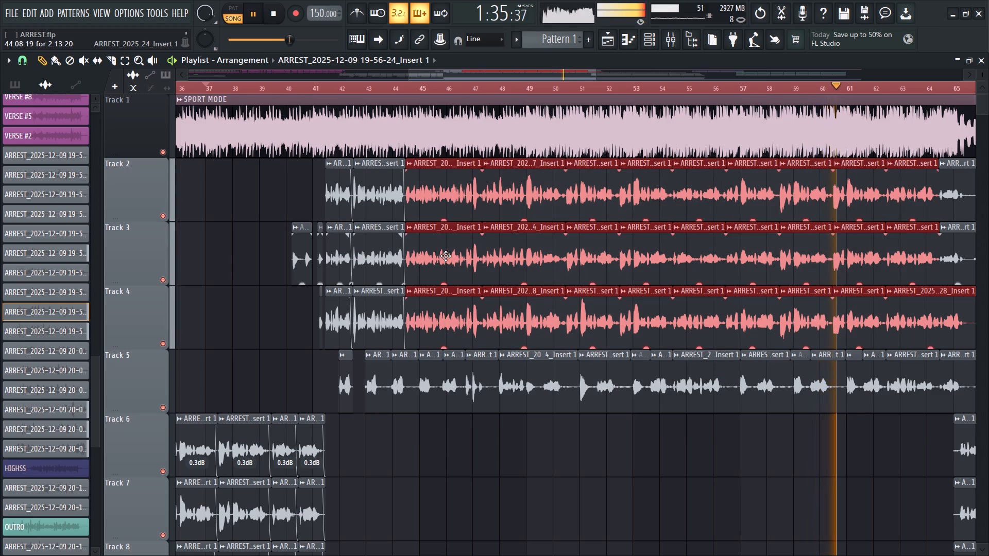
{"action": "scroll", "coordinate": [444, 262], "scroll_direction": "up", "scroll_amount": 7, "text": "ctrl"}
{"action": "scroll", "coordinate": [491, 244], "scroll_direction": "up", "scroll_amount": 2, "text": "ctrl"}
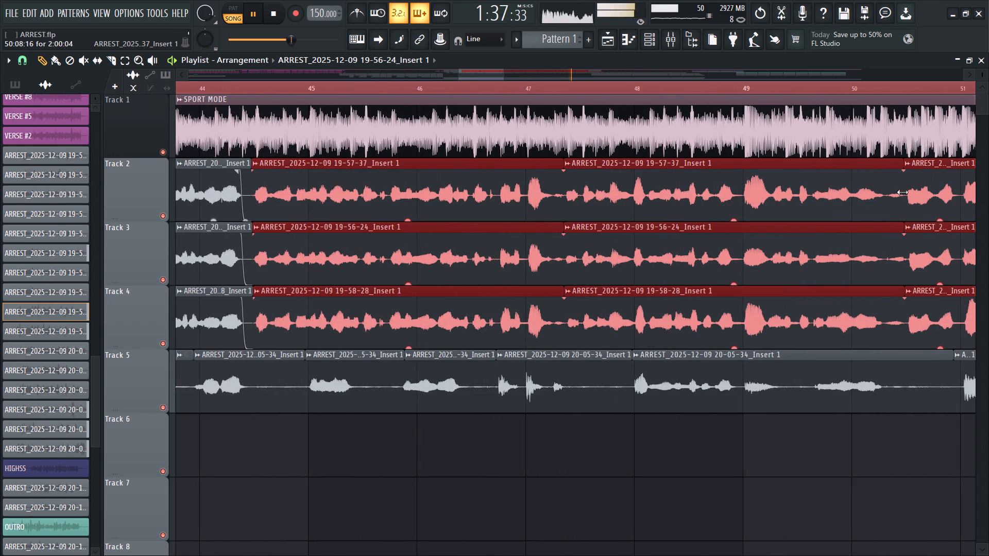
{"action": "left_click_drag", "start_coordinate": [561, 173], "coordinate": [552, 175]}
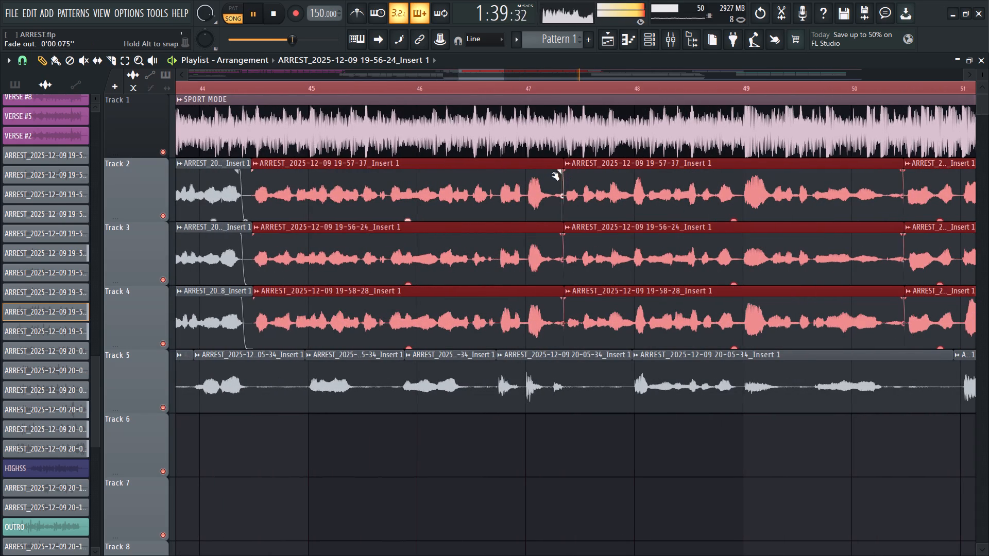
{"action": "left_click_drag", "start_coordinate": [552, 175], "coordinate": [548, 175]}
{"action": "left_click_drag", "start_coordinate": [556, 197], "coordinate": [557, 234]}
Lengthen the fade-outs individually on the Track 2, 3 and 4 clips ending near bar 50.5, restarting playback along the way.
{"action": "scroll", "coordinate": [552, 227], "scroll_direction": "down", "scroll_amount": 2, "text": "ctrl"}
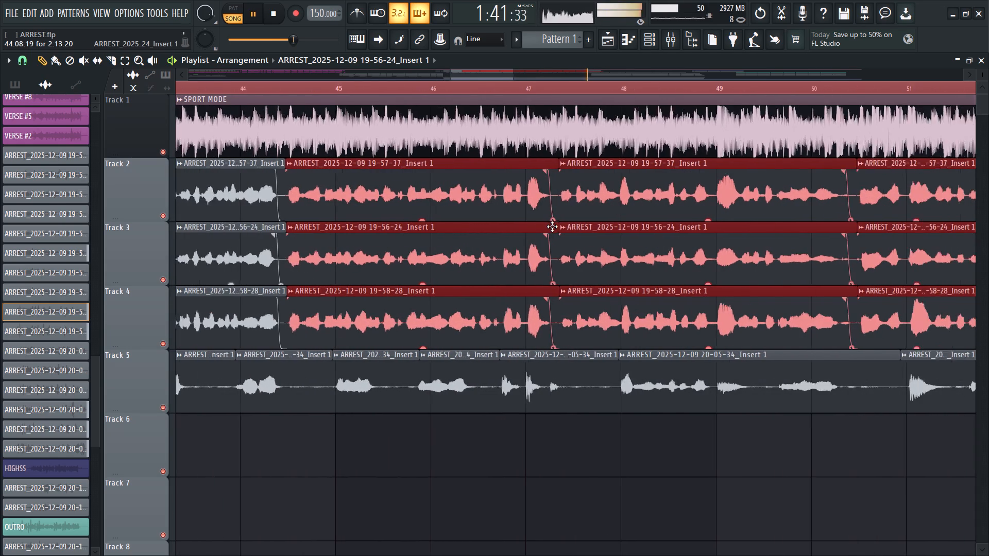
{"action": "scroll", "coordinate": [552, 227], "scroll_direction": "down", "scroll_amount": 2, "text": "ctrl"}
{"action": "scroll", "coordinate": [704, 217], "scroll_direction": "up", "scroll_amount": 3, "text": "ctrl"}
{"action": "scroll", "coordinate": [745, 181], "scroll_direction": "up", "scroll_amount": 2, "text": "ctrl"}
{"action": "left_click", "coordinate": [722, 199], "text": "ctrl"}
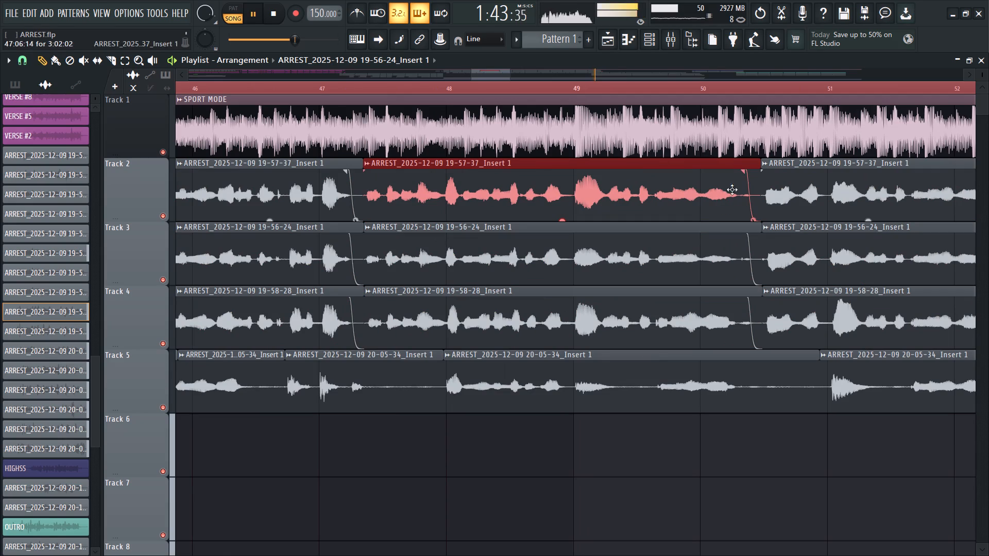
{"action": "left_click_drag", "start_coordinate": [744, 175], "coordinate": [738, 174]}
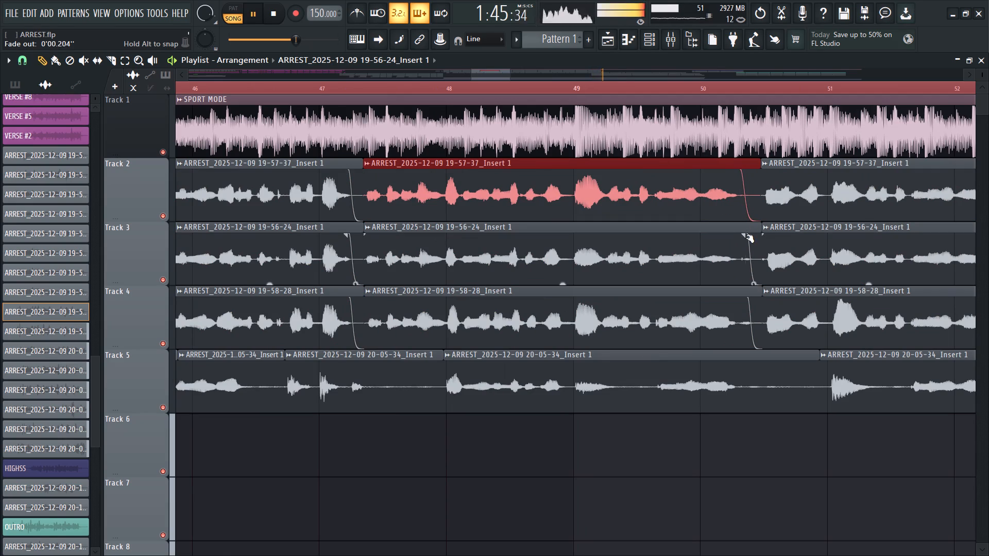
{"action": "left_click", "coordinate": [747, 238]}
{"action": "key", "text": "space"}
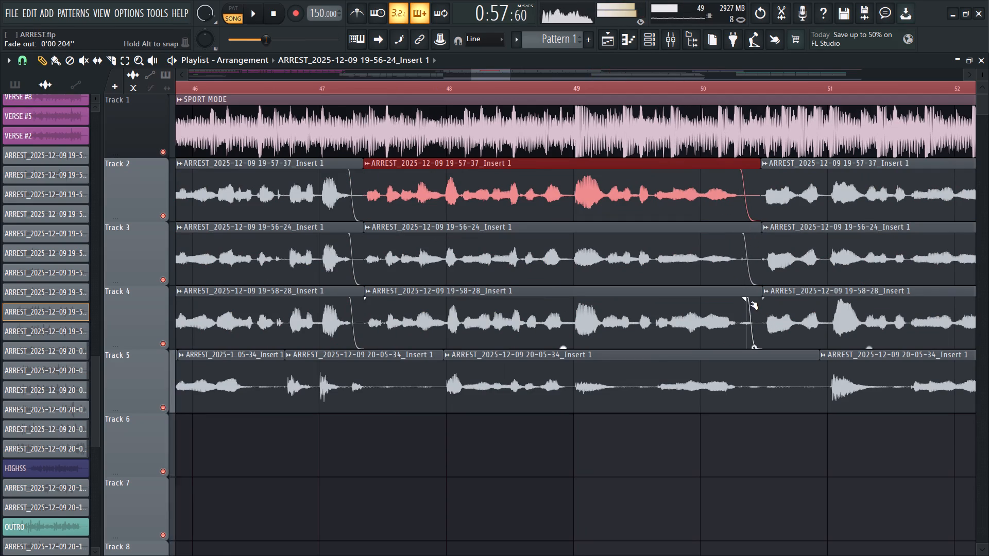
{"action": "key", "text": "space"}
{"action": "left_click_drag", "start_coordinate": [748, 303], "coordinate": [737, 301]}
Lengthen the fade-outs on the Track 2, 3 and 4 clips ending near bar 52.5 to about 0.27 seconds.
{"action": "scroll", "coordinate": [670, 307], "scroll_direction": "down", "scroll_amount": 8, "text": "ctrl"}
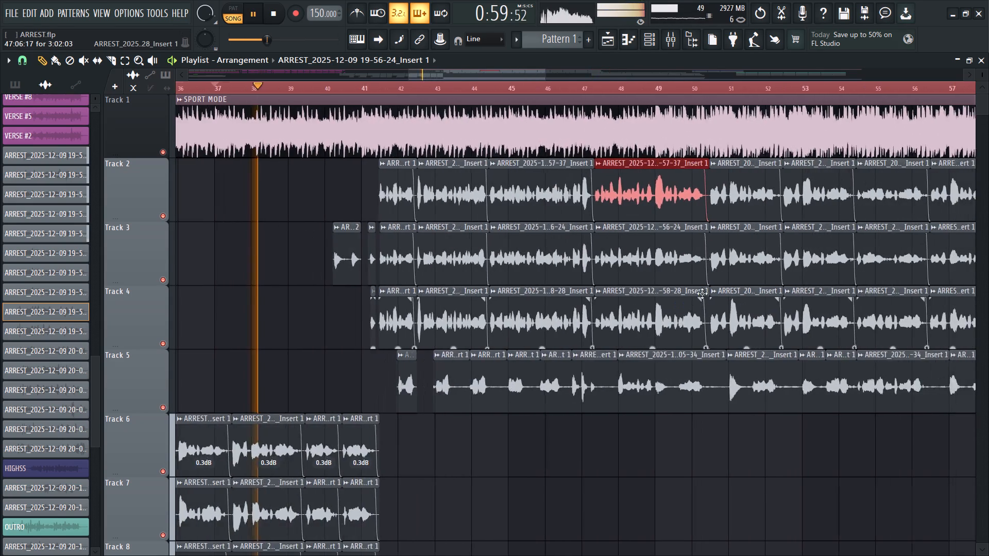
{"action": "scroll", "coordinate": [747, 258], "scroll_direction": "up", "scroll_amount": 7, "text": "ctrl"}
{"action": "left_click_drag", "start_coordinate": [804, 177], "coordinate": [799, 177]}
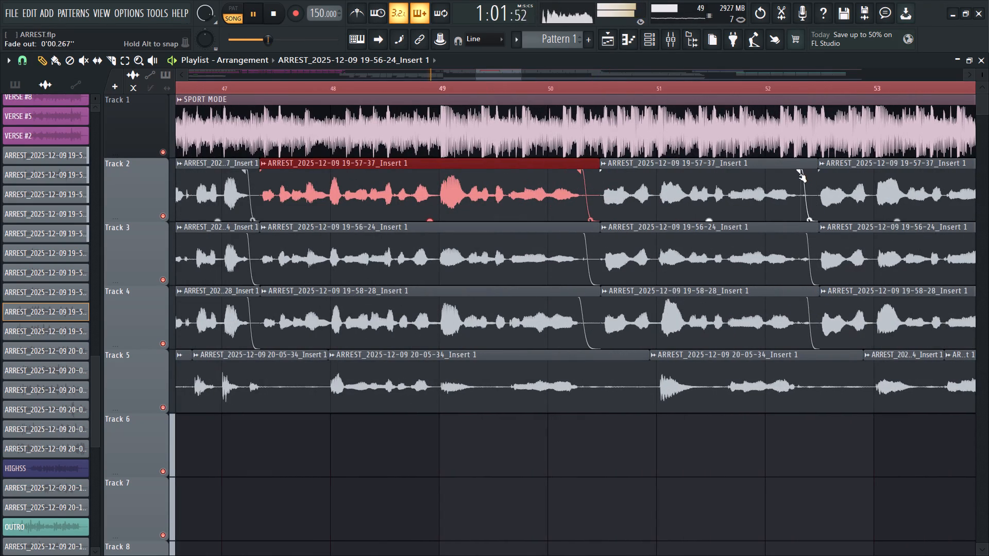
{"action": "left_click_drag", "start_coordinate": [799, 177], "coordinate": [799, 177]}
{"action": "left_click_drag", "start_coordinate": [807, 235], "coordinate": [800, 235]}
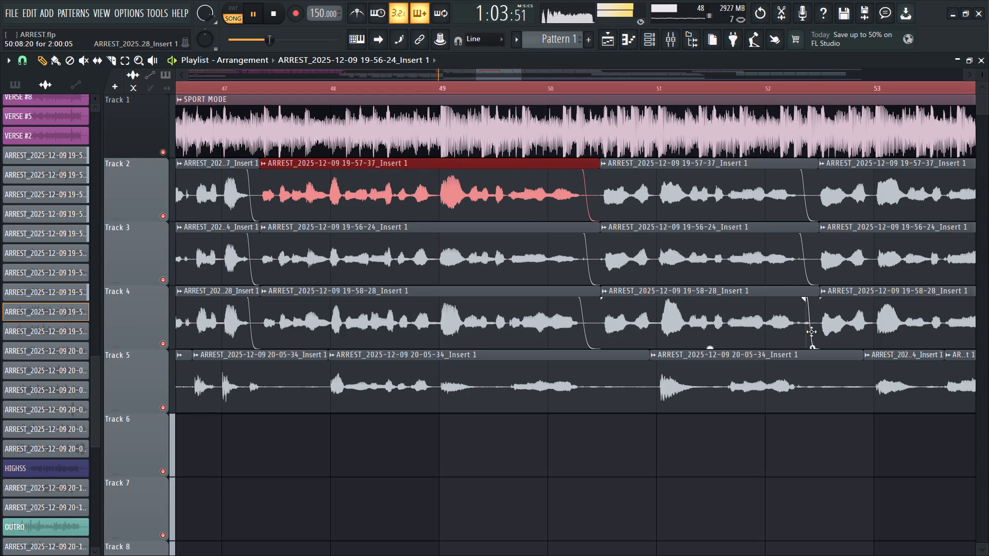
{"action": "left_click_drag", "start_coordinate": [808, 307], "coordinate": [803, 305]}
Lengthen the fade-outs on the Track 2, 3 and 4 clips ending near bar 54.5 to about 0.29 seconds.
{"action": "scroll", "coordinate": [758, 310], "scroll_direction": "down", "scroll_amount": 4, "text": "ctrl"}
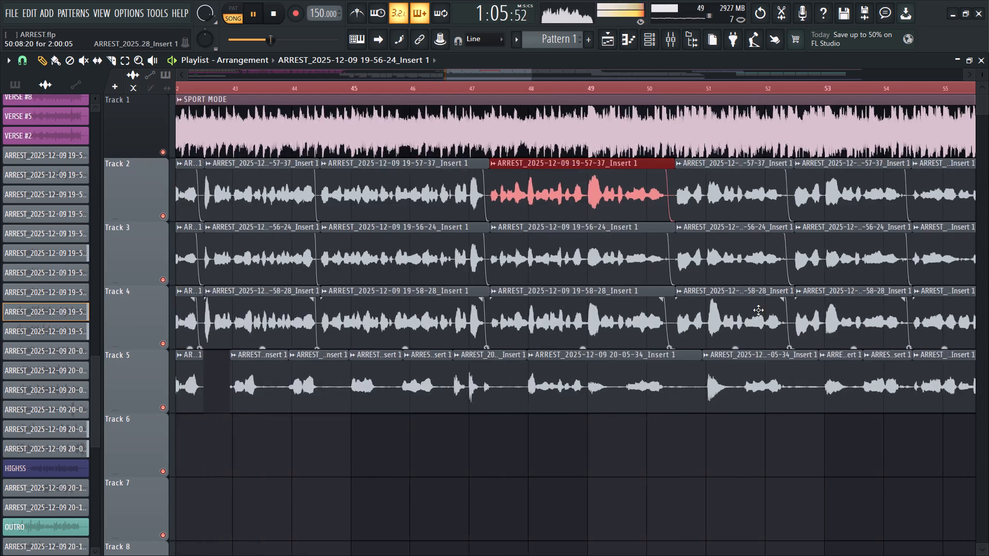
{"action": "scroll", "coordinate": [758, 310], "scroll_direction": "down", "scroll_amount": 4, "text": "ctrl"}
{"action": "scroll", "coordinate": [867, 294], "scroll_direction": "up", "scroll_amount": 12, "text": "ctrl"}
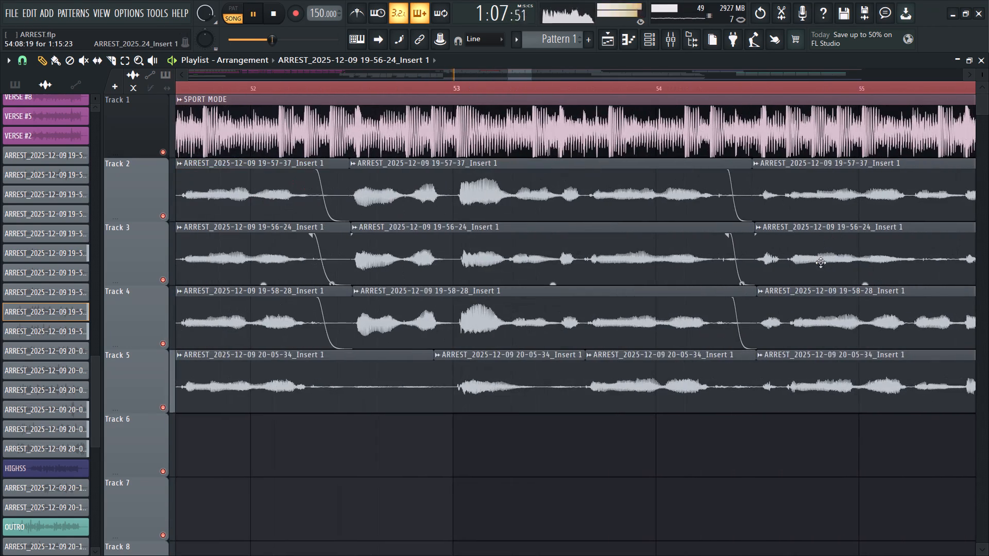
{"action": "left_click_drag", "start_coordinate": [733, 240], "coordinate": [722, 240]}
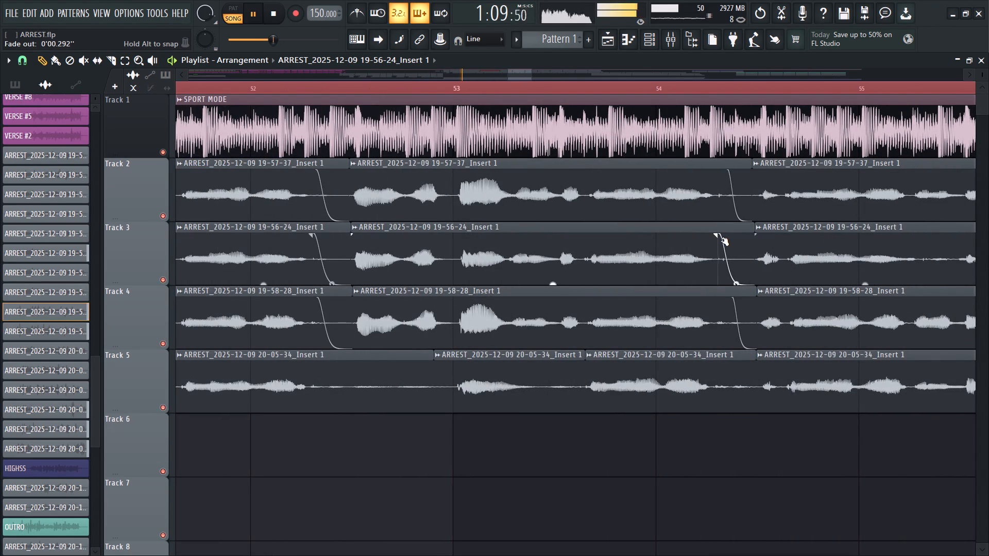
{"action": "left_click_drag", "start_coordinate": [722, 240], "coordinate": [721, 241]}
{"action": "left_click_drag", "start_coordinate": [733, 303], "coordinate": [724, 299]}
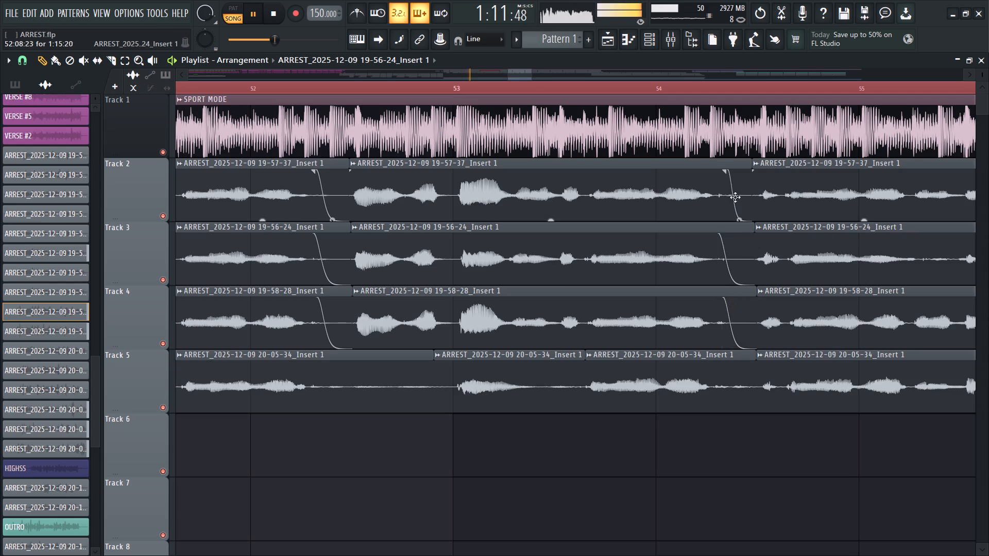
{"action": "left_click_drag", "start_coordinate": [726, 178], "coordinate": [720, 180]}
Select the Track 2, 3 and 4 clips ending near bar 56.5 and lengthen their fade-outs together to about 0.29 seconds.
{"action": "scroll", "coordinate": [694, 241], "scroll_direction": "down", "scroll_amount": 5, "text": "ctrl"}
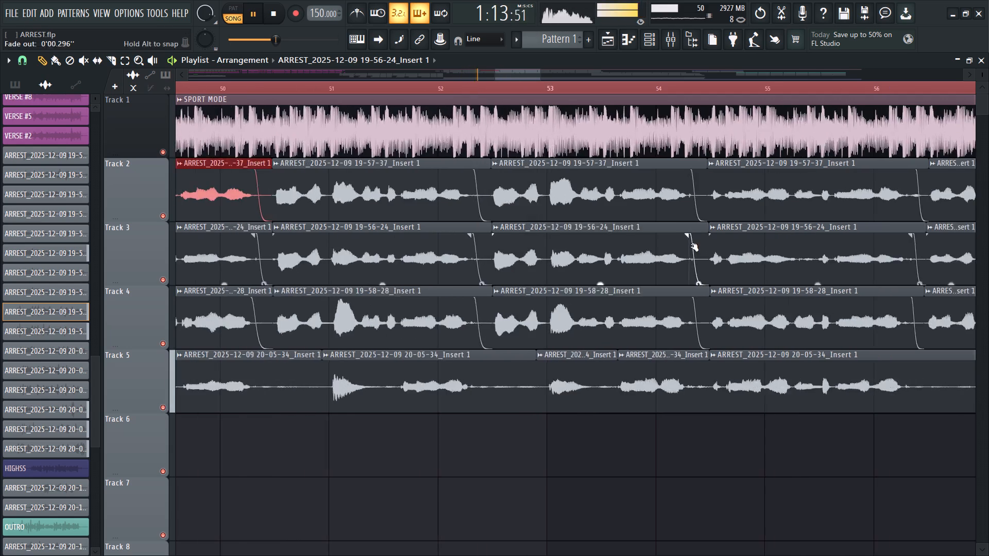
{"action": "scroll", "coordinate": [691, 246], "scroll_direction": "down", "scroll_amount": 3, "text": "ctrl"}
{"action": "scroll", "coordinate": [768, 281], "scroll_direction": "up", "scroll_amount": 7, "text": "ctrl"}
{"action": "left_click_drag", "start_coordinate": [787, 185], "coordinate": [781, 290], "text": "ctrl"}
{"action": "left_click_drag", "start_coordinate": [835, 175], "coordinate": [826, 178]}
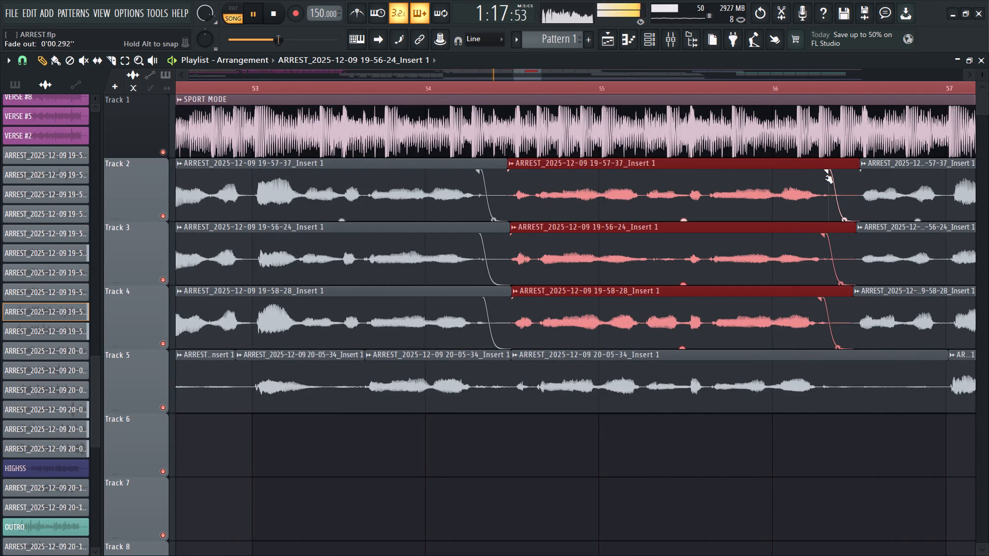
{"action": "left_click_drag", "start_coordinate": [826, 178], "coordinate": [824, 178]}
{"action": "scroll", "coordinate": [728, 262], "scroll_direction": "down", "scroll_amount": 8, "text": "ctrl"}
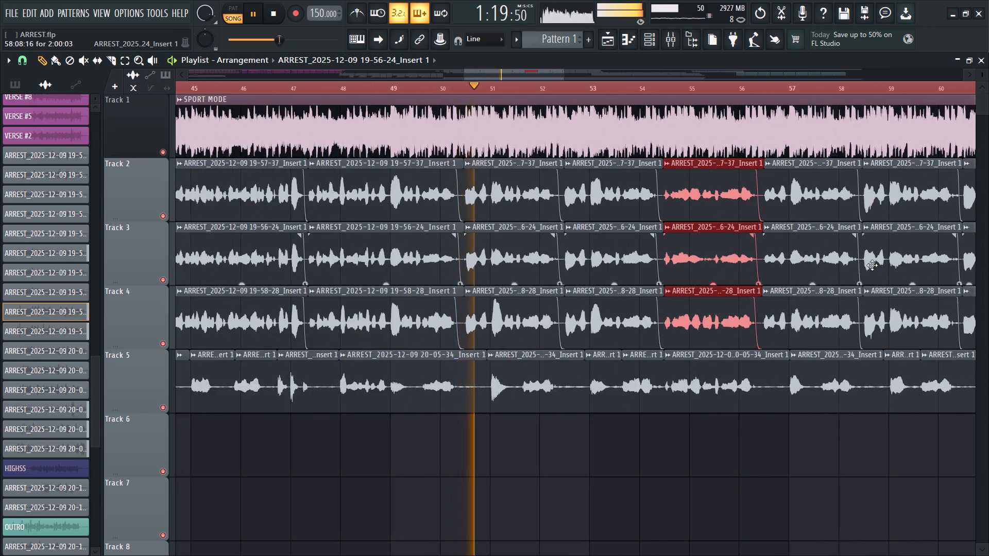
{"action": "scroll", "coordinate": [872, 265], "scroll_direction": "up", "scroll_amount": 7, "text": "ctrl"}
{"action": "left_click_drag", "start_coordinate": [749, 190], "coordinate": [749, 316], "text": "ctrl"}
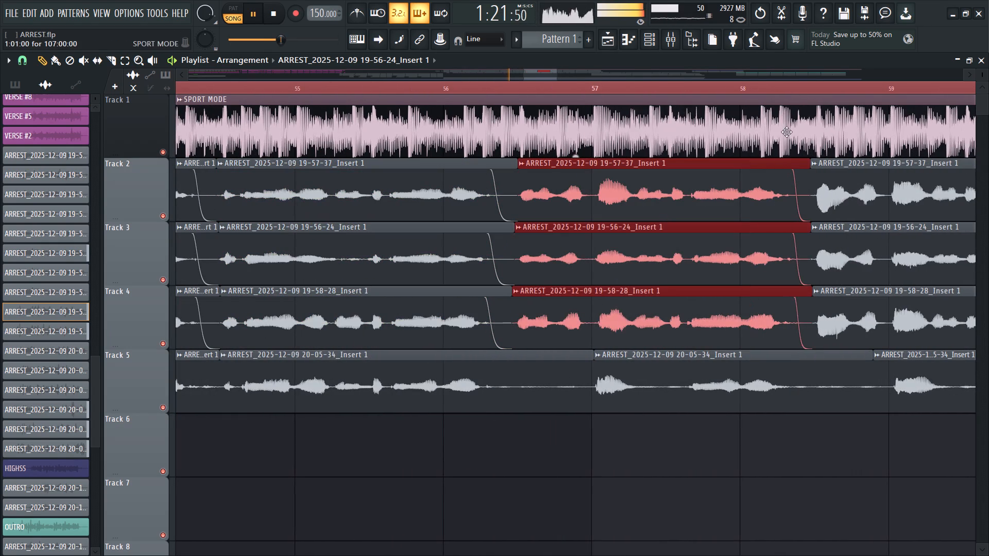
Select the Track 2, 3 and 4 clips ending near bar 60.5 and lengthen their fade-outs together.
{"action": "scroll", "coordinate": [693, 270], "scroll_direction": "down", "scroll_amount": 5, "text": "ctrl"}
{"action": "left_click_drag", "start_coordinate": [867, 190], "coordinate": [859, 333], "text": "ctrl"}
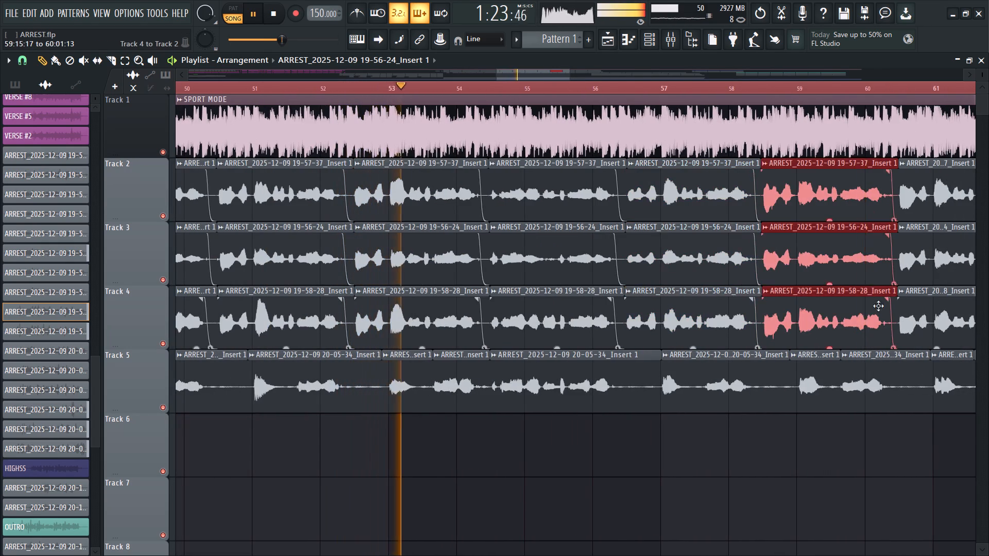
{"action": "scroll", "coordinate": [900, 294], "scroll_direction": "up", "scroll_amount": 5, "text": "ctrl"}
{"action": "scroll", "coordinate": [895, 151], "scroll_direction": "up", "scroll_amount": 3, "text": "ctrl"}
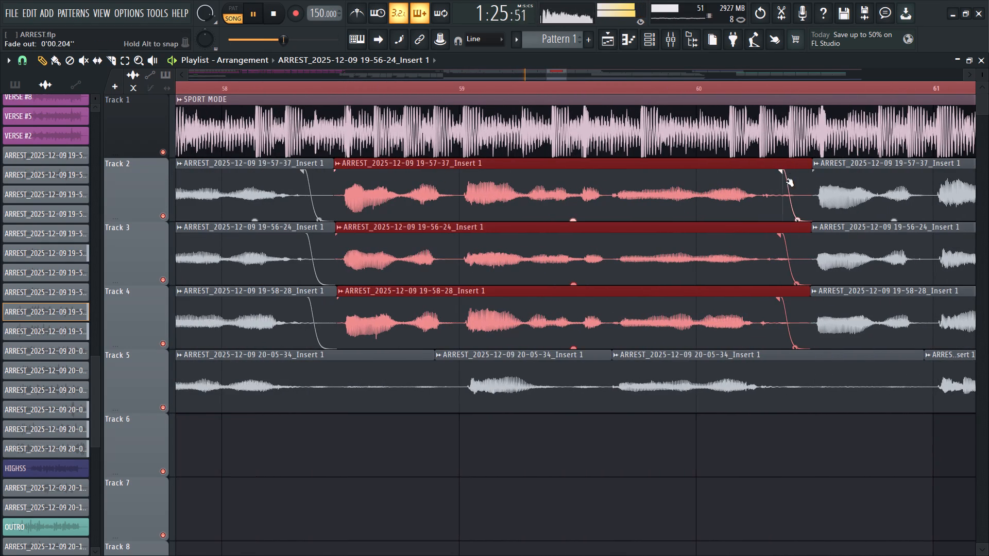
{"action": "left_click_drag", "start_coordinate": [783, 176], "coordinate": [768, 179]}
Select the Track 2, 3 and 4 clips ending near bar 62.5 and lengthen their fade-outs together to about 0.26 seconds.
{"action": "scroll", "coordinate": [693, 267], "scroll_direction": "down", "scroll_amount": 3, "text": "ctrl"}
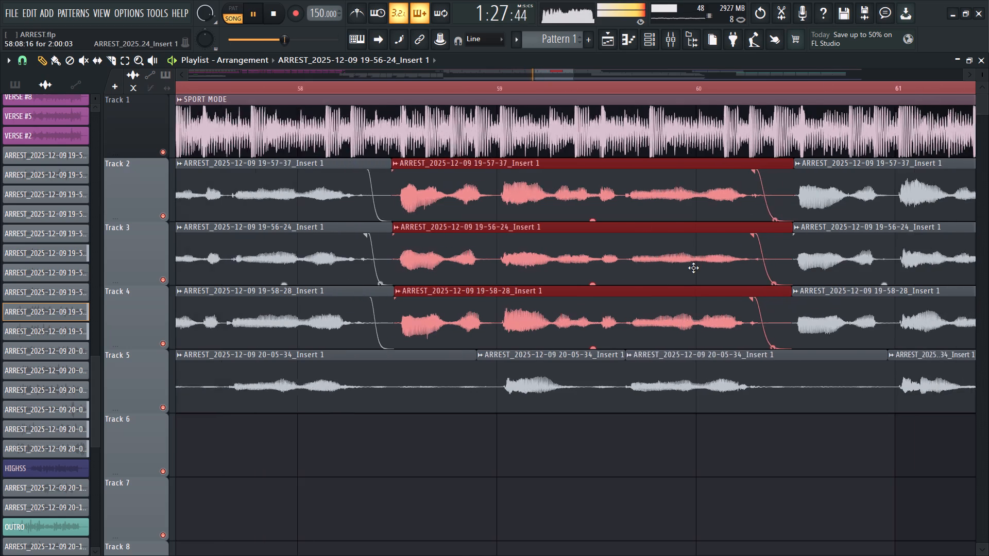
{"action": "scroll", "coordinate": [693, 268], "scroll_direction": "down", "scroll_amount": 12, "text": "ctrl"}
{"action": "scroll", "coordinate": [850, 299], "scroll_direction": "up", "scroll_amount": 4, "text": "ctrl"}
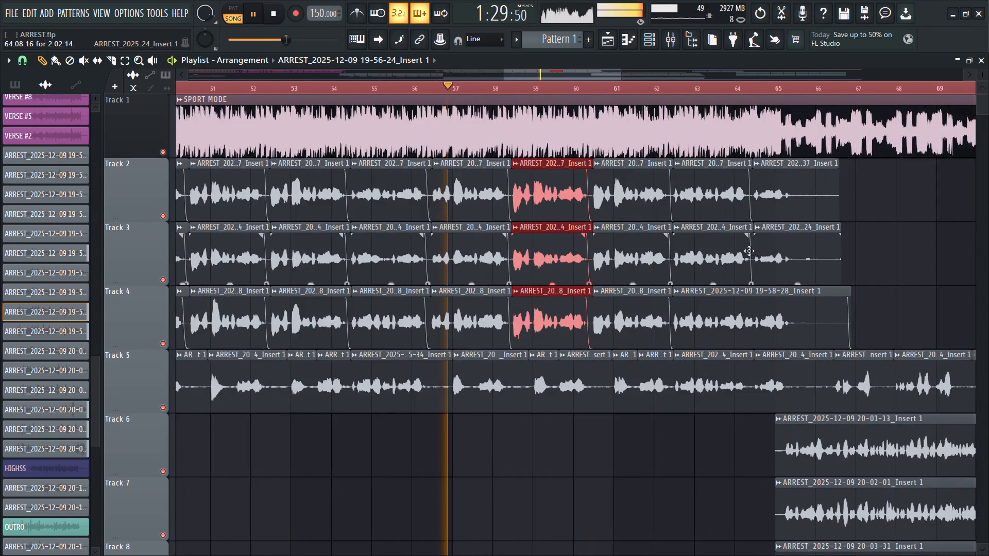
{"action": "scroll", "coordinate": [704, 251], "scroll_direction": "up", "scroll_amount": 3, "text": "ctrl"}
{"action": "left_click_drag", "start_coordinate": [616, 182], "coordinate": [606, 308], "text": "ctrl"}
{"action": "scroll", "coordinate": [602, 253], "scroll_direction": "up", "scroll_amount": 5, "text": "ctrl"}
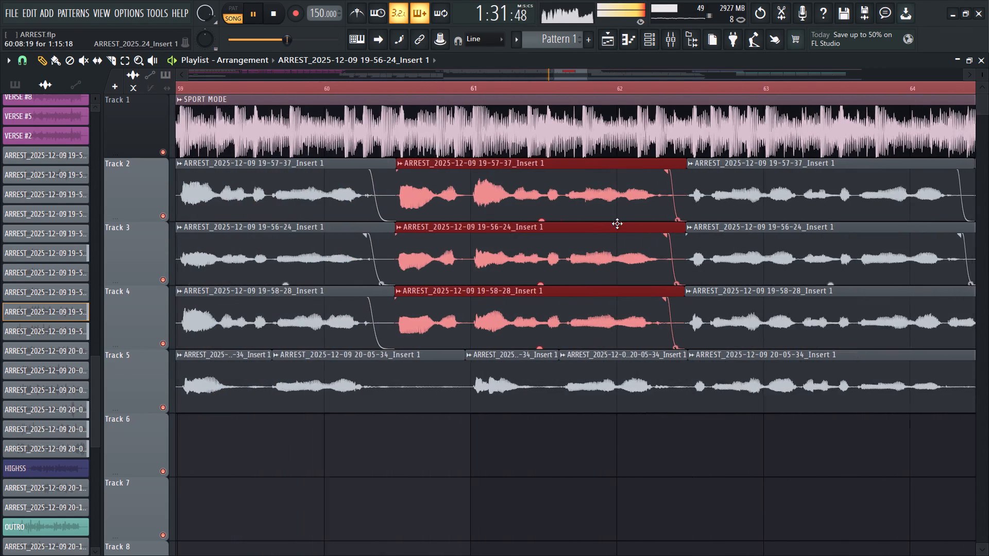
{"action": "left_click_drag", "start_coordinate": [670, 177], "coordinate": [664, 183]}
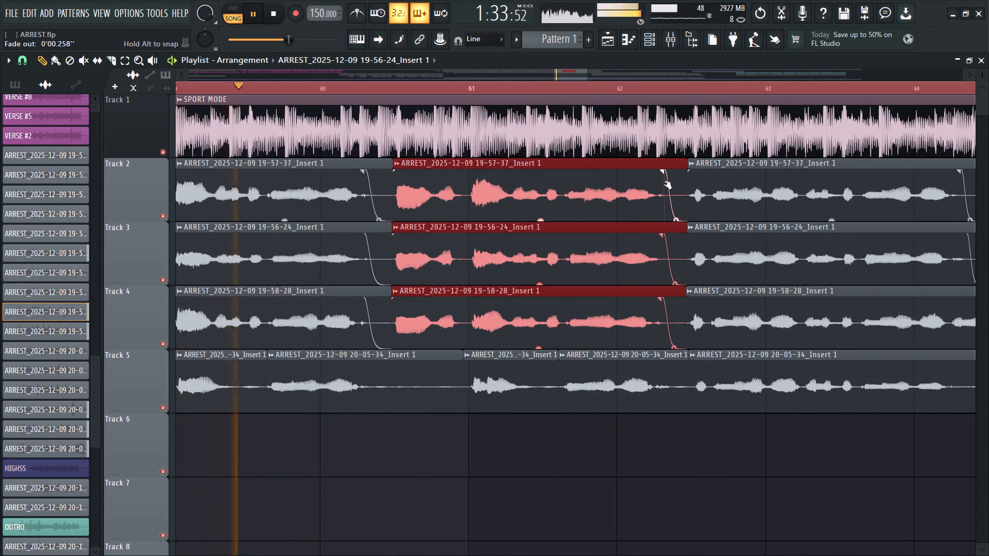
{"action": "left_click_drag", "start_coordinate": [664, 183], "coordinate": [665, 183]}
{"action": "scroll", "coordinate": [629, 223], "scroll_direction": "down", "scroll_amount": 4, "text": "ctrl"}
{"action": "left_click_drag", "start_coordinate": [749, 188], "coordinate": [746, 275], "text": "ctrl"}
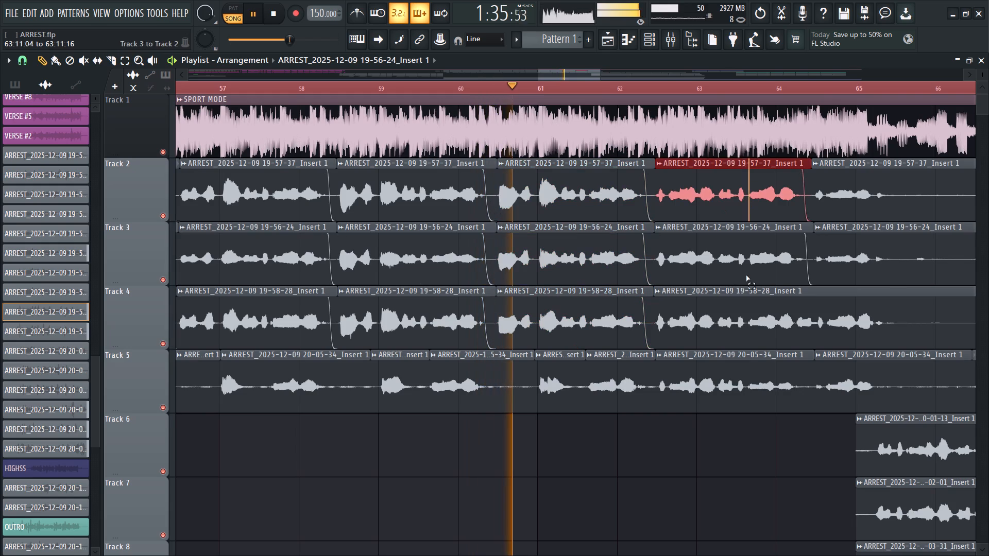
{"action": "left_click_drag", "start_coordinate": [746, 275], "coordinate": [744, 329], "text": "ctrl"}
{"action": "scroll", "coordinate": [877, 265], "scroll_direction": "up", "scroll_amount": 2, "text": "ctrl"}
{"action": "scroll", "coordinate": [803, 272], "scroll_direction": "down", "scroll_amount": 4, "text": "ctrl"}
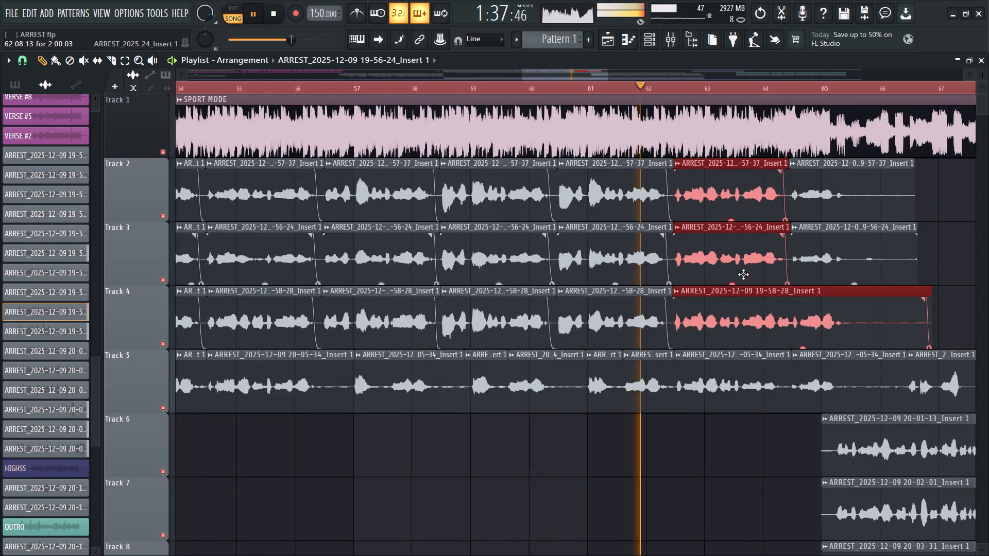
Trim the ends of the last verse clips: Track 2 to about bar 65.4, Track 3 to about bar 66, Track 4 to about bar 65.9.
{"action": "left_click", "coordinate": [863, 198], "text": "ctrl"}
{"action": "left_click_drag", "start_coordinate": [853, 181], "coordinate": [858, 259], "text": "ctrl"}
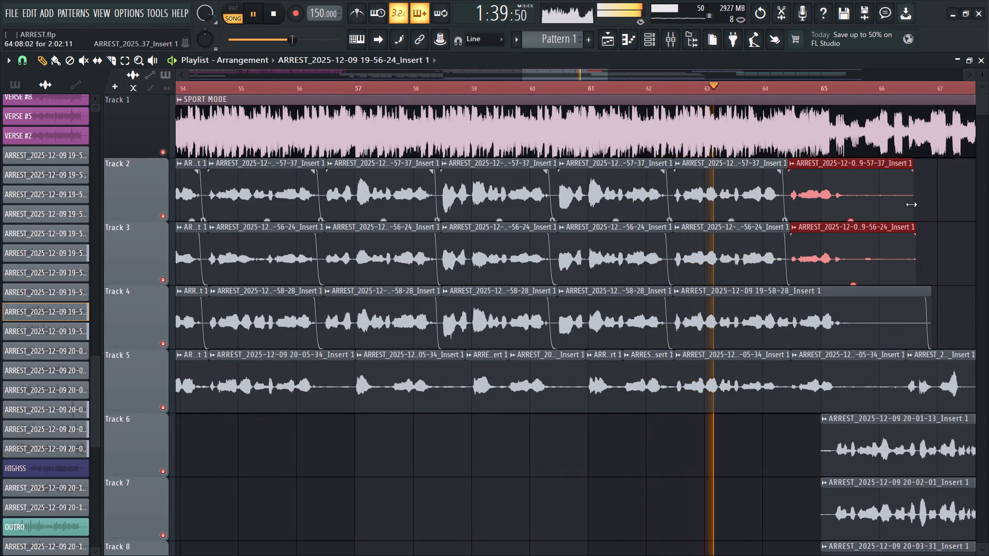
{"action": "left_click_drag", "start_coordinate": [911, 204], "coordinate": [877, 225], "text": "alt"}
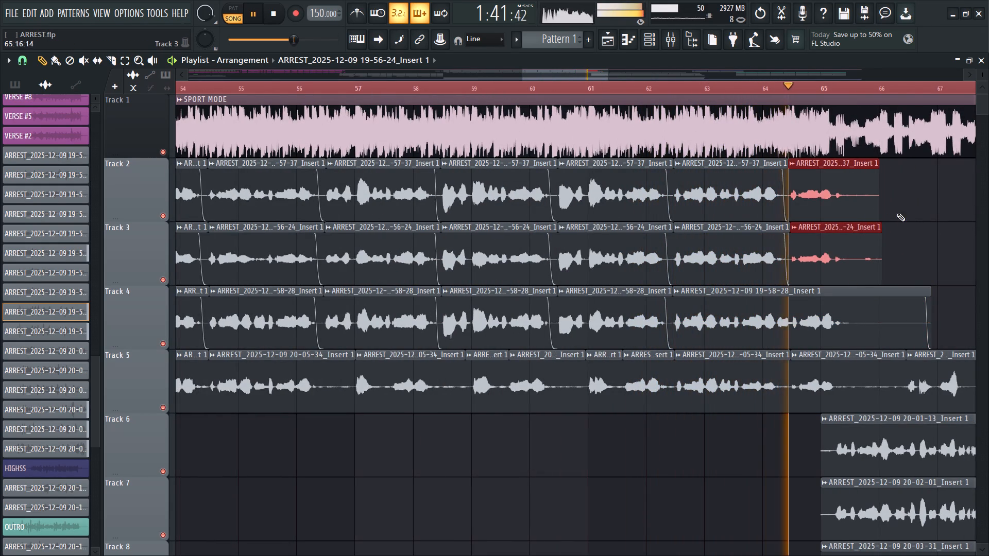
{"action": "left_click", "coordinate": [897, 213], "text": "ctrl"}
{"action": "left_click_drag", "start_coordinate": [875, 200], "coordinate": [845, 215], "text": "alt"}
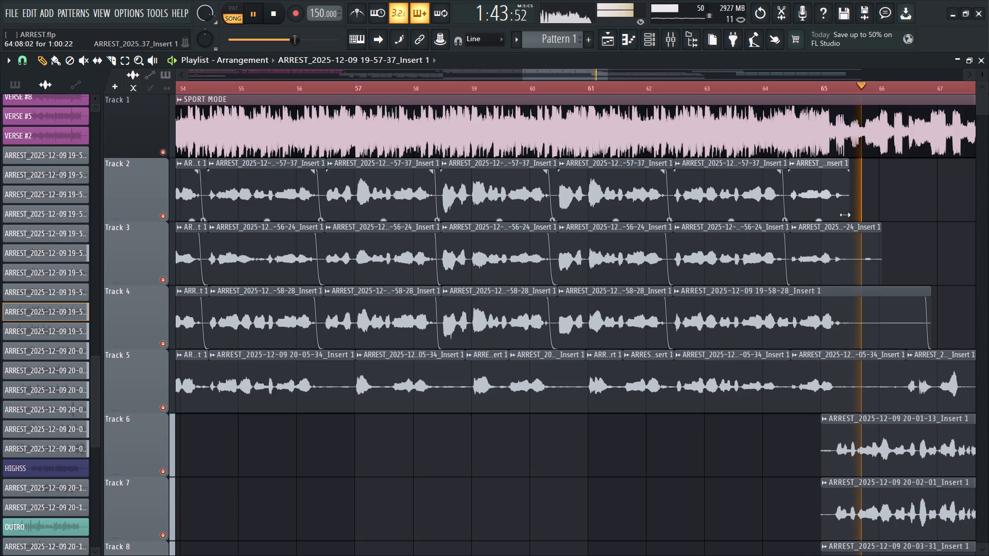
{"action": "left_click_drag", "start_coordinate": [845, 215], "coordinate": [844, 215], "text": "alt"}
{"action": "scroll", "coordinate": [728, 351], "scroll_direction": "down", "scroll_amount": 5, "text": "ctrl"}
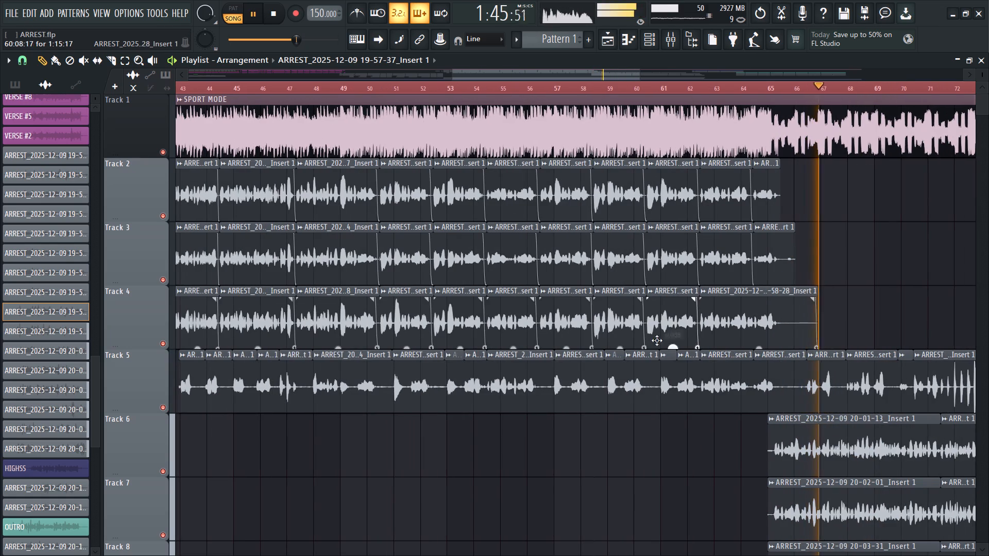
{"action": "left_click_drag", "start_coordinate": [813, 332], "coordinate": [788, 342], "text": "alt"}
Trim the ends of the Track 5 clips starting near bars 43 and 44 to about bars 43.5 and 44.5.
{"action": "scroll", "coordinate": [708, 372], "scroll_direction": "down", "scroll_amount": 5}
{"action": "scroll", "coordinate": [634, 357], "scroll_direction": "down", "scroll_amount": 9, "text": "ctrl"}
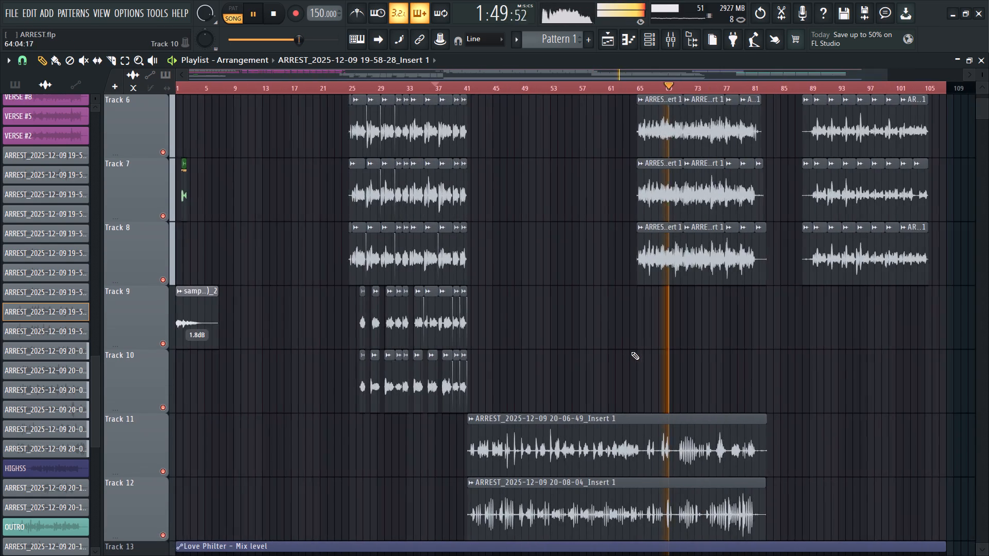
{"action": "scroll", "coordinate": [631, 352], "scroll_direction": "up", "scroll_amount": 4}
{"action": "scroll", "coordinate": [511, 336], "scroll_direction": "up", "scroll_amount": 9, "text": "ctrl"}
{"action": "scroll", "coordinate": [450, 334], "scroll_direction": "up", "scroll_amount": 3, "text": "ctrl"}
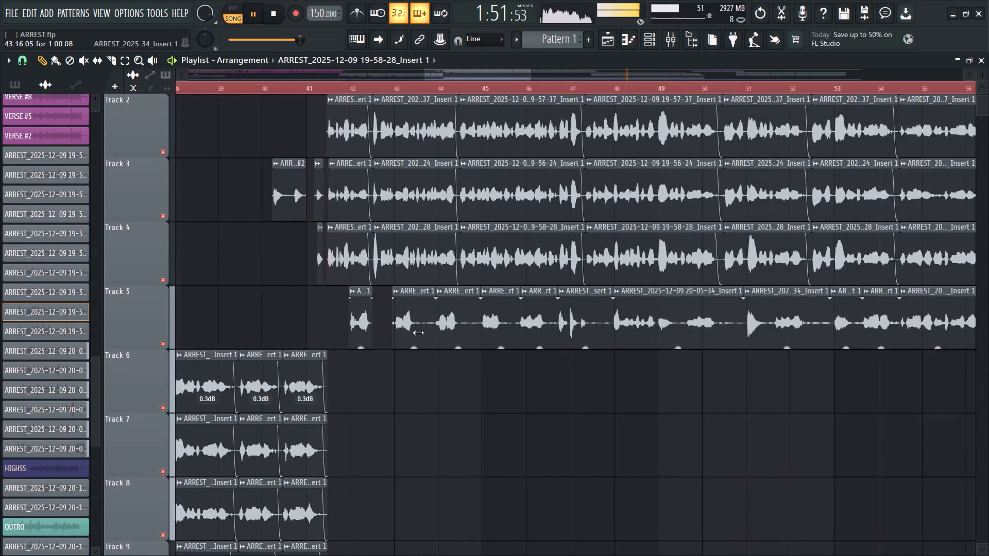
{"action": "left_click_drag", "start_coordinate": [433, 338], "coordinate": [414, 354], "text": "alt"}
{"action": "left_click_drag", "start_coordinate": [481, 339], "coordinate": [463, 353], "text": "alt"}
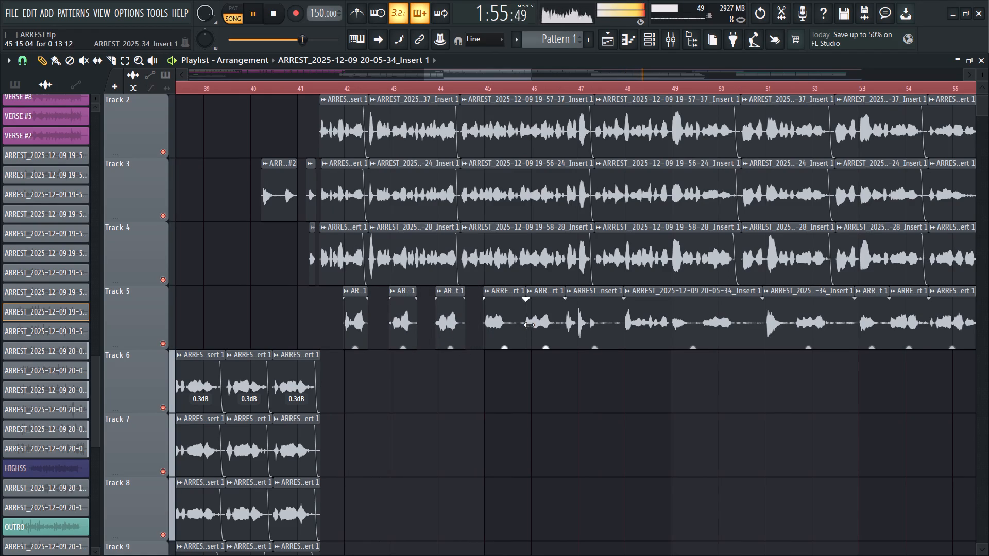
Shorten the three Track 5 clips between bars 45 and 48 so they end near bars 45.4, 46.4 and 47.3.
{"action": "left_click_drag", "start_coordinate": [507, 324], "coordinate": [581, 359], "text": "ctrl"}
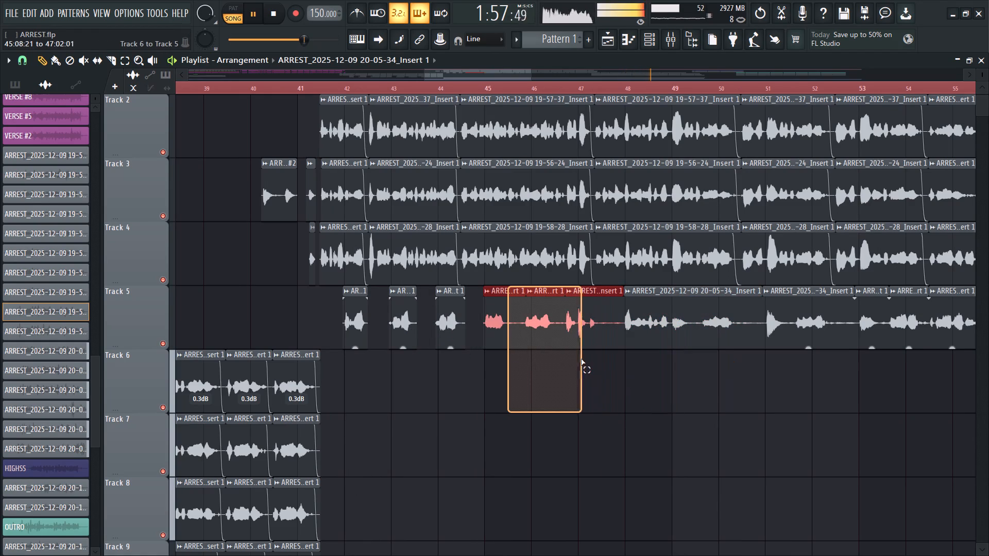
{"action": "left_click_drag", "start_coordinate": [581, 359], "coordinate": [590, 350], "text": "ctrl"}
{"action": "left_click_drag", "start_coordinate": [523, 333], "coordinate": [518, 341], "text": "alt"}
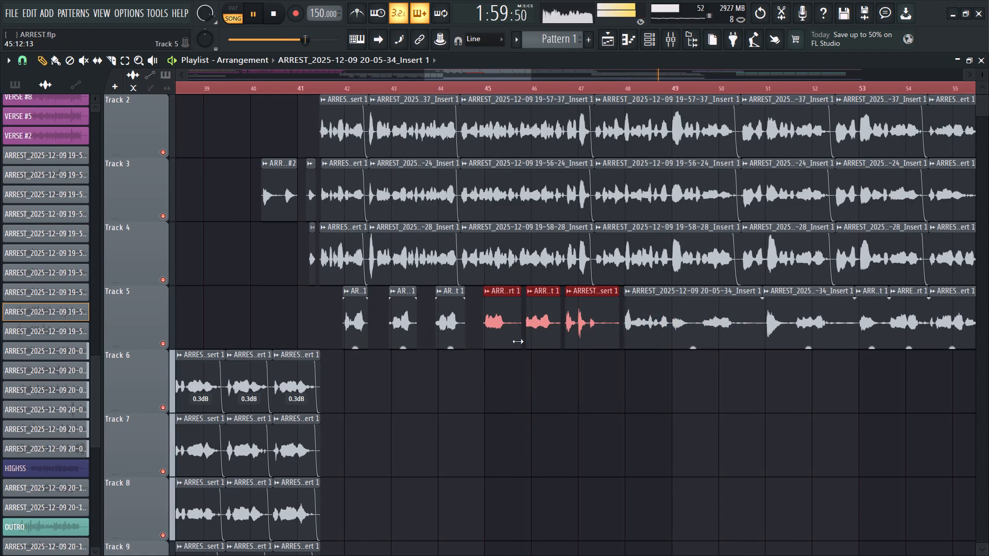
{"action": "left_click_drag", "start_coordinate": [518, 341], "coordinate": [509, 362], "text": "alt"}
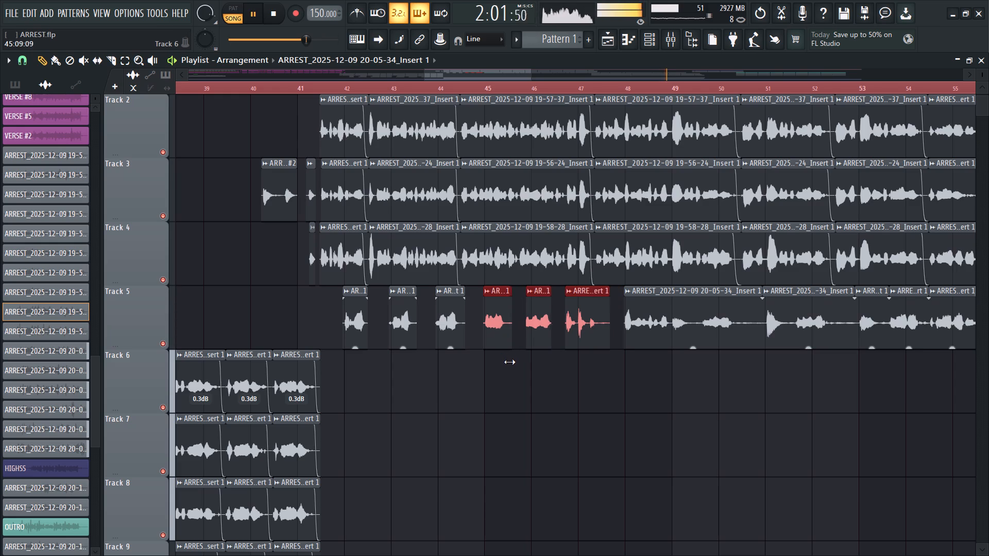
{"action": "left_click_drag", "start_coordinate": [509, 362], "coordinate": [504, 368], "text": "alt"}
{"action": "left_click", "coordinate": [534, 364]}
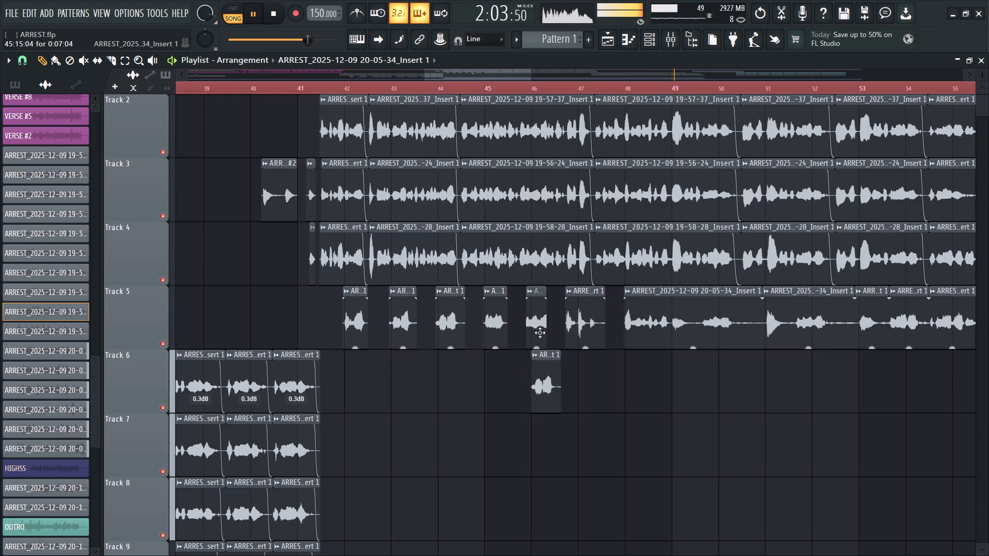
{"action": "right_click", "coordinate": [550, 376]}
{"action": "left_click_drag", "start_coordinate": [547, 341], "coordinate": [556, 361], "text": "alt"}
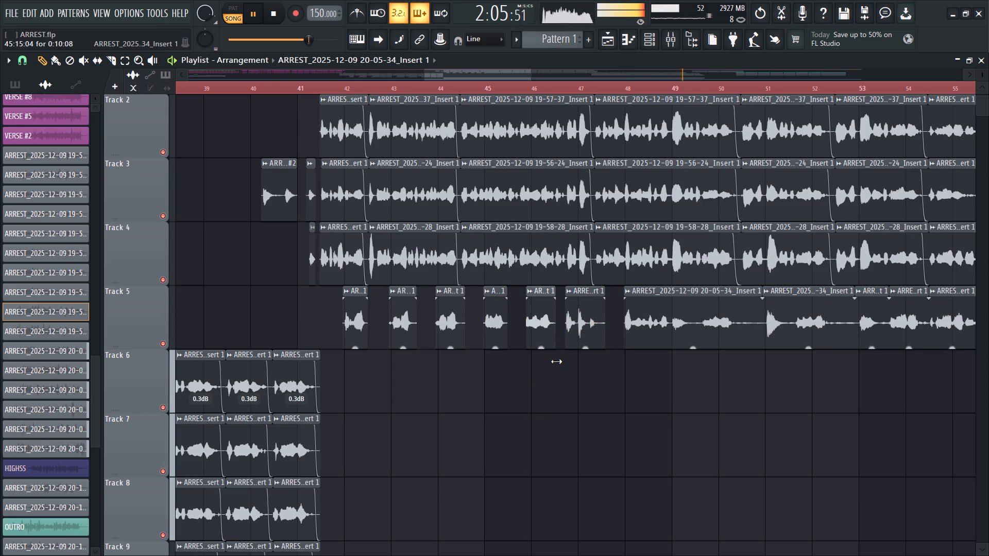
{"action": "left_click_drag", "start_coordinate": [556, 361], "coordinate": [555, 362], "text": "alt"}
{"action": "left_click_drag", "start_coordinate": [604, 339], "coordinate": [595, 357], "text": "alt"}
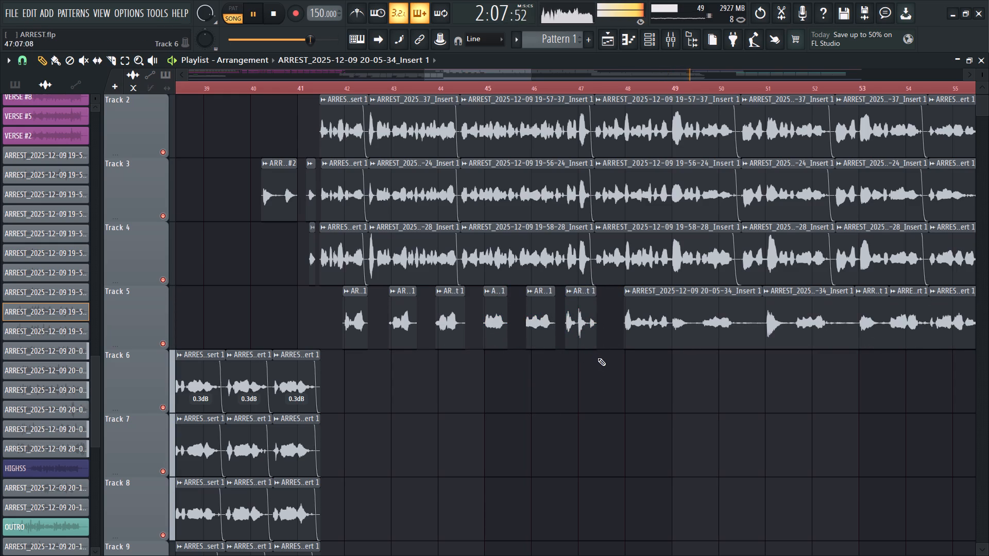
Trim the end of the long Track 5 clip starting near bar 48 to about bar 50.3.
{"action": "scroll", "coordinate": [737, 343], "scroll_direction": "up", "scroll_amount": 3, "text": "ctrl"}
{"action": "left_click", "coordinate": [758, 327], "text": "alt"}
{"action": "left_click", "coordinate": [763, 327], "text": "ctrl"}
{"action": "left_click_drag", "start_coordinate": [786, 331], "coordinate": [740, 360], "text": "alt"}
On Track 5, trim the following clip's start to about bar 53 and the end of the clip starting near bar 51 to about bar 52.4.
{"action": "scroll", "coordinate": [657, 350], "scroll_direction": "down", "scroll_amount": 4, "text": "ctrl"}
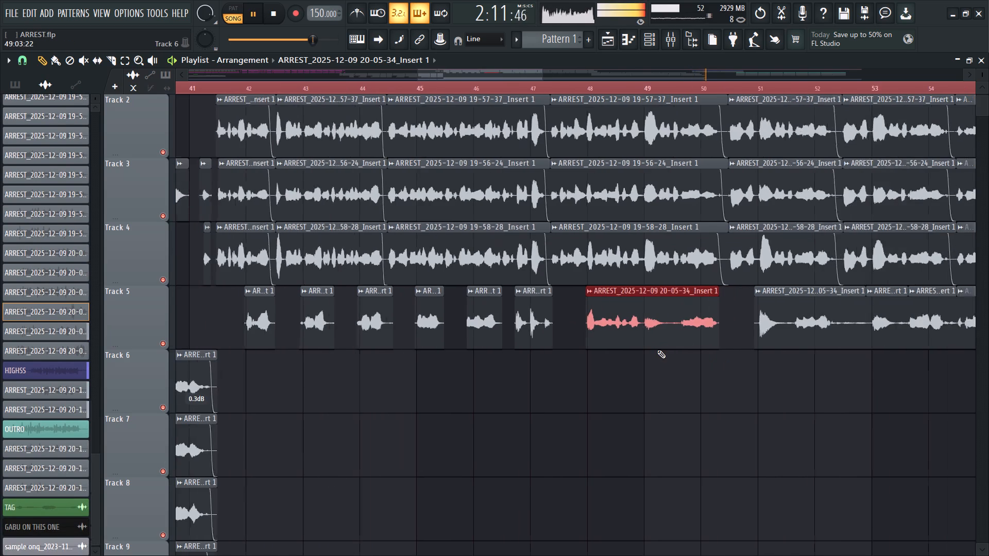
{"action": "scroll", "coordinate": [843, 351], "scroll_direction": "up", "scroll_amount": 3, "text": "ctrl"}
{"action": "left_click", "coordinate": [744, 332], "text": "ctrl"}
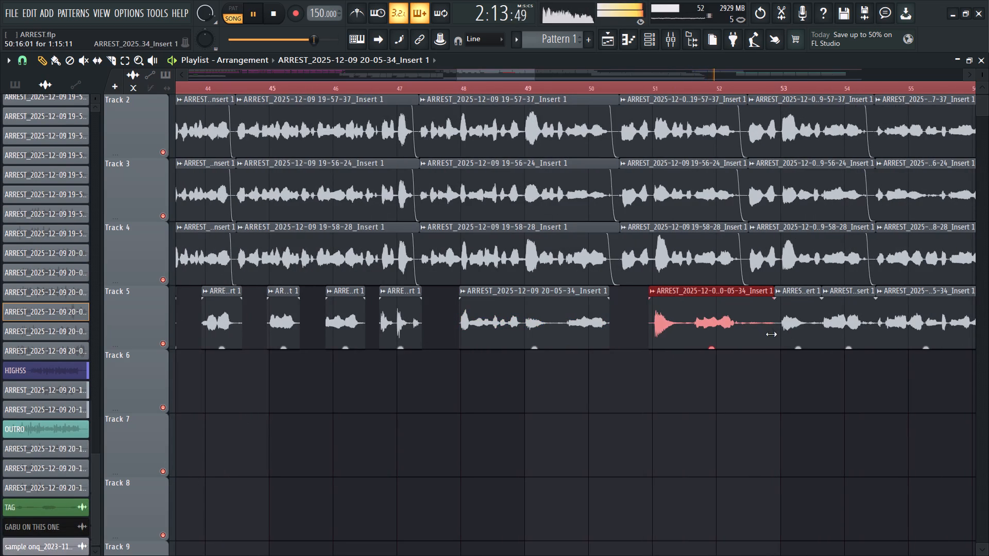
{"action": "key", "text": "space"}
{"action": "key", "text": "space"}
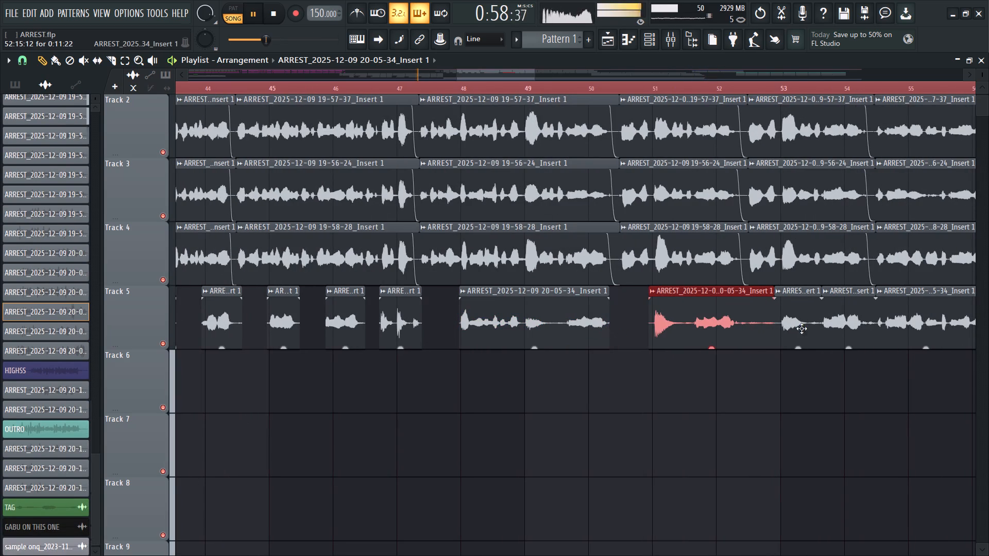
{"action": "left_click_drag", "start_coordinate": [774, 331], "coordinate": [780, 362], "text": "alt"}
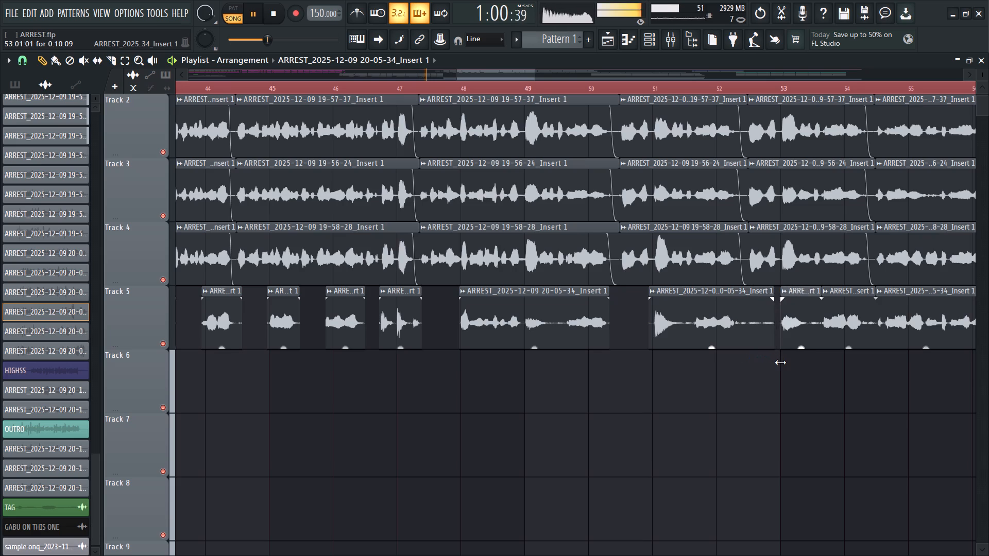
{"action": "left_click_drag", "start_coordinate": [780, 362], "coordinate": [779, 361], "text": "alt"}
{"action": "left_click_drag", "start_coordinate": [772, 339], "coordinate": [754, 354], "text": "alt"}
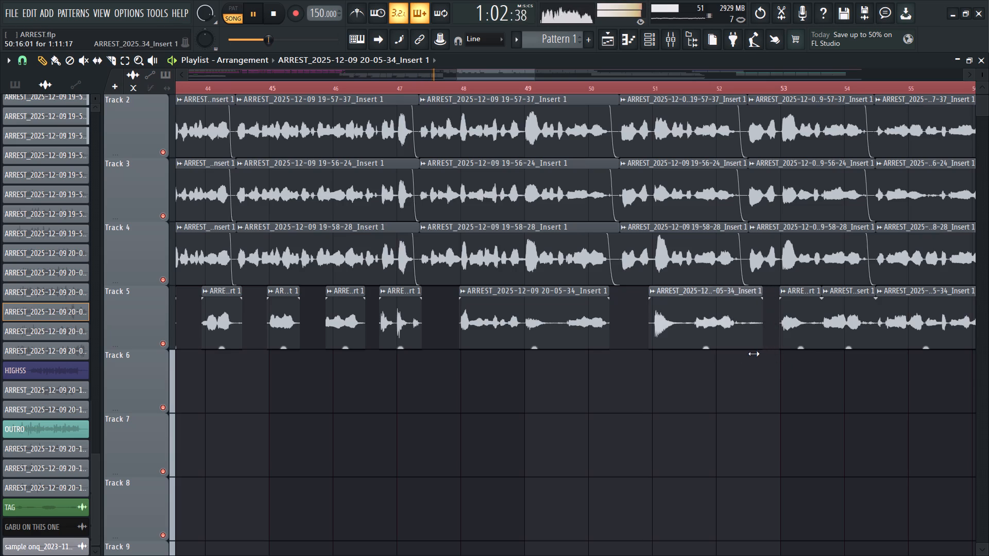
{"action": "left_click_drag", "start_coordinate": [754, 354], "coordinate": [744, 360], "text": "alt"}
Trim the ends of the Track 5 clips starting near bars 53 and 53.7 to about bars 53.4 and 54.4.
{"action": "scroll", "coordinate": [711, 356], "scroll_direction": "down", "scroll_amount": 9, "text": "ctrl"}
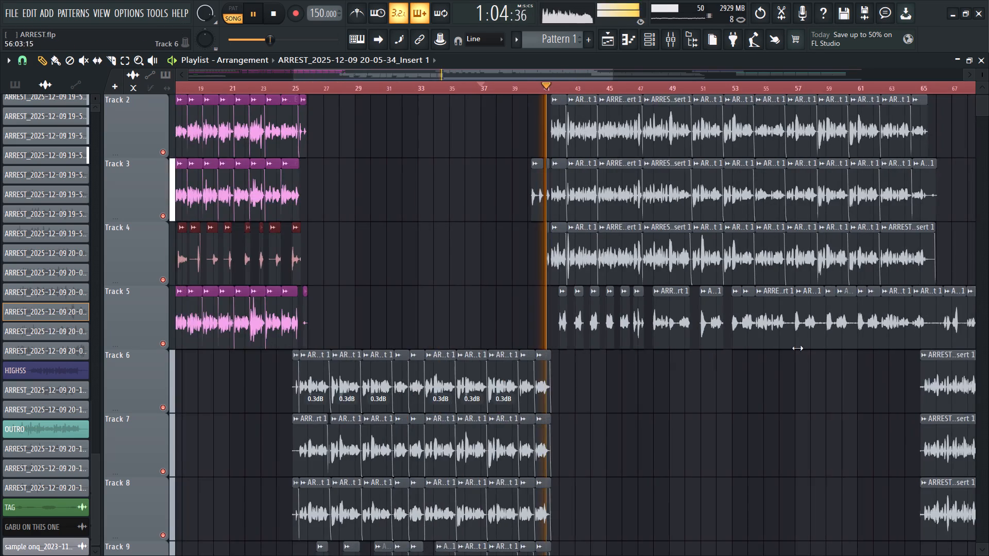
{"action": "scroll", "coordinate": [798, 347], "scroll_direction": "up", "scroll_amount": 8, "text": "ctrl"}
{"action": "scroll", "coordinate": [700, 335], "scroll_direction": "up", "scroll_amount": 6, "text": "ctrl"}
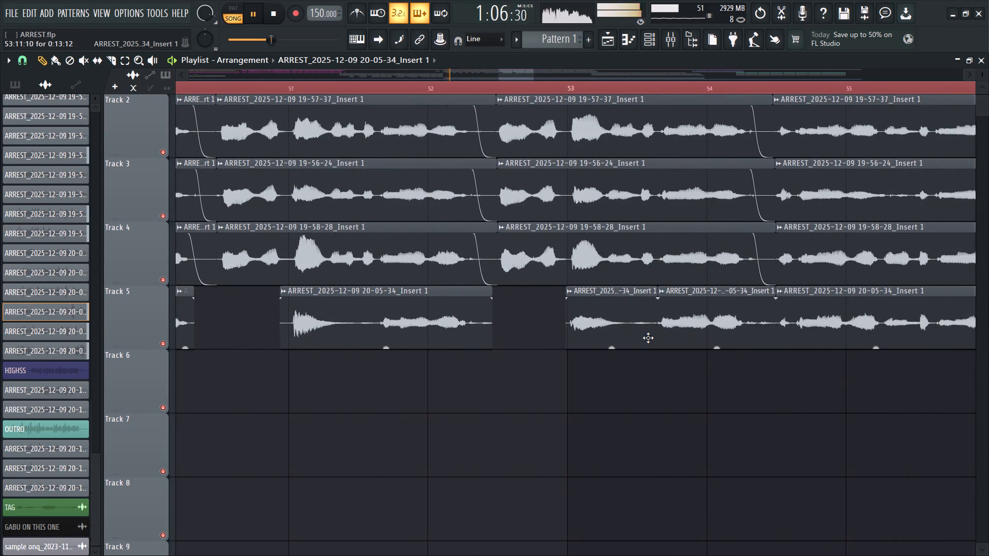
{"action": "left_click", "coordinate": [653, 338], "text": "alt"}
{"action": "left_click_drag", "start_coordinate": [654, 338], "coordinate": [629, 358], "text": "alt"}
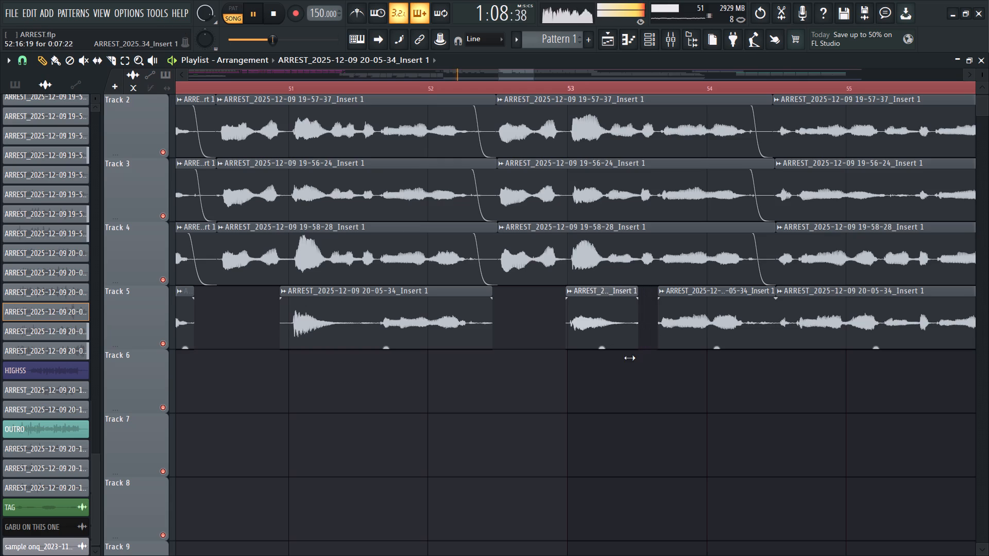
{"action": "left_click_drag", "start_coordinate": [629, 358], "coordinate": [625, 361], "text": "alt"}
{"action": "left_click_drag", "start_coordinate": [771, 337], "coordinate": [765, 344], "text": "alt"}
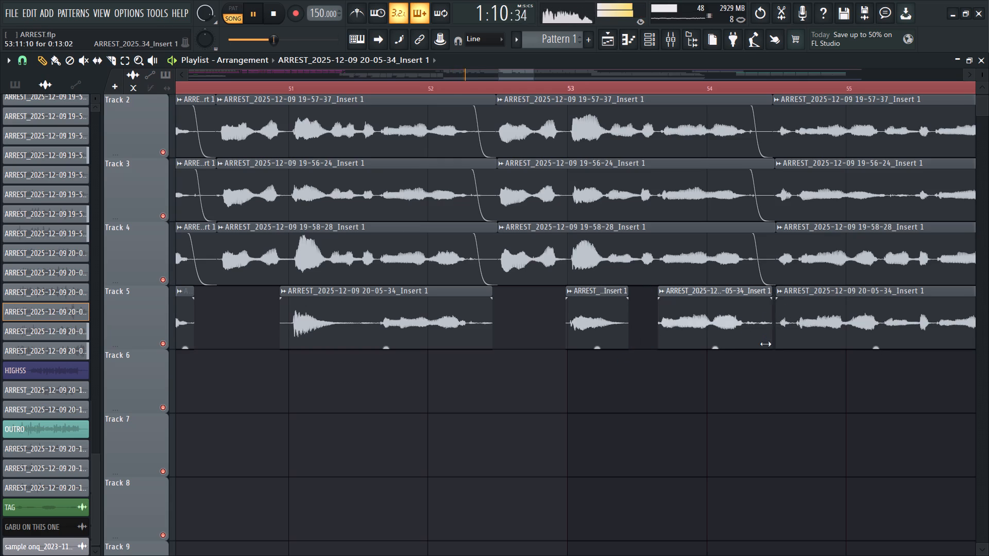
{"action": "left_click_drag", "start_coordinate": [765, 344], "coordinate": [754, 354], "text": "alt"}
Trim the ends of the Track 5 clips starting near bars 54.5 and 57 to about bars 56.4 and 58.4.
{"action": "scroll", "coordinate": [733, 354], "scroll_direction": "down", "scroll_amount": 7, "text": "ctrl"}
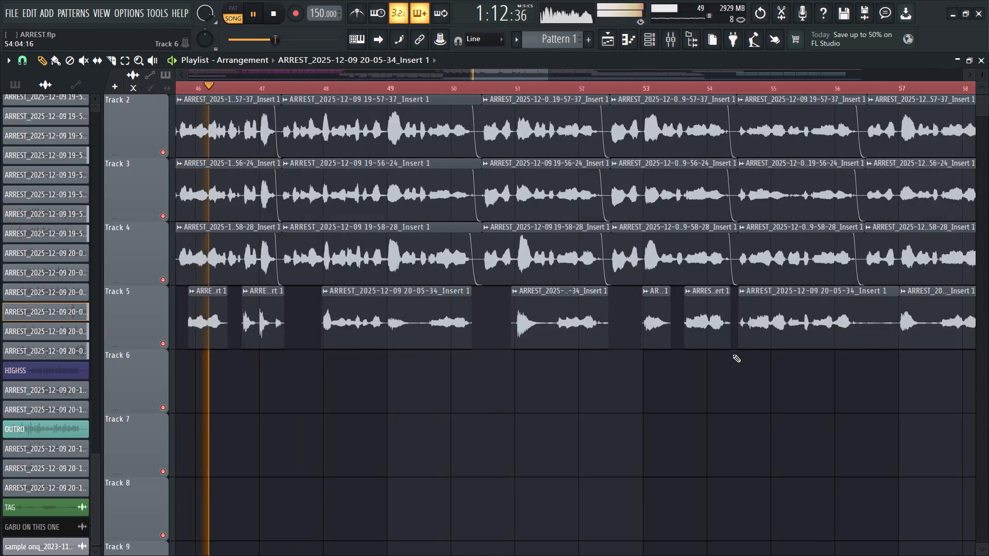
{"action": "scroll", "coordinate": [732, 354], "scroll_direction": "down", "scroll_amount": 4, "text": "ctrl"}
{"action": "scroll", "coordinate": [867, 335], "scroll_direction": "up", "scroll_amount": 8, "text": "ctrl"}
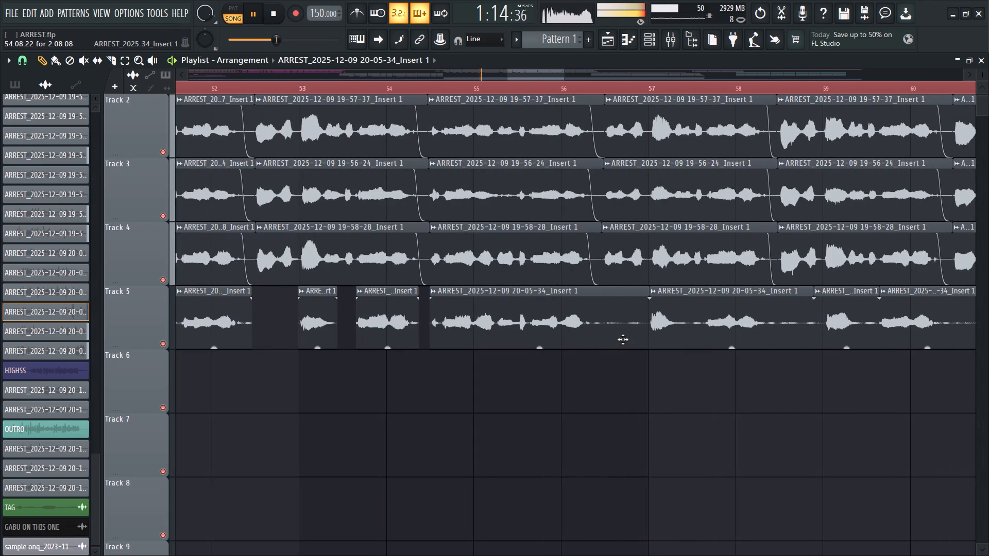
{"action": "left_click_drag", "start_coordinate": [643, 337], "coordinate": [596, 351], "text": "alt"}
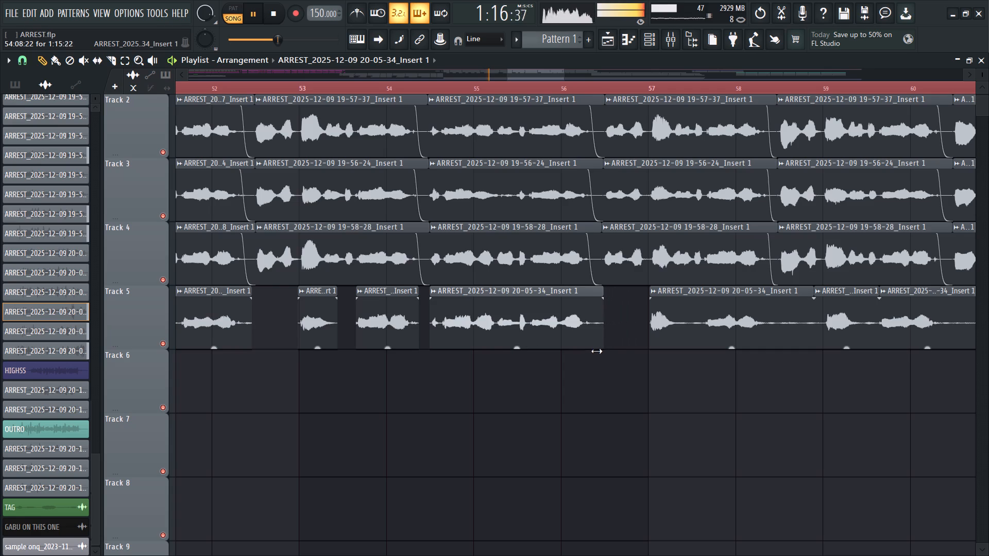
{"action": "left_click_drag", "start_coordinate": [596, 351], "coordinate": [587, 359], "text": "alt"}
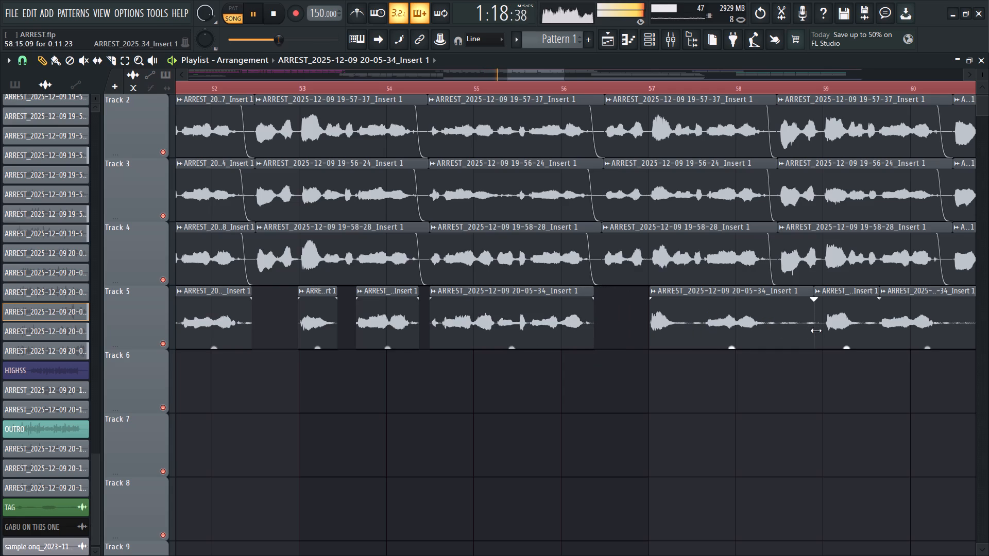
{"action": "left_click_drag", "start_coordinate": [812, 328], "coordinate": [775, 354], "text": "alt"}
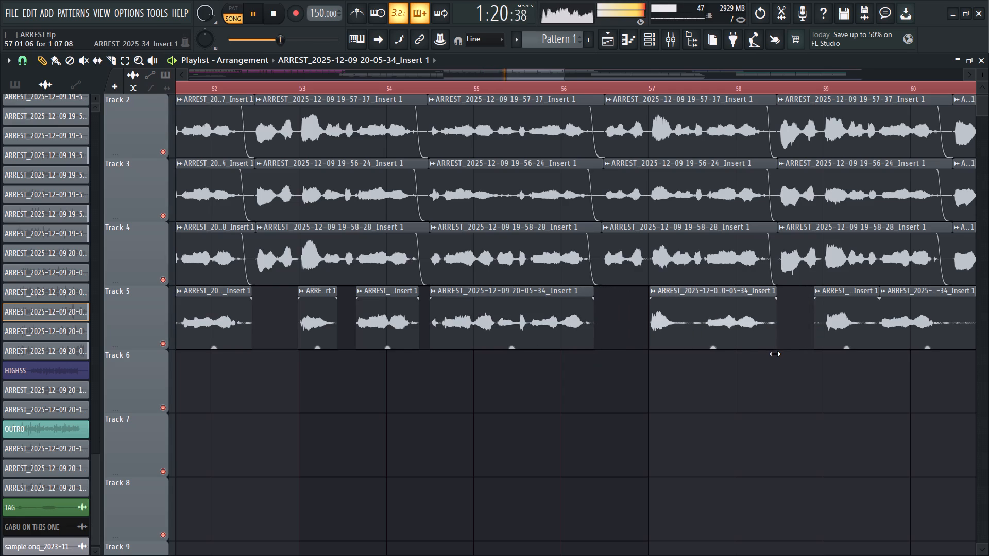
{"action": "left_click_drag", "start_coordinate": [775, 354], "coordinate": [772, 354], "text": "alt"}
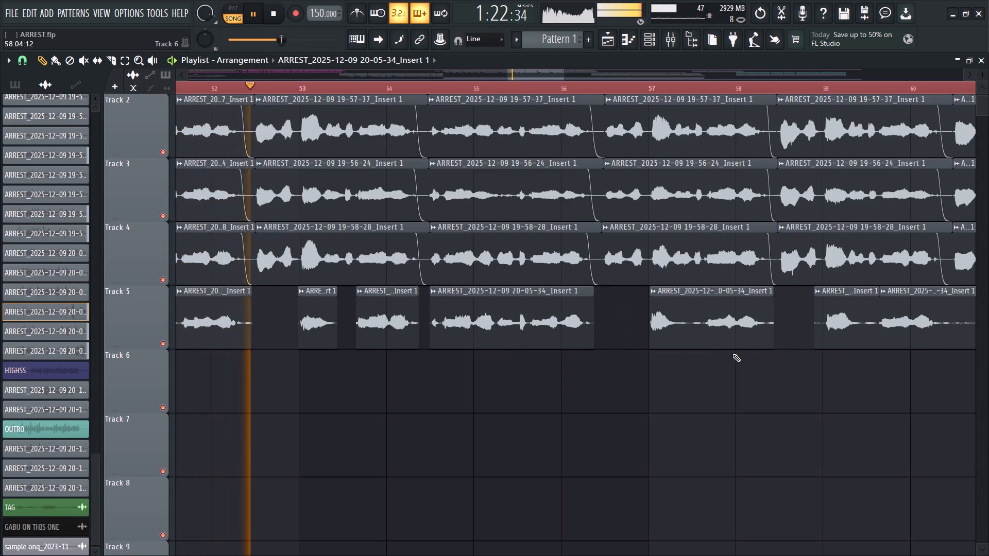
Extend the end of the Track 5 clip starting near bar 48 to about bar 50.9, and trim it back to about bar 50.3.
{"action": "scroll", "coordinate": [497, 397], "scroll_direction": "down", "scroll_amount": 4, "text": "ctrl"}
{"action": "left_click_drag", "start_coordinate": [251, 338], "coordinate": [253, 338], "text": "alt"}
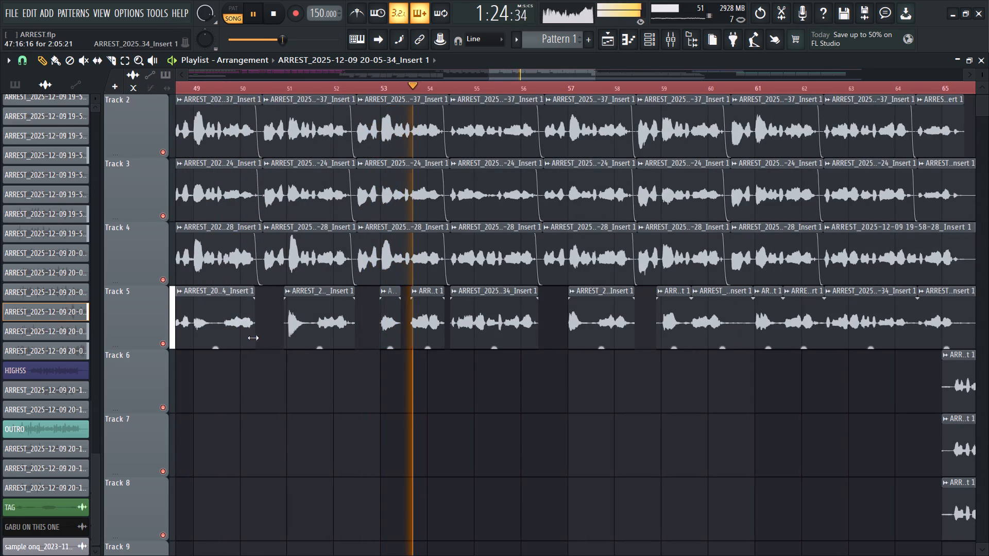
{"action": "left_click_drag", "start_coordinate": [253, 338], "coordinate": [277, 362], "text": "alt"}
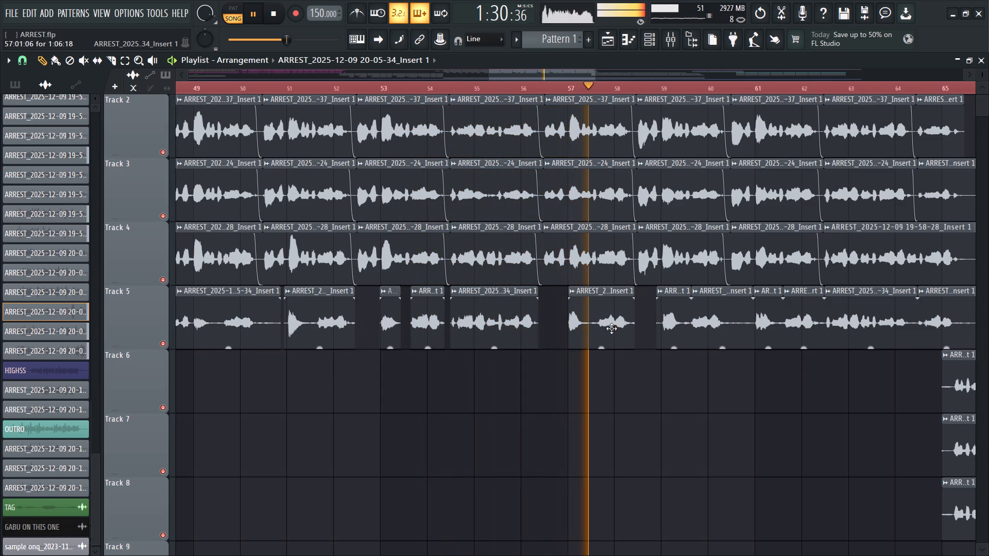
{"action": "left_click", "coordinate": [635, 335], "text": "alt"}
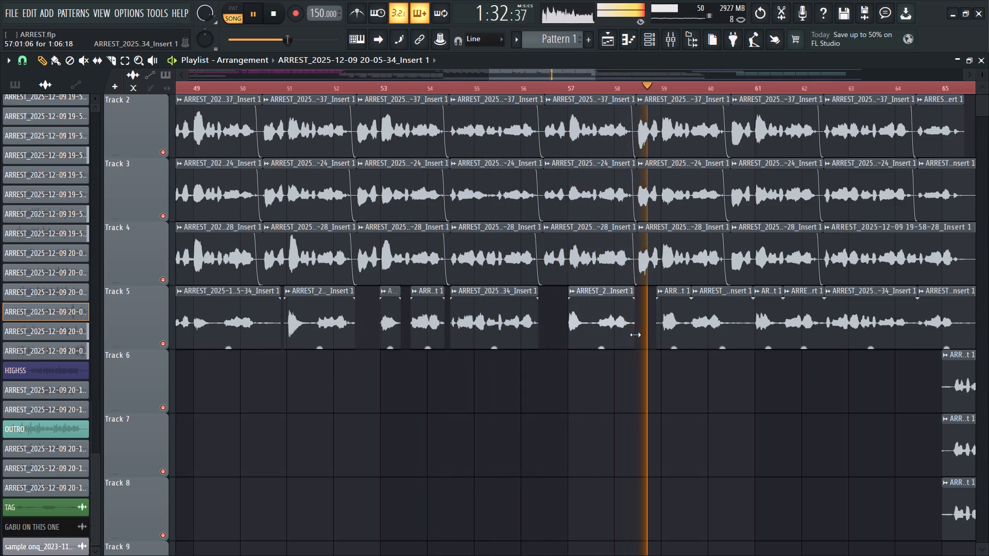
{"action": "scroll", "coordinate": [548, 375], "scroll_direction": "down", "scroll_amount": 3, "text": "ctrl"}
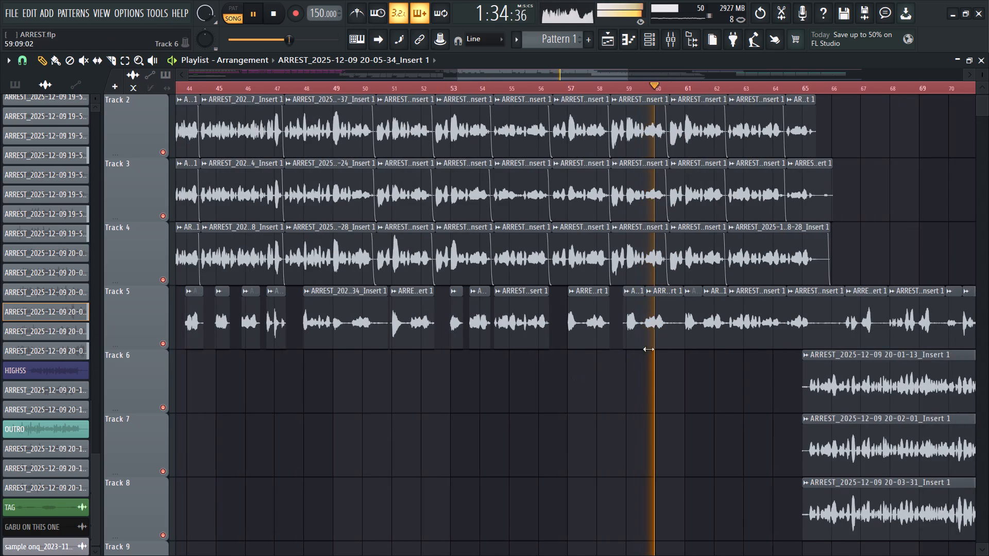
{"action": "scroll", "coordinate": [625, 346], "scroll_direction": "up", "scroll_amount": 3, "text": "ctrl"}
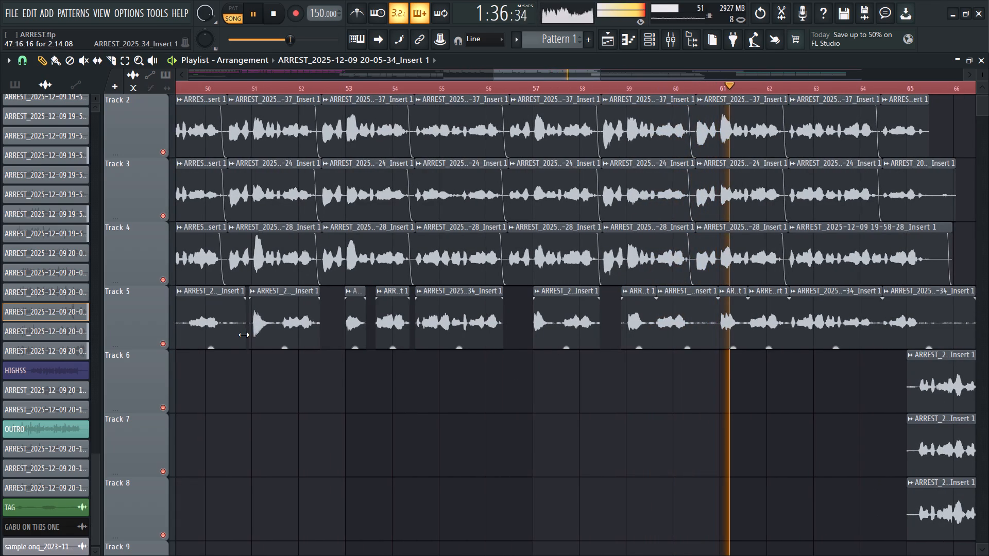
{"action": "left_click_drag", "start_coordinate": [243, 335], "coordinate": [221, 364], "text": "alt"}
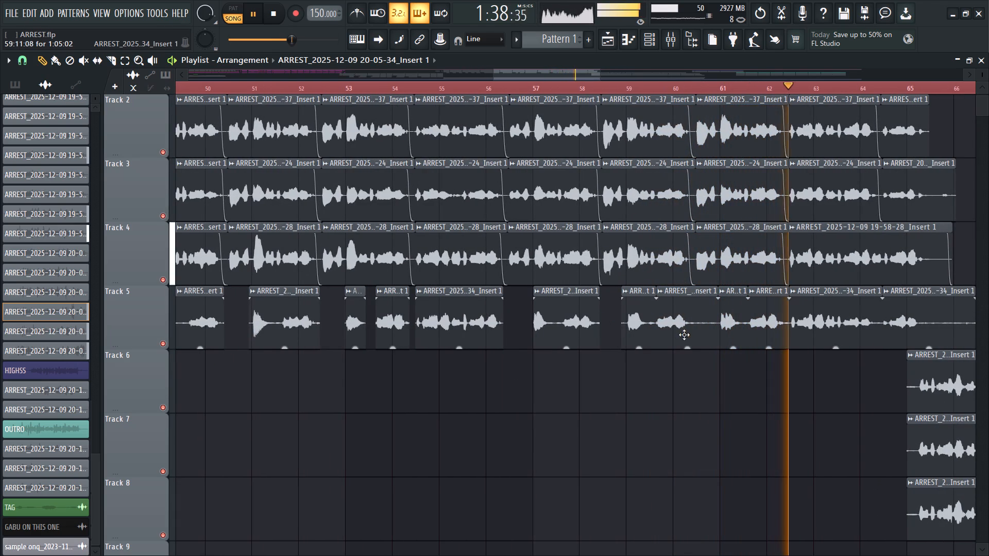
Trim the end of the Track 5 clip starting near bar 59.6 to about bar 60.4.
{"action": "left_click_drag", "start_coordinate": [714, 331], "coordinate": [687, 355], "text": "alt"}
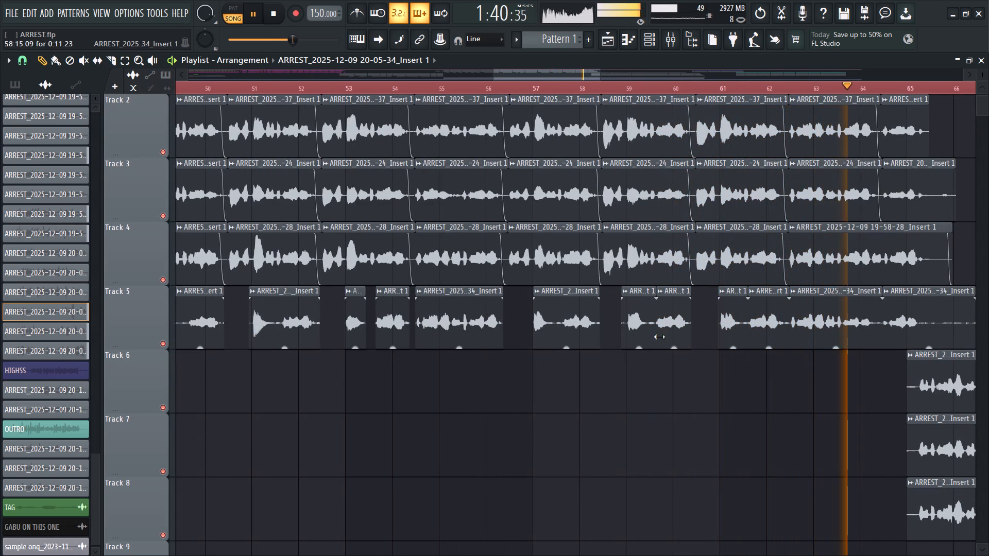
Trim the end of the Track 5 clip starting near bar 64.5 to about bar 65.3.
{"action": "scroll", "coordinate": [559, 357], "scroll_direction": "down", "scroll_amount": 3, "text": "ctrl"}
{"action": "scroll", "coordinate": [793, 345], "scroll_direction": "up", "scroll_amount": 3, "text": "ctrl"}
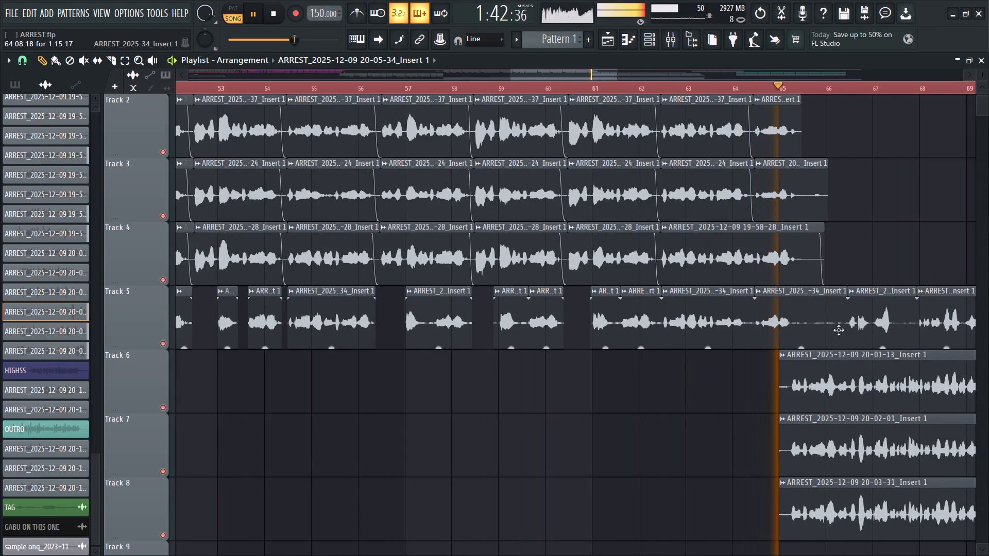
{"action": "left_click_drag", "start_coordinate": [843, 329], "coordinate": [790, 355], "text": "alt"}
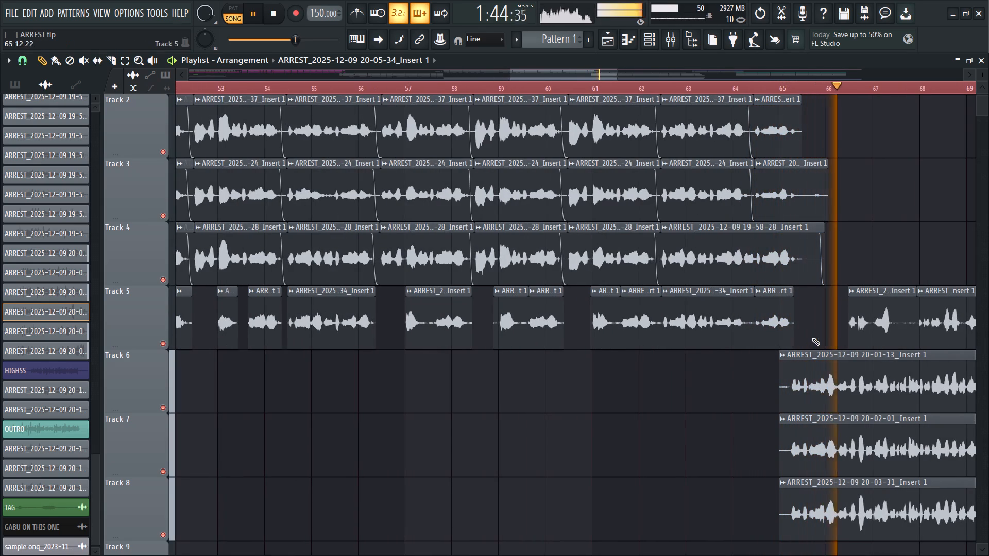
Select the clips starting at bar 65 on Tracks 6, 7 and 8 and trim their starts to about bar 65.2.
{"action": "scroll", "coordinate": [582, 423], "scroll_direction": "down", "scroll_amount": 4, "text": "ctrl"}
{"action": "scroll", "coordinate": [493, 429], "scroll_direction": "down", "scroll_amount": 6, "text": "ctrl"}
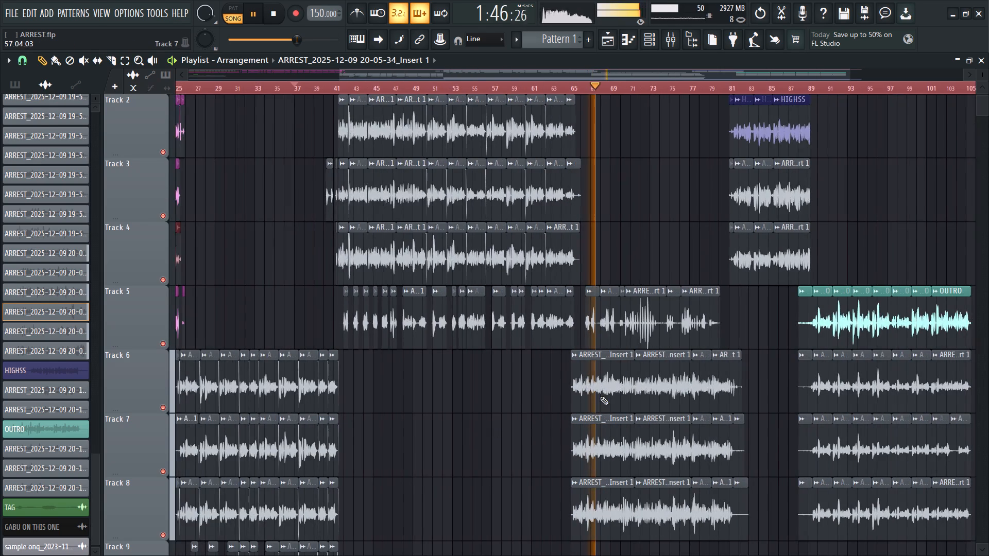
{"action": "scroll", "coordinate": [672, 413], "scroll_direction": "down", "scroll_amount": 5}
{"action": "scroll", "coordinate": [690, 343], "scroll_direction": "up", "scroll_amount": 3}
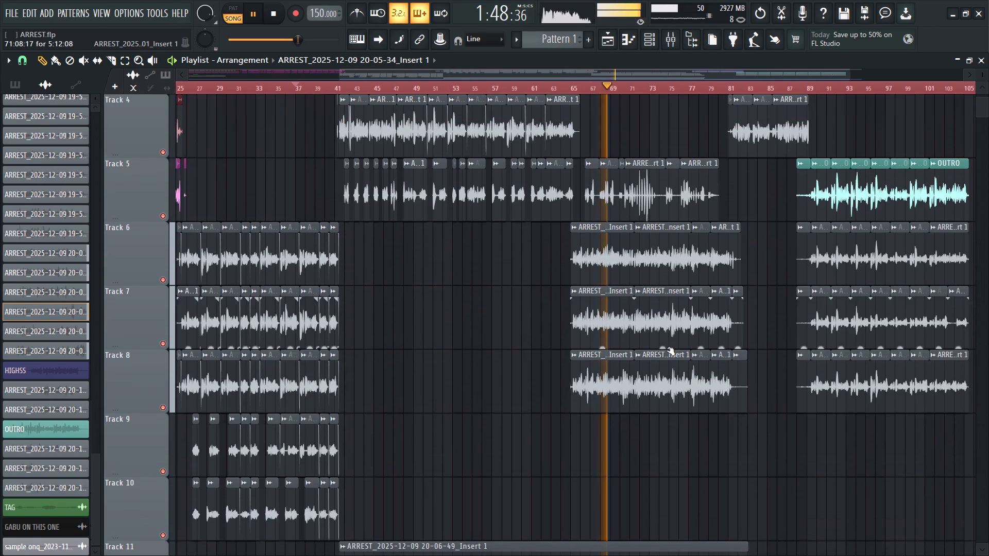
{"action": "scroll", "coordinate": [668, 350], "scroll_direction": "up", "scroll_amount": 8, "text": "ctrl"}
{"action": "scroll", "coordinate": [608, 313], "scroll_direction": "up", "scroll_amount": 2, "text": "ctrl"}
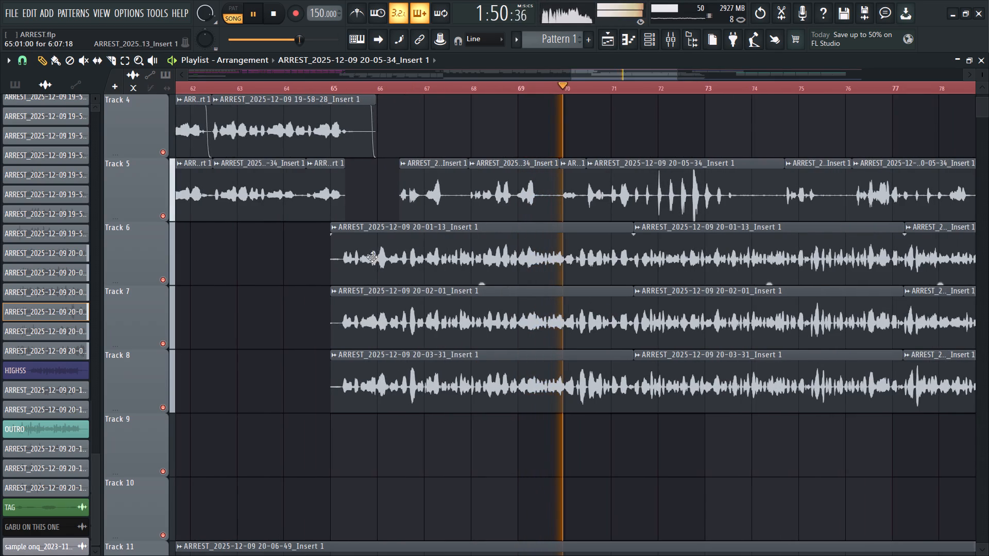
{"action": "left_click_drag", "start_coordinate": [372, 257], "coordinate": [374, 370], "text": "ctrl"}
{"action": "left_click_drag", "start_coordinate": [334, 390], "coordinate": [344, 409], "text": "alt"}
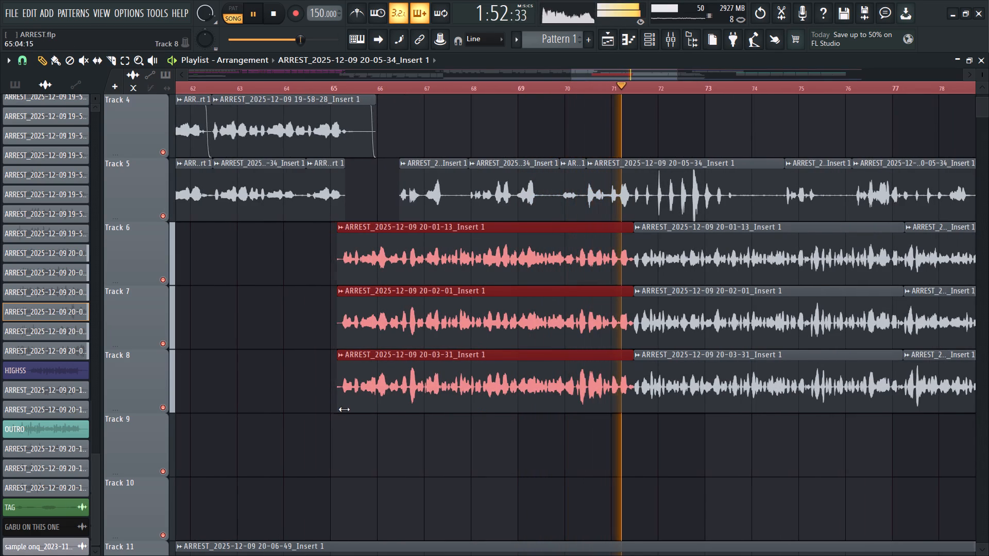
{"action": "left_click_drag", "start_coordinate": [344, 409], "coordinate": [344, 411], "text": "alt"}
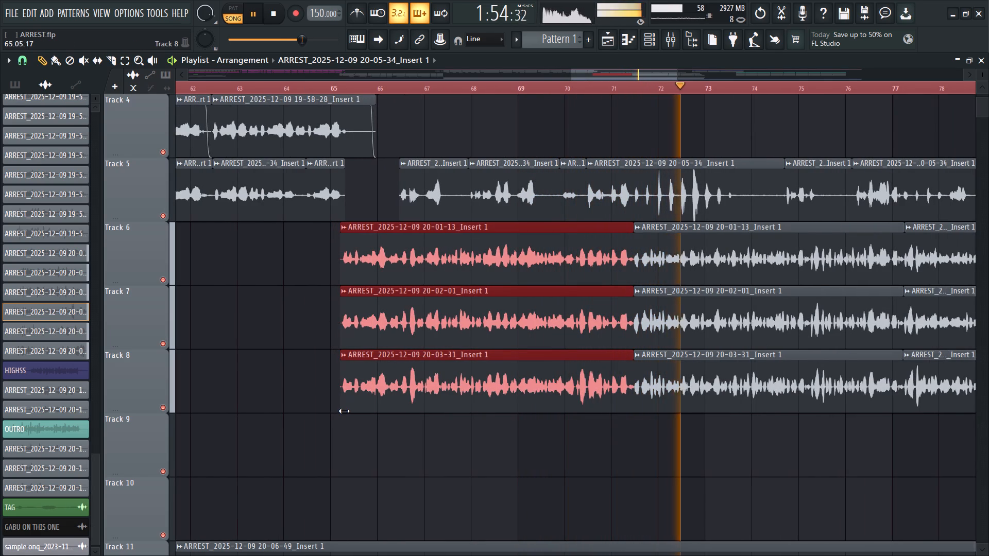
Add a short, steeply curved fade-out at the ends of the selected Track 6–8 clips near bar 71.5.
{"action": "scroll", "coordinate": [506, 333], "scroll_direction": "up", "scroll_amount": 4, "text": "ctrl"}
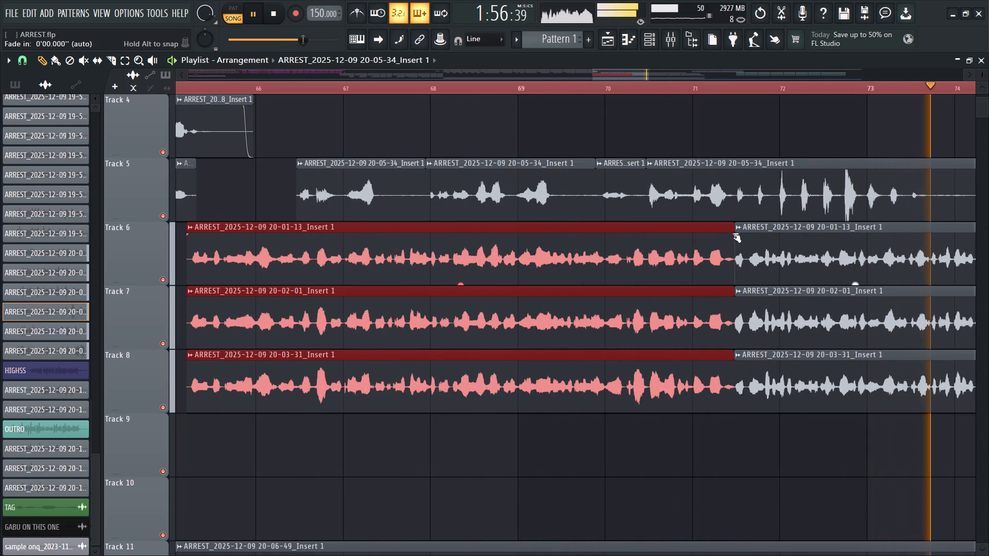
{"action": "left_click_drag", "start_coordinate": [730, 239], "coordinate": [720, 243]}
{"action": "left_click_drag", "start_coordinate": [732, 260], "coordinate": [732, 261]}
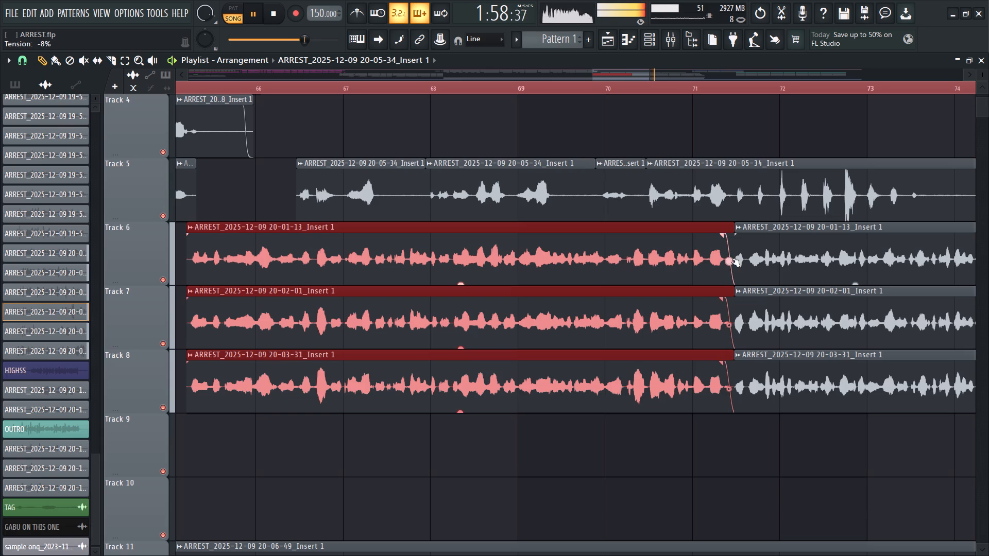
{"action": "left_click_drag", "start_coordinate": [732, 261], "coordinate": [731, 266]}
{"action": "left_click_drag", "start_coordinate": [732, 261], "coordinate": [729, 338]}
Select the Track 6–8 clips spanning about bars 71.5 to 77.3 and give their ends a short, steeply curved fade-out.
{"action": "scroll", "coordinate": [567, 348], "scroll_direction": "down", "scroll_amount": 7, "text": "ctrl"}
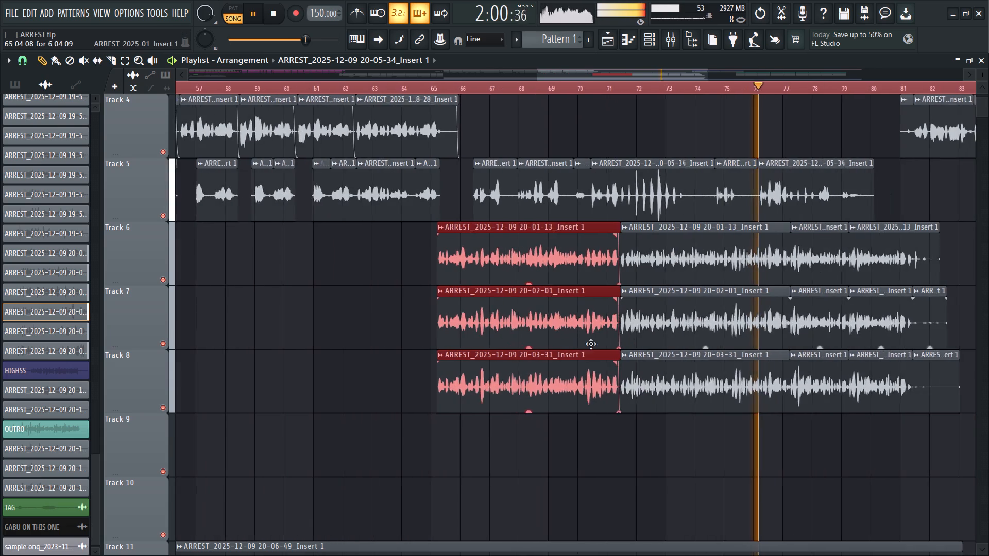
{"action": "scroll", "coordinate": [787, 315], "scroll_direction": "up", "scroll_amount": 4, "text": "ctrl"}
{"action": "scroll", "coordinate": [674, 290], "scroll_direction": "down", "scroll_amount": 3, "text": "ctrl"}
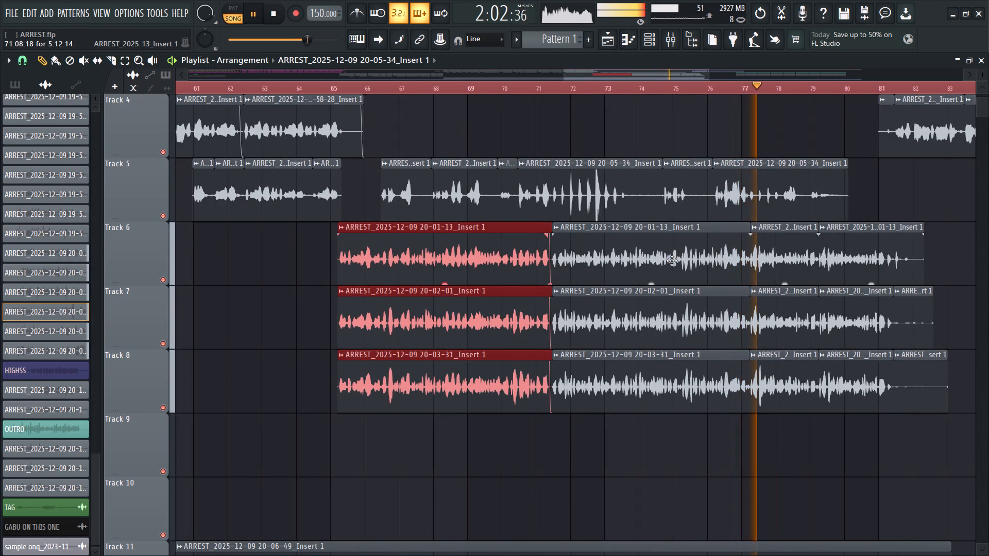
{"action": "left_click_drag", "start_coordinate": [667, 250], "coordinate": [716, 392], "text": "ctrl"}
{"action": "scroll", "coordinate": [743, 367], "scroll_direction": "up", "scroll_amount": 8, "text": "ctrl"}
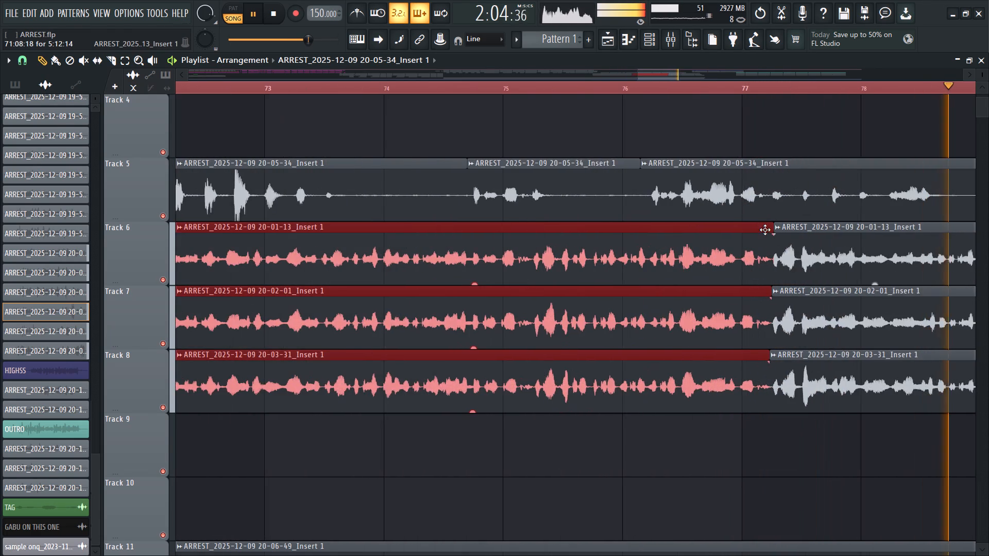
{"action": "scroll", "coordinate": [765, 233], "scroll_direction": "up", "scroll_amount": 2, "text": "ctrl"}
{"action": "left_click_drag", "start_coordinate": [783, 235], "coordinate": [766, 244]}
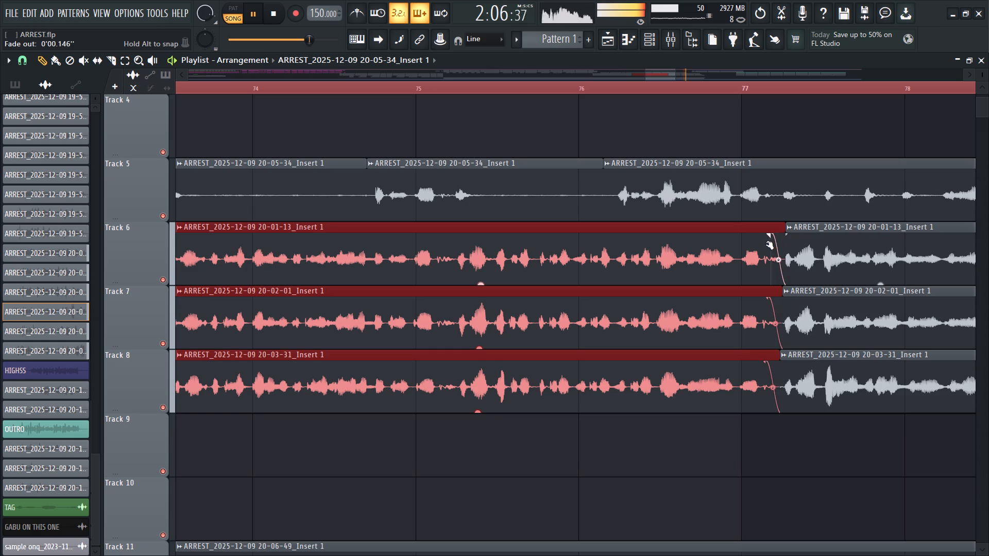
{"action": "left_click_drag", "start_coordinate": [766, 244], "coordinate": [765, 244]}
{"action": "left_click_drag", "start_coordinate": [780, 261], "coordinate": [780, 318]}
Select the Track 6–8 clips spanning about bars 77.3 to 79.2 and give their ends a short, steeply curved fade-out.
{"action": "scroll", "coordinate": [583, 342], "scroll_direction": "down", "scroll_amount": 5, "text": "ctrl"}
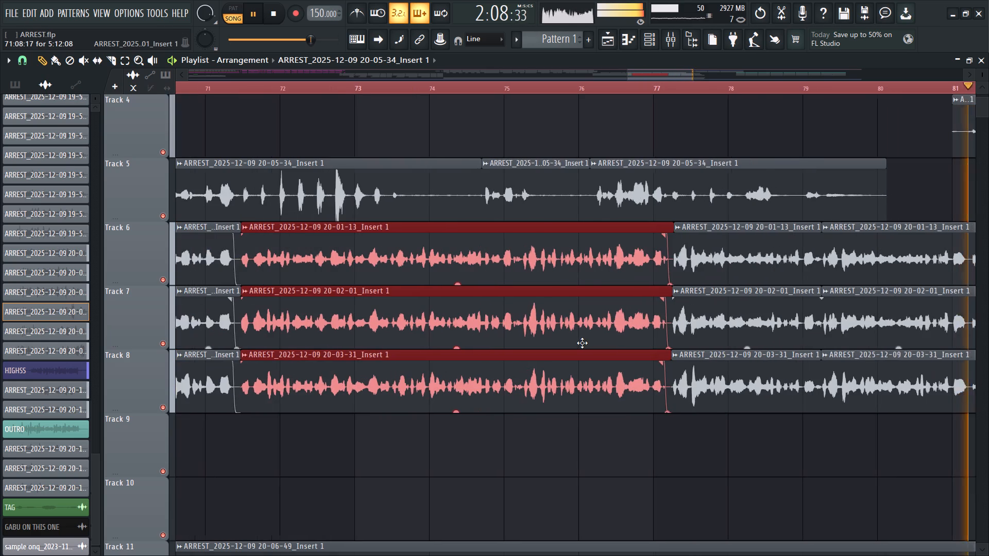
{"action": "scroll", "coordinate": [640, 323], "scroll_direction": "down", "scroll_amount": 2, "text": "ctrl"}
{"action": "left_click_drag", "start_coordinate": [698, 256], "coordinate": [728, 375], "text": "ctrl"}
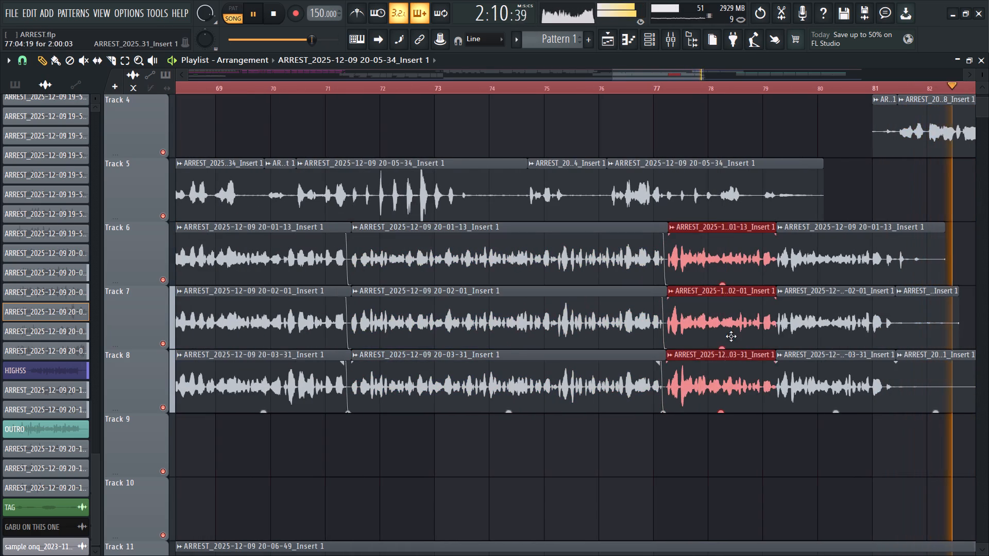
{"action": "scroll", "coordinate": [719, 342], "scroll_direction": "up", "scroll_amount": 4, "text": "ctrl"}
{"action": "left_click_drag", "start_coordinate": [833, 236], "coordinate": [830, 237]}
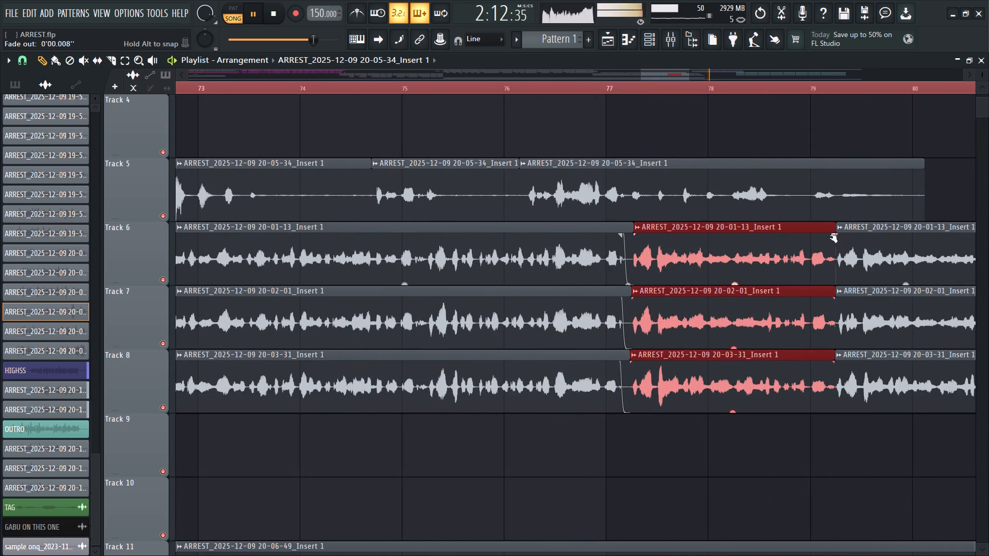
{"action": "left_click_drag", "start_coordinate": [830, 237], "coordinate": [822, 237]}
{"action": "left_click_drag", "start_coordinate": [832, 258], "coordinate": [831, 296]}
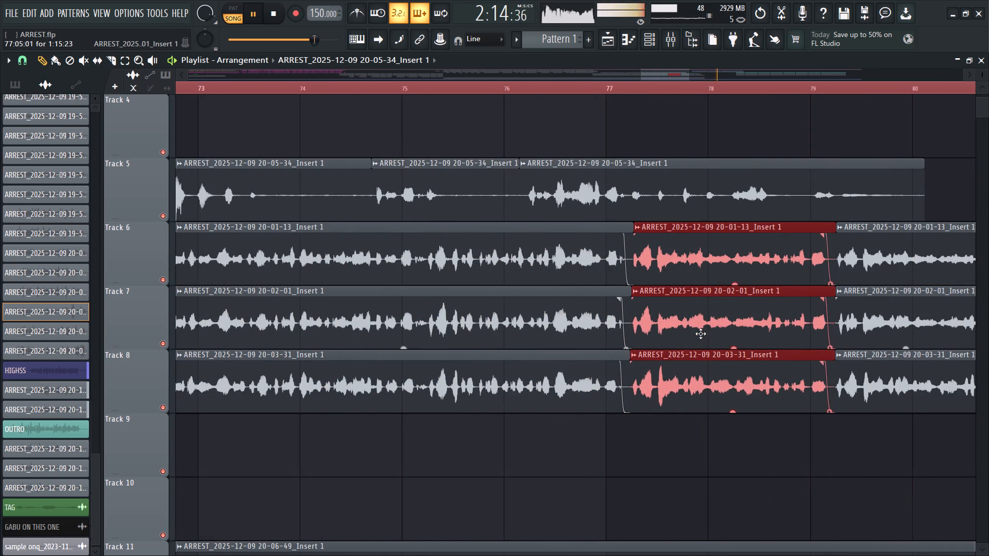
Play from bar 81, select all Track 2–4 clips from bar 81 to about bar 89, and set their gain to 0.6 dB.
{"action": "scroll", "coordinate": [700, 334], "scroll_direction": "down", "scroll_amount": 6, "text": "ctrl"}
{"action": "scroll", "coordinate": [905, 287], "scroll_direction": "up", "scroll_amount": 4, "text": "ctrl"}
{"action": "scroll", "coordinate": [691, 311], "scroll_direction": "down", "scroll_amount": 5, "text": "ctrl"}
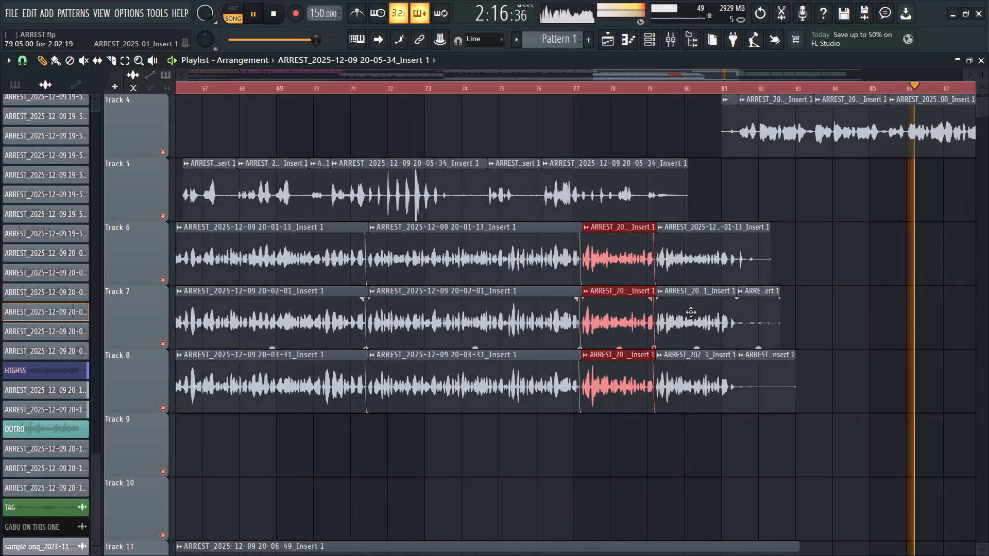
{"action": "scroll", "coordinate": [685, 314], "scroll_direction": "down", "scroll_amount": 4, "text": "ctrl"}
{"action": "scroll", "coordinate": [815, 309], "scroll_direction": "up", "scroll_amount": 4}
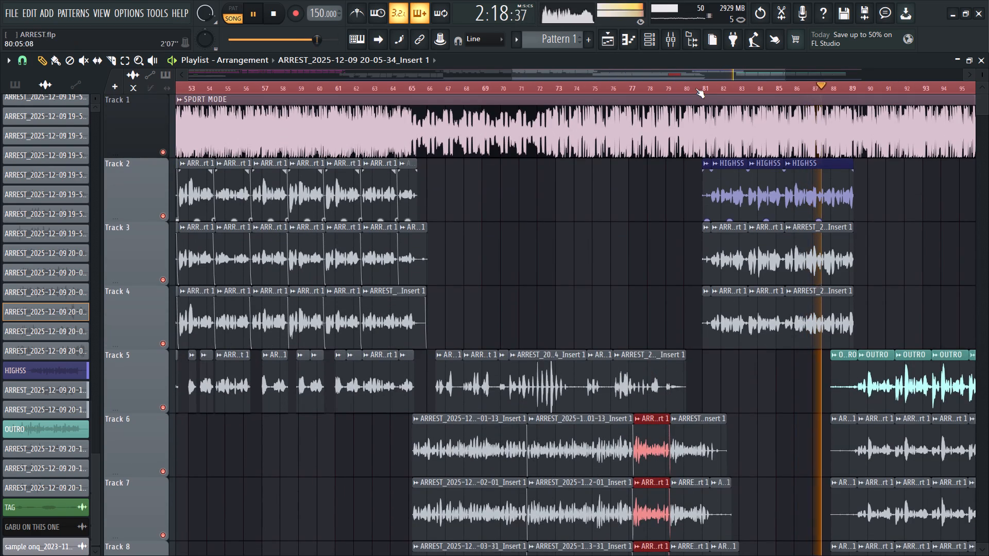
{"action": "left_click", "coordinate": [696, 89]}
{"action": "scroll", "coordinate": [790, 329], "scroll_direction": "up", "scroll_amount": 4, "text": "ctrl"}
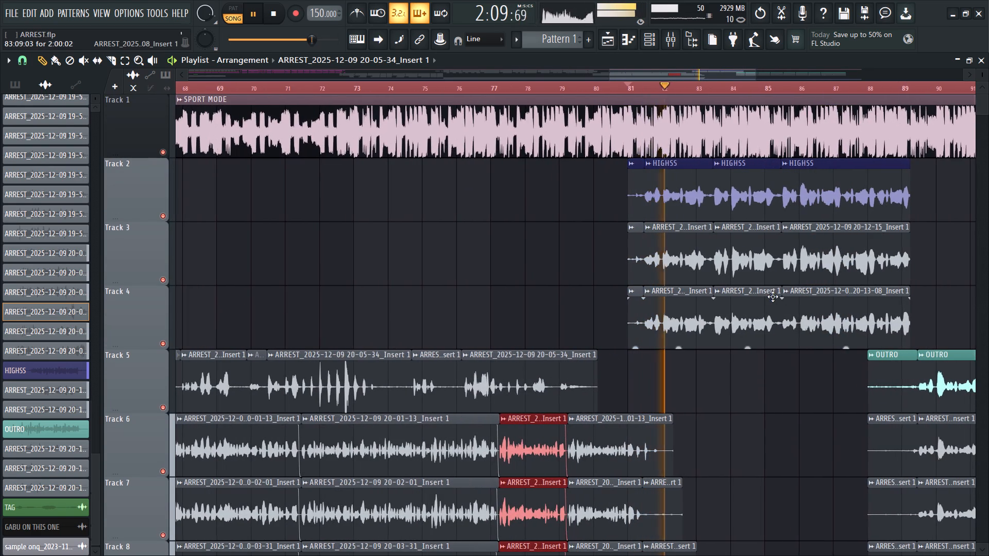
{"action": "left_click_drag", "start_coordinate": [936, 318], "coordinate": [638, 205], "text": "ctrl"}
{"action": "scroll", "coordinate": [691, 280], "scroll_direction": "up", "scroll_amount": 3, "text": "ctrl"}
{"action": "left_click", "coordinate": [669, 284]}
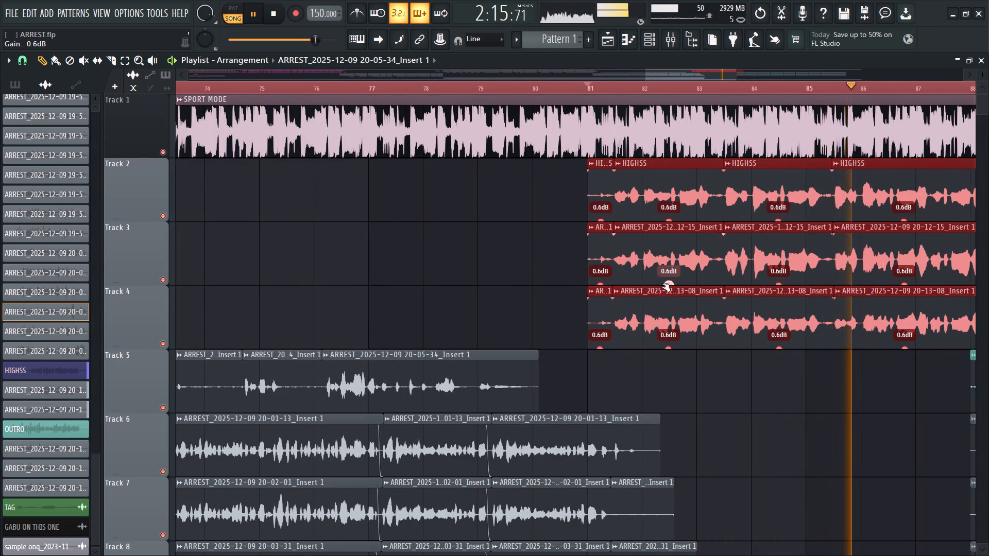
Reselect all HIGHSS and ARREST clips on Tracks 2–4 from bar 81 to about bar 89 and give them short fade-outs.
{"action": "scroll", "coordinate": [662, 286], "scroll_direction": "down", "scroll_amount": 4, "text": "ctrl"}
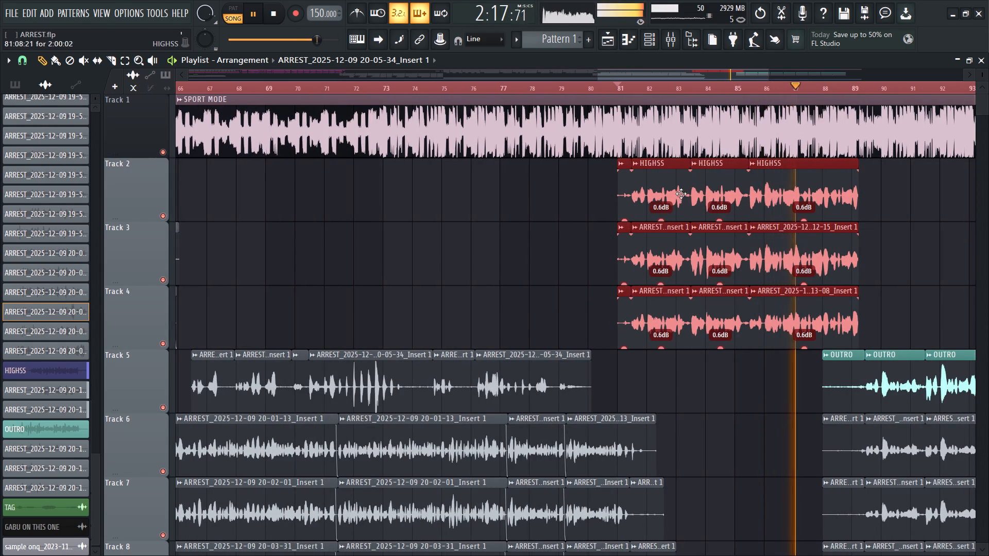
{"action": "left_click", "coordinate": [679, 192], "text": "ctrl"}
{"action": "left_click_drag", "start_coordinate": [650, 187], "coordinate": [765, 321], "text": "ctrl"}
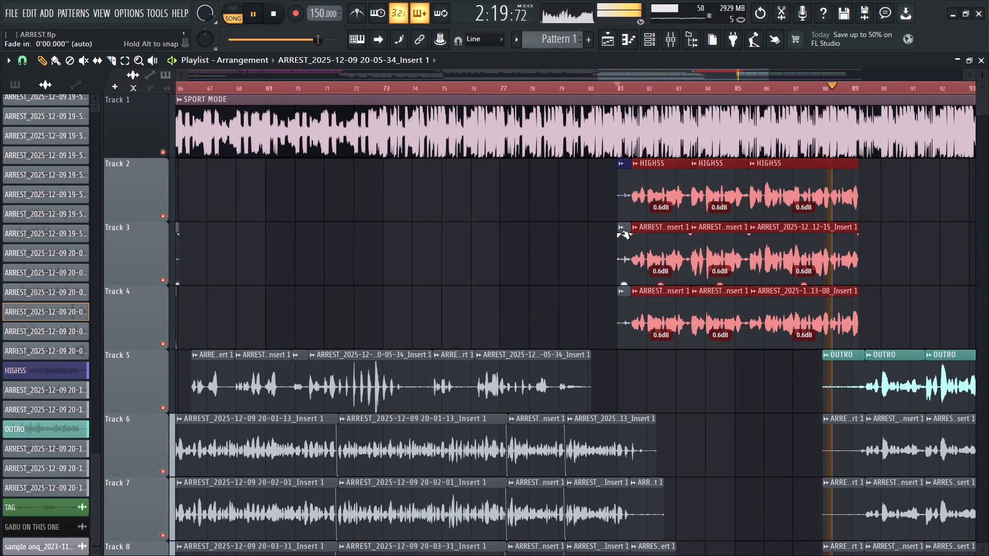
{"action": "left_click_drag", "start_coordinate": [613, 195], "coordinate": [802, 362], "text": "ctrl"}
{"action": "key", "text": "ctrl+space"}
{"action": "key", "text": "space"}
{"action": "scroll", "coordinate": [692, 281], "scroll_direction": "up", "scroll_amount": 4, "text": "ctrl"}
{"action": "key", "text": "ctrl+space"}
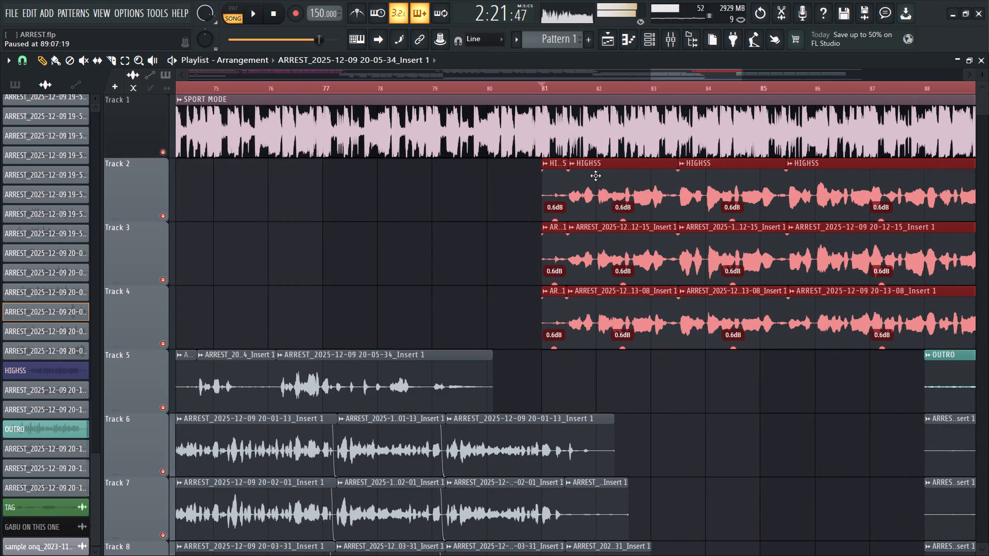
{"action": "key", "text": "space"}
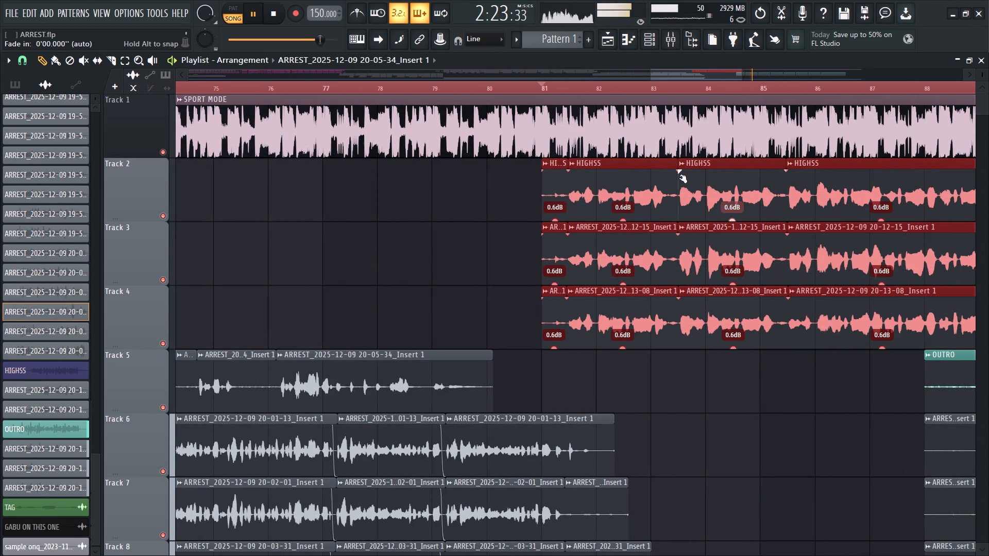
{"action": "left_click_drag", "start_coordinate": [676, 173], "coordinate": [669, 177]}
Steepen the fade-out curves of the selected Track 2–4 clips, slightly lengthen the fades during playback checks, and clear the selection.
{"action": "key", "text": "space"}
{"action": "key", "text": "space"}
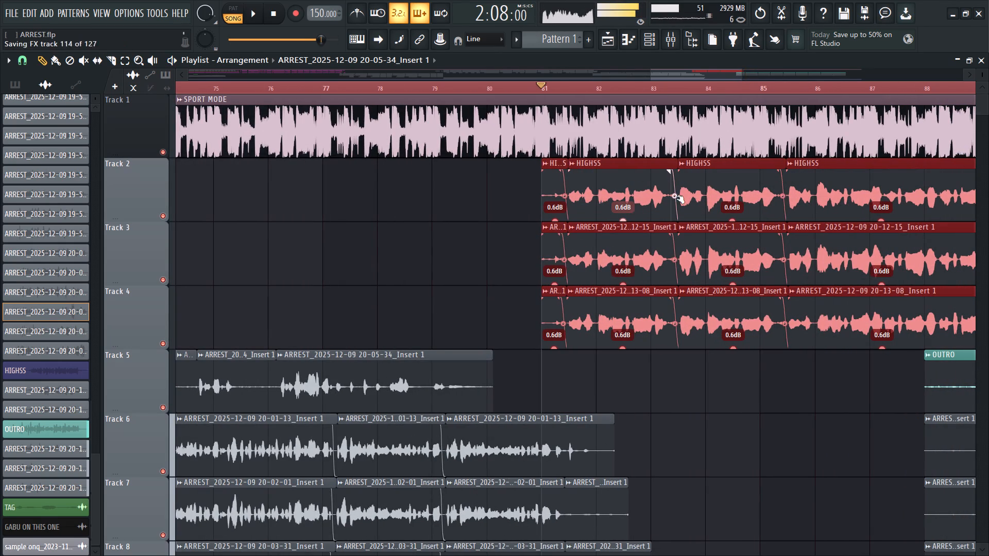
{"action": "left_click_drag", "start_coordinate": [677, 197], "coordinate": [671, 244]}
{"action": "key", "text": "space"}
{"action": "key", "text": "space"}
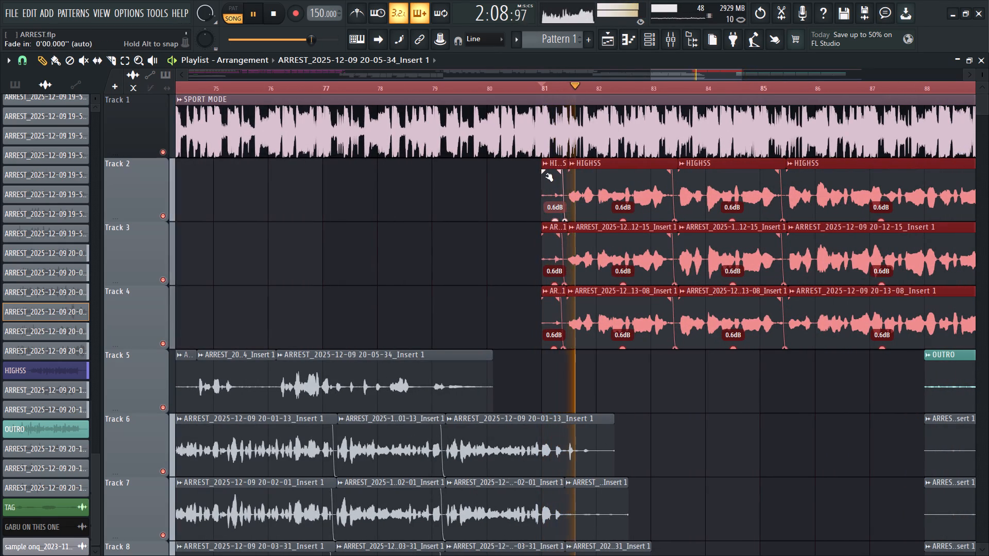
{"action": "left_click", "coordinate": [673, 177]}
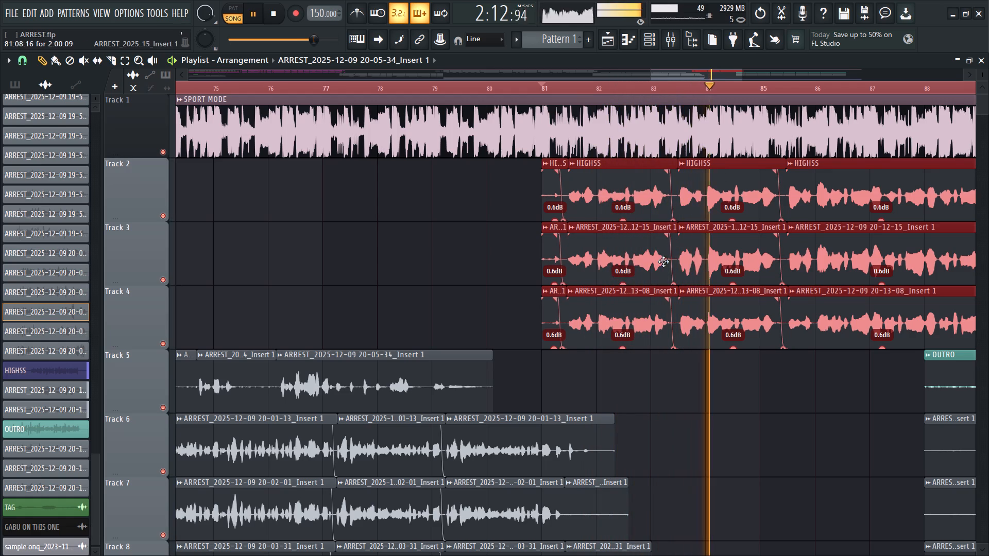
{"action": "scroll", "coordinate": [666, 335], "scroll_direction": "down", "scroll_amount": 1, "text": "ctrl"}
{"action": "left_click", "coordinate": [685, 366], "text": "ctrl"}
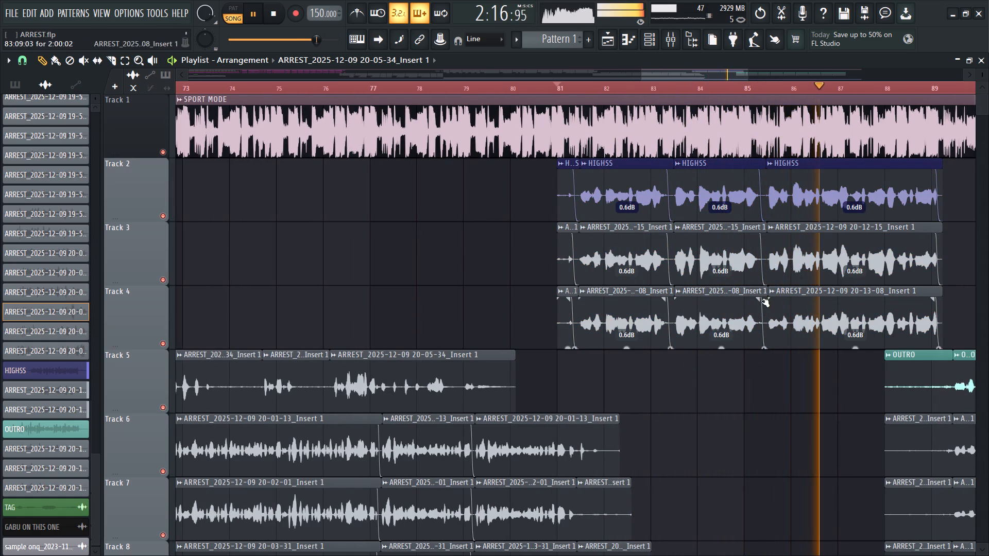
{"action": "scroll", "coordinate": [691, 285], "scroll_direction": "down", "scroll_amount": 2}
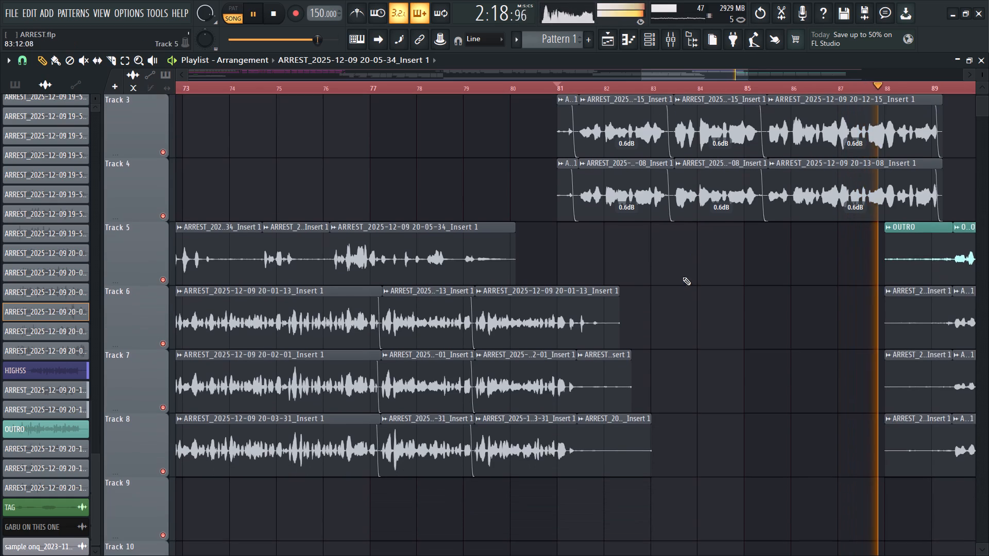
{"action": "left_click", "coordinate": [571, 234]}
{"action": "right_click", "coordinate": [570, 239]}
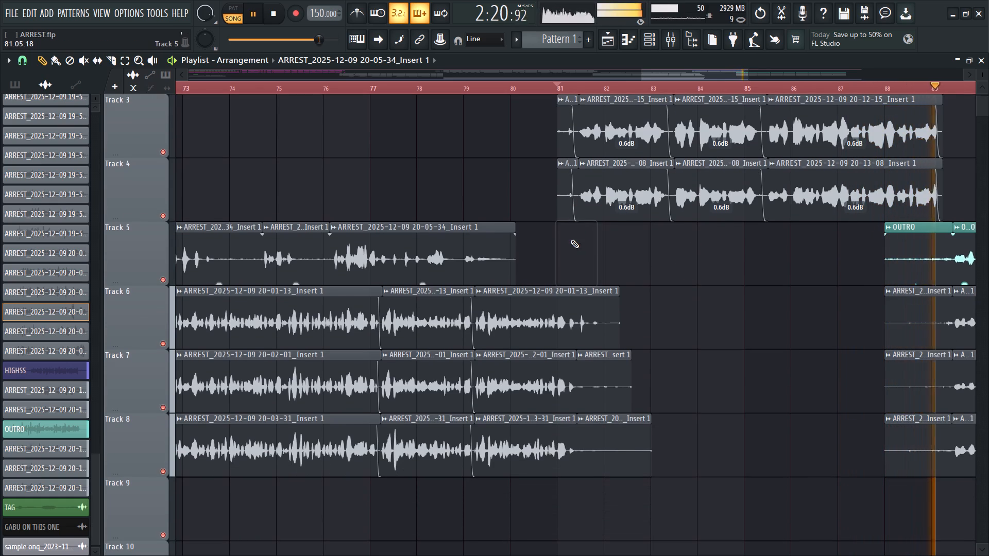
Remove the fade-outs from the last Track 2–4 clips, starting near bar 85.5, and extend their ends to about bar 89.4.
{"action": "scroll", "coordinate": [571, 240], "scroll_direction": "up", "scroll_amount": 4}
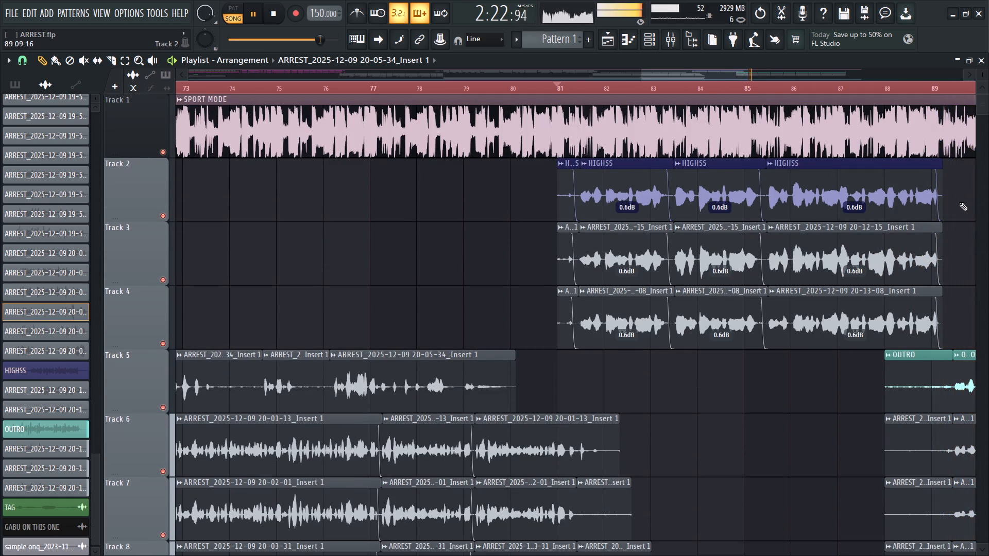
{"action": "left_click", "coordinate": [963, 215], "text": "ctrl"}
{"action": "left_click_drag", "start_coordinate": [892, 189], "coordinate": [919, 335], "text": "ctrl"}
{"action": "scroll", "coordinate": [957, 291], "scroll_direction": "up", "scroll_amount": 3, "text": "ctrl"}
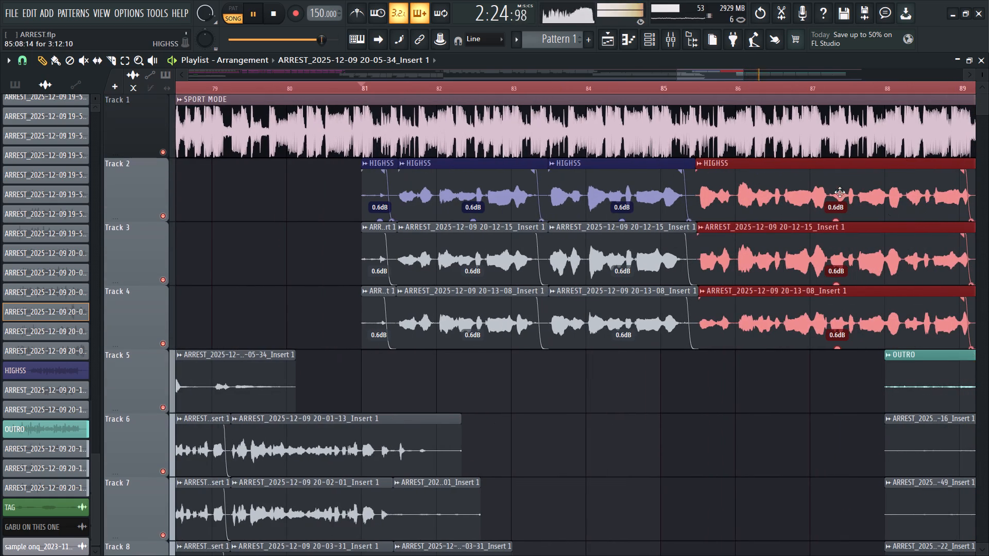
{"action": "left_click_drag", "start_coordinate": [718, 70], "coordinate": [758, 74]}
{"action": "left_click_drag", "start_coordinate": [493, 173], "coordinate": [515, 180]}
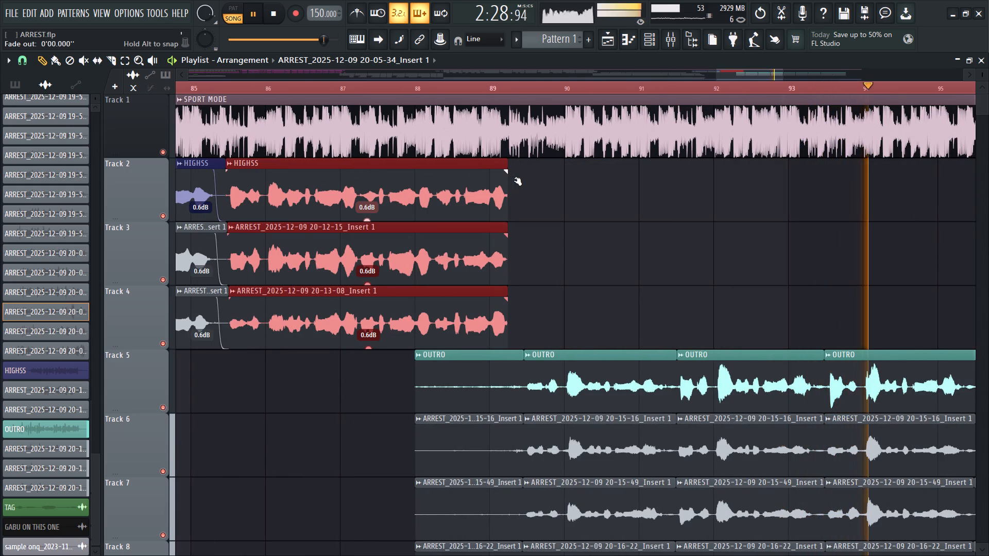
{"action": "left_click_drag", "start_coordinate": [515, 180], "coordinate": [516, 180]}
{"action": "left_click_drag", "start_coordinate": [505, 197], "coordinate": [520, 220], "text": "alt"}
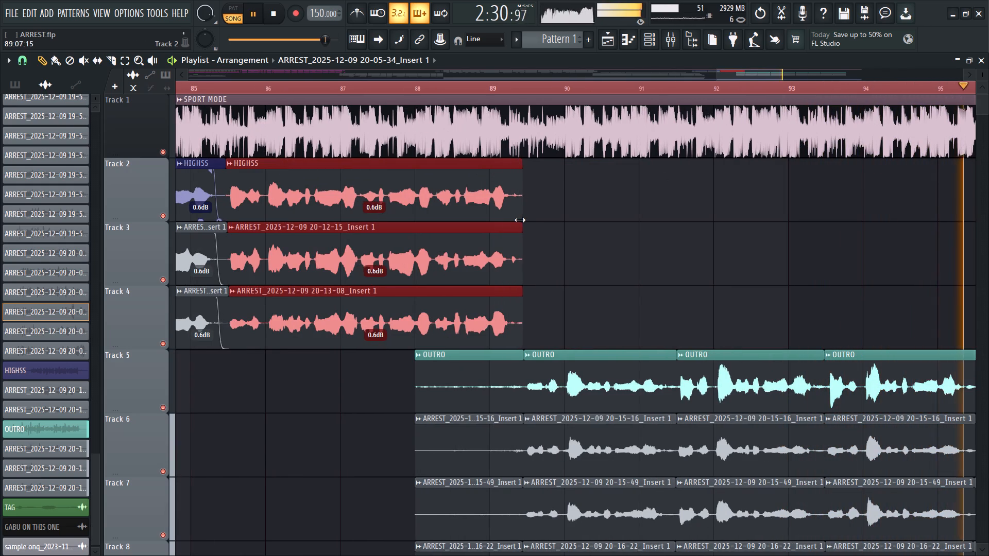
Trim the ends of the selected Track 2–4 clips back to about bar 89.3 and restart playback from bar 81.
{"action": "left_click_drag", "start_coordinate": [520, 220], "coordinate": [516, 238], "text": "alt"}
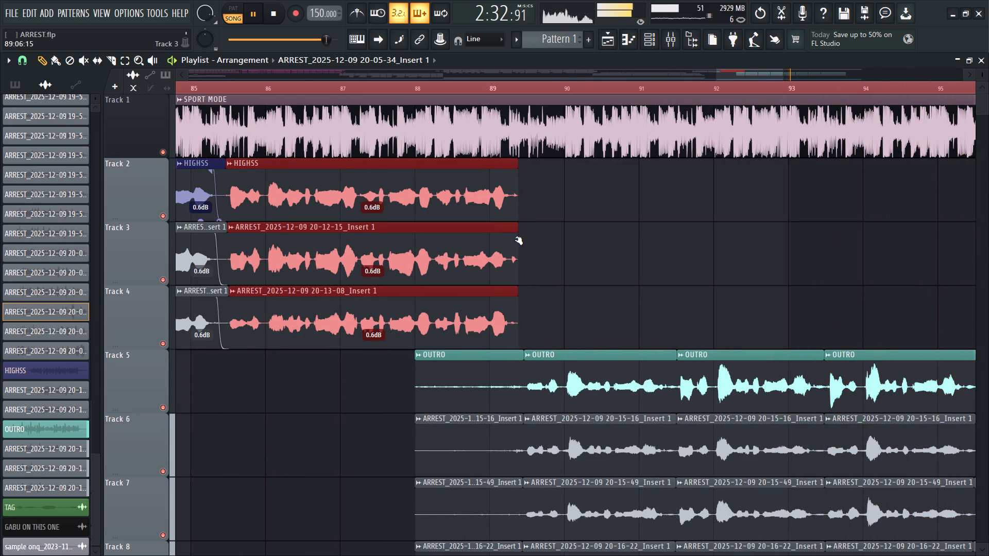
{"action": "scroll", "coordinate": [517, 233], "scroll_direction": "down", "scroll_amount": 2}
{"action": "key", "text": "space"}
{"action": "key", "text": "space"}
Slightly shorten the fade-out of the Track 2 HIGHSS clip ending near bar 83.5, checking the matching Track 3–4 fades.
{"action": "scroll", "coordinate": [454, 236], "scroll_direction": "down", "scroll_amount": 5, "text": "ctrl"}
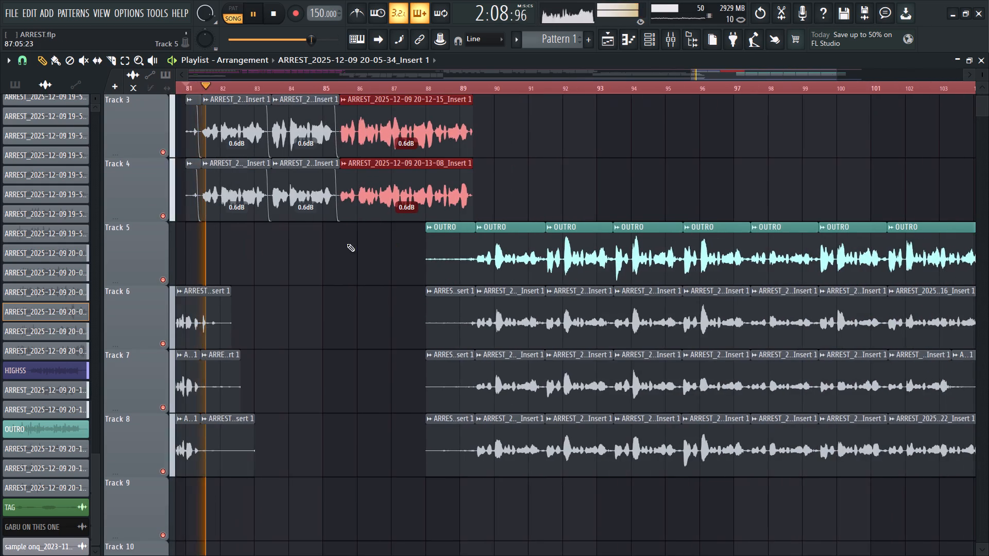
{"action": "scroll", "coordinate": [293, 245], "scroll_direction": "up", "scroll_amount": 3}
{"action": "scroll", "coordinate": [224, 224], "scroll_direction": "up", "scroll_amount": 3, "text": "ctrl"}
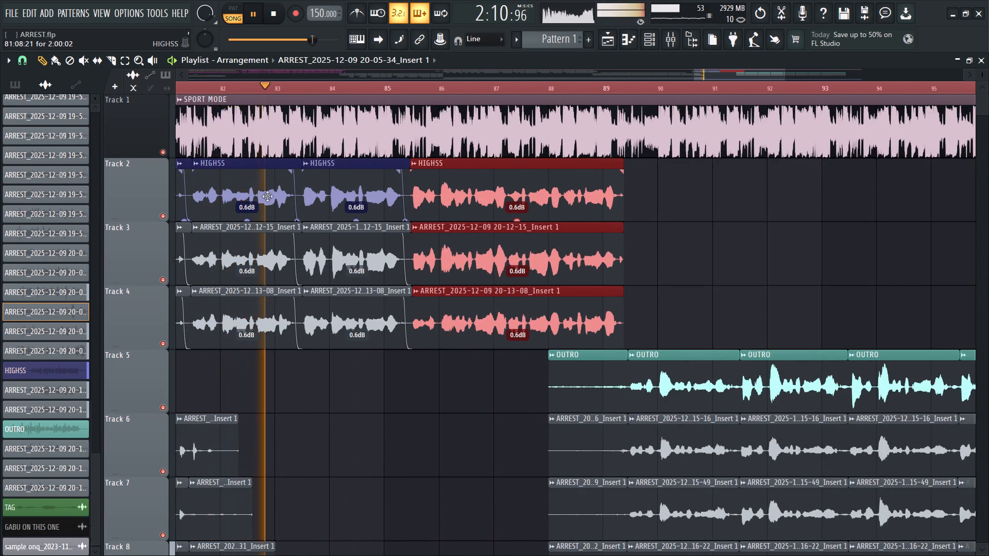
{"action": "scroll", "coordinate": [297, 202], "scroll_direction": "up", "scroll_amount": 2, "text": "ctrl"}
{"action": "left_click_drag", "start_coordinate": [299, 173], "coordinate": [308, 175]}
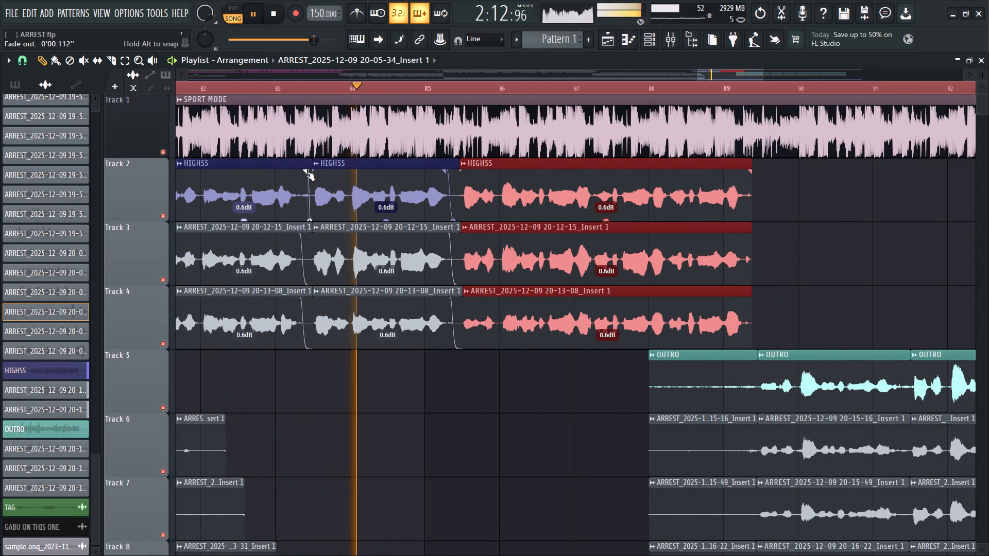
{"action": "left_click_drag", "start_coordinate": [308, 175], "coordinate": [303, 178]}
{"action": "left_click", "coordinate": [302, 236]}
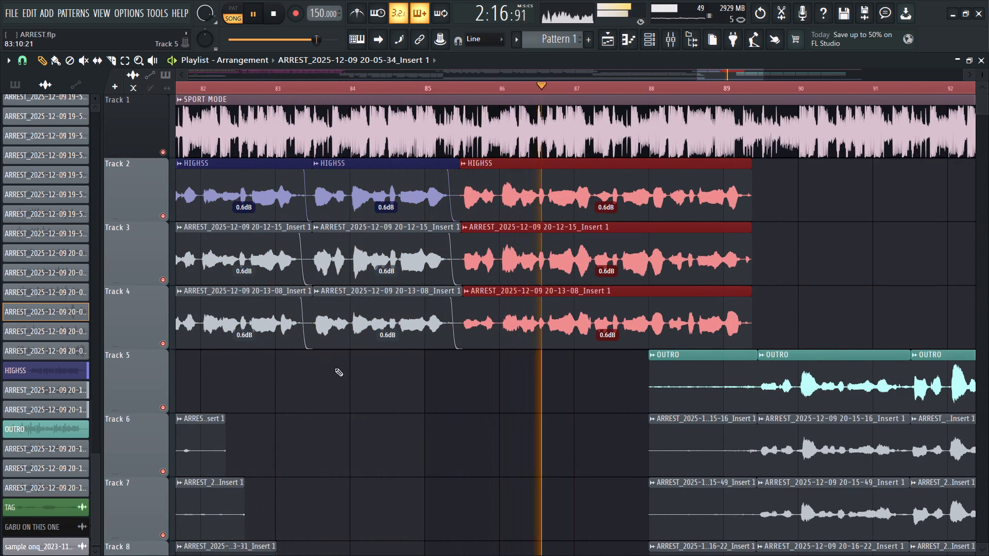
{"action": "left_click", "coordinate": [299, 305]}
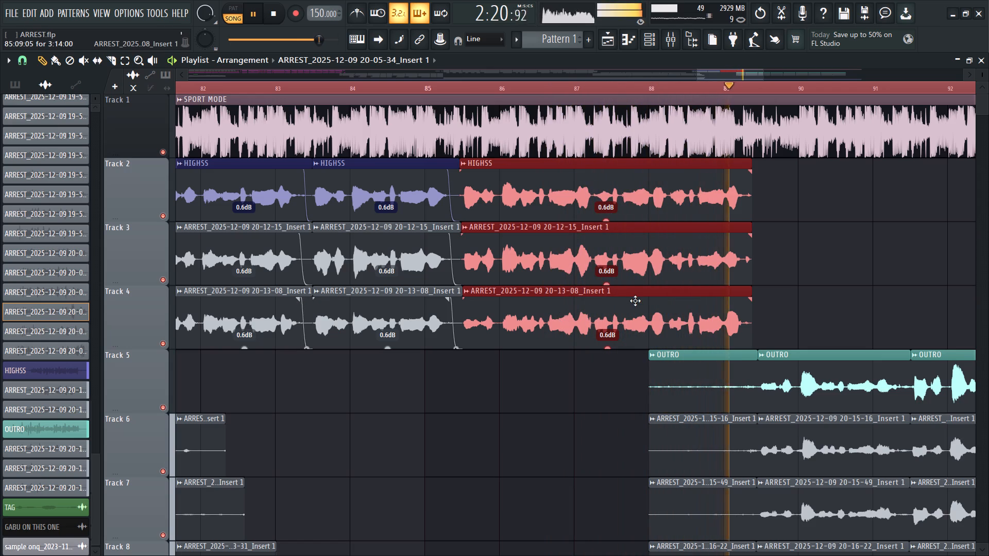
Delete the near-silent lead-in clips on Tracks 5–8 from bar 88 to about bar 89.4.
{"action": "scroll", "coordinate": [559, 353], "scroll_direction": "down", "scroll_amount": 3, "text": "ctrl"}
{"action": "scroll", "coordinate": [554, 354], "scroll_direction": "down", "scroll_amount": 2}
{"action": "scroll", "coordinate": [692, 342], "scroll_direction": "up", "scroll_amount": 3, "text": "ctrl"}
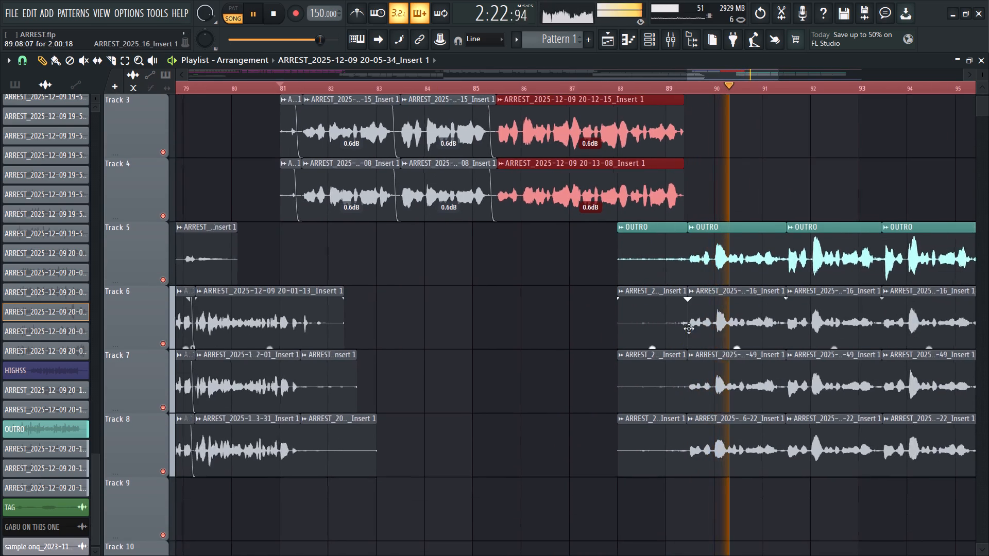
{"action": "right_click_drag", "start_coordinate": [642, 267], "coordinate": [625, 447]}
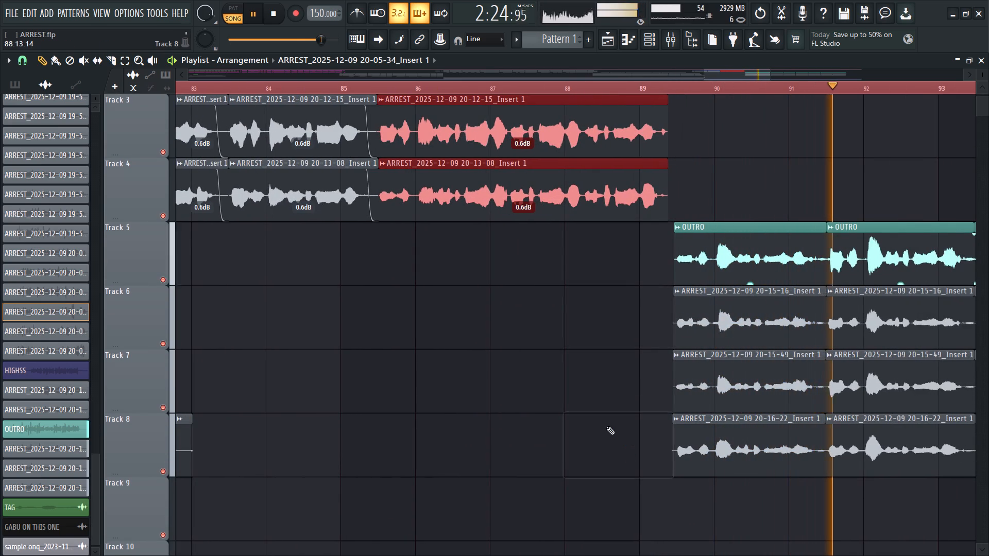
Select all OUTRO and ARREST clips on Tracks 5–8 from about bar 89.4 to 105, adding 0.2-second fade-outs with steepened curves.
{"action": "scroll", "coordinate": [538, 379], "scroll_direction": "down", "scroll_amount": 3, "text": "ctrl"}
{"action": "scroll", "coordinate": [665, 335], "scroll_direction": "down", "scroll_amount": 5, "text": "ctrl"}
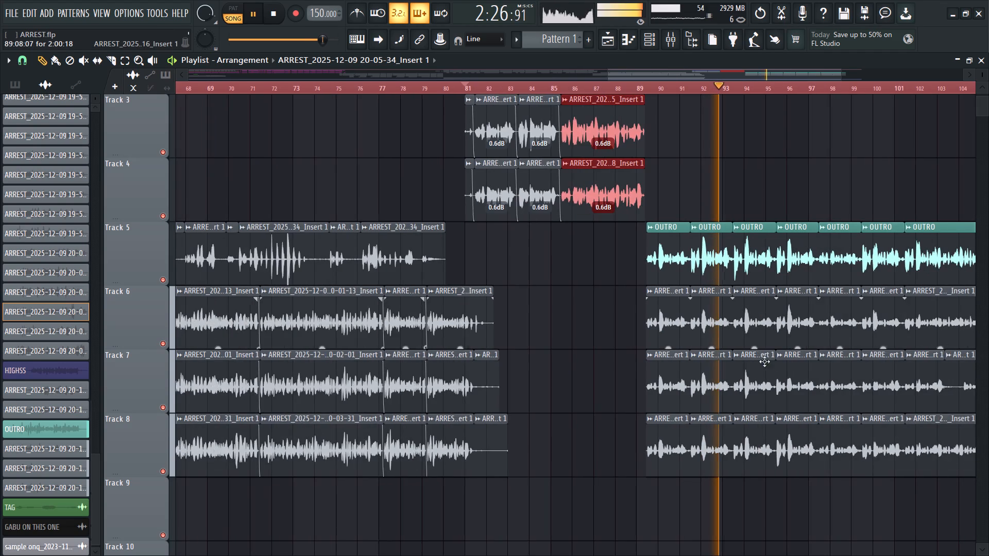
{"action": "scroll", "coordinate": [776, 370], "scroll_direction": "down", "scroll_amount": 4, "text": "ctrl"}
{"action": "scroll", "coordinate": [860, 385], "scroll_direction": "up", "scroll_amount": 7, "text": "ctrl"}
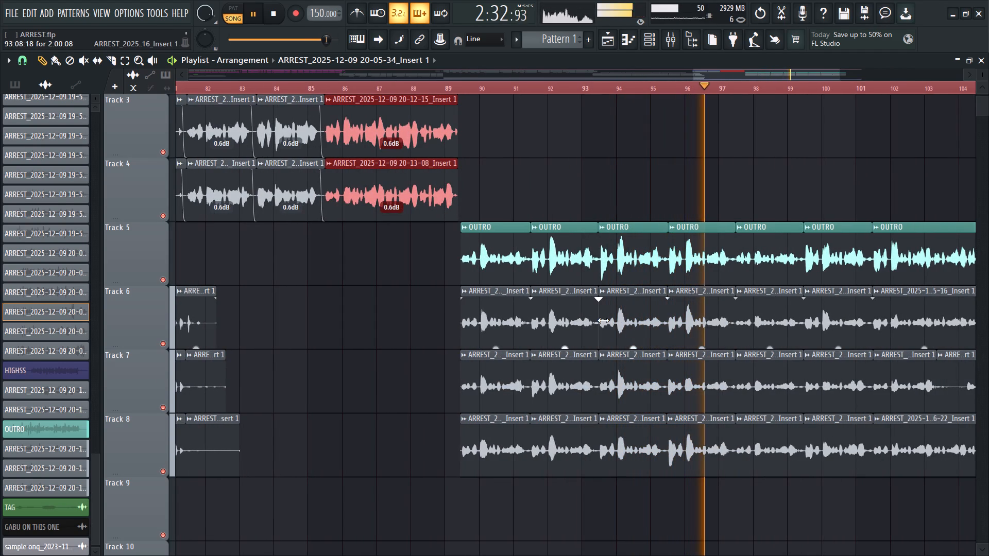
{"action": "scroll", "coordinate": [603, 320], "scroll_direction": "down", "scroll_amount": 1, "text": "ctrl"}
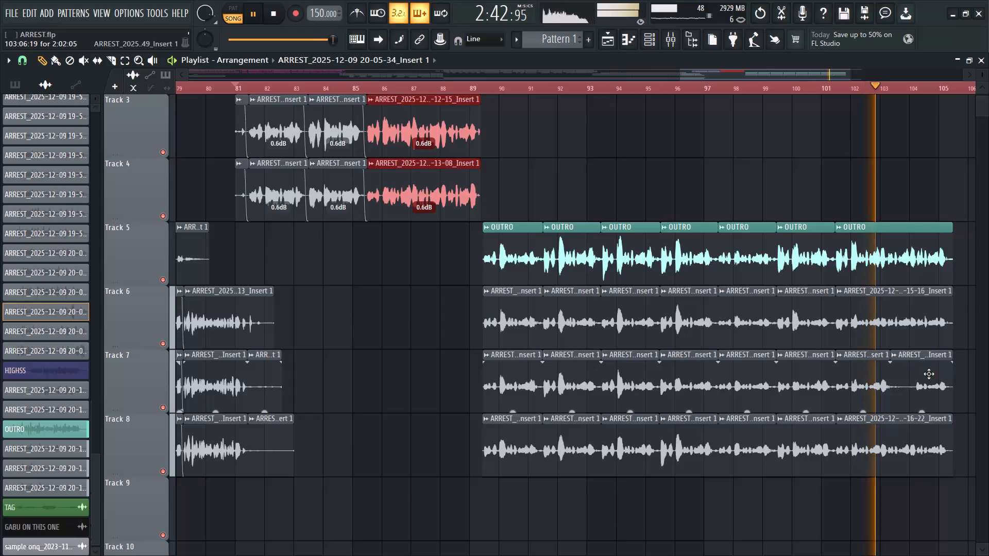
{"action": "left_click_drag", "start_coordinate": [802, 478], "coordinate": [773, 199], "text": "ctrl"}
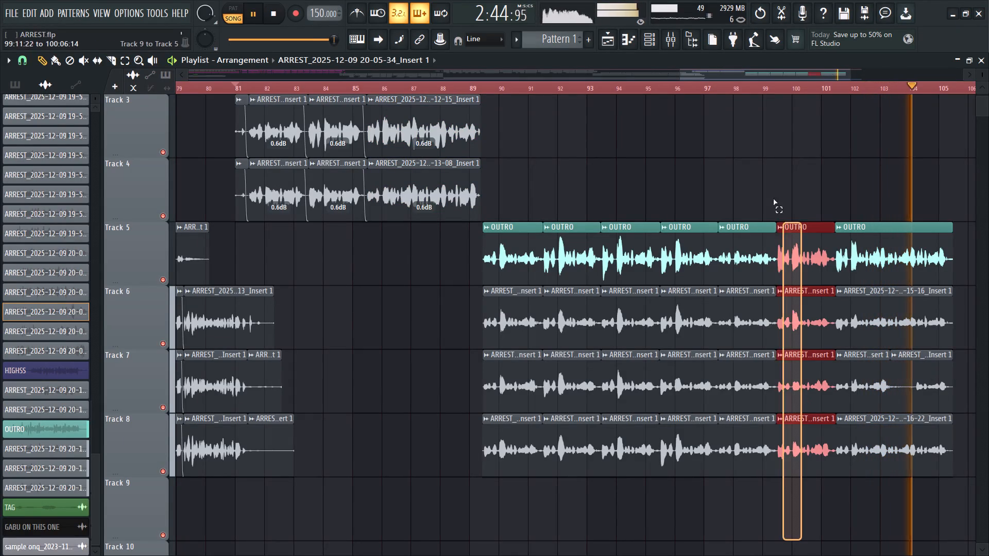
{"action": "left_click_drag", "start_coordinate": [773, 199], "coordinate": [498, 231], "text": "ctrl"}
{"action": "scroll", "coordinate": [497, 268], "scroll_direction": "up", "scroll_amount": 10, "text": "ctrl"}
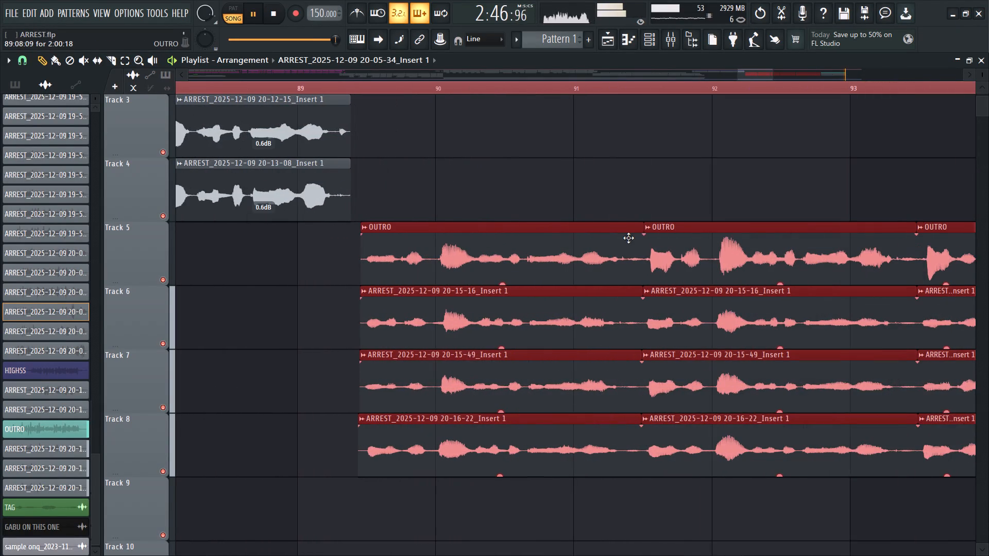
{"action": "left_click_drag", "start_coordinate": [642, 238], "coordinate": [625, 238]}
{"action": "key", "text": "space"}
{"action": "key", "text": "space"}
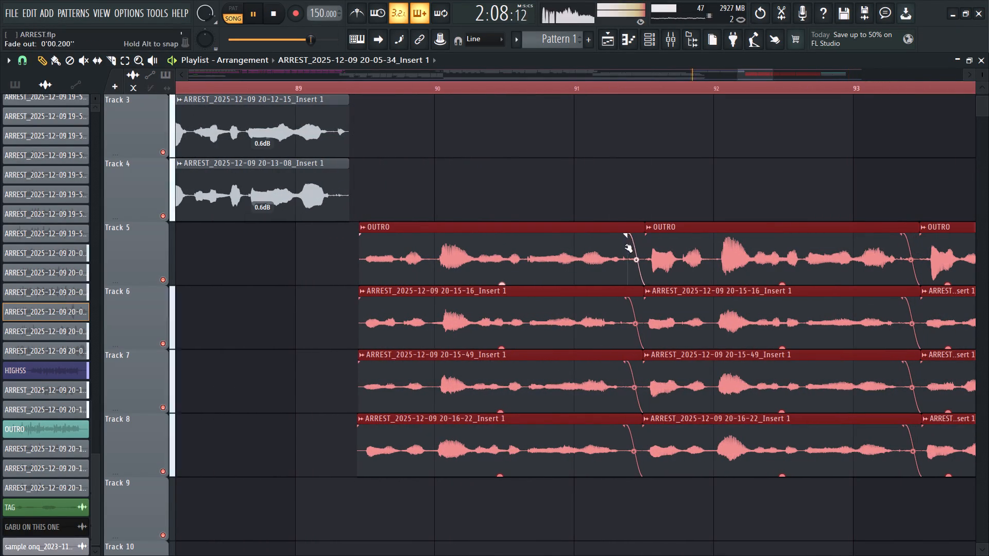
{"action": "left_click_drag", "start_coordinate": [636, 259], "coordinate": [637, 316]}
{"action": "left_click", "coordinate": [632, 240]}
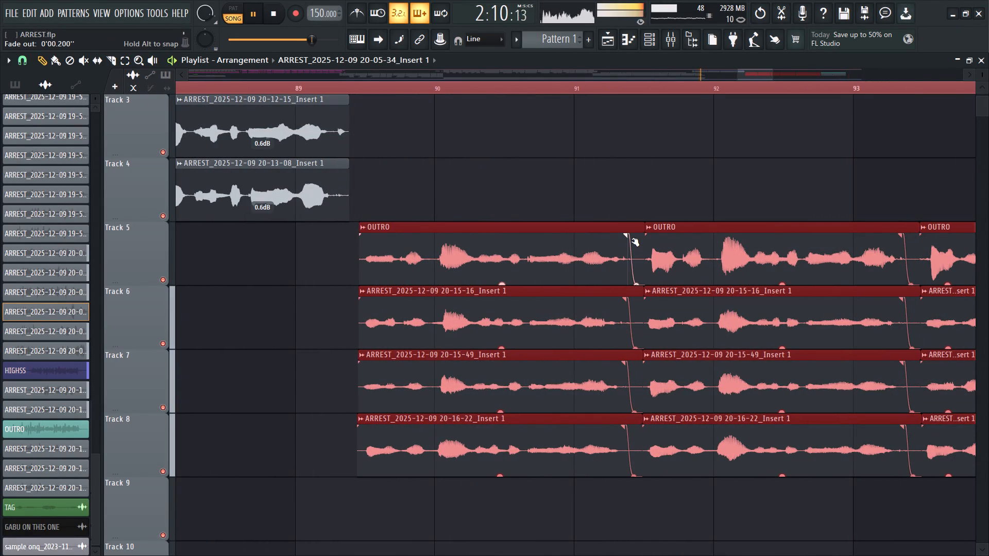
Clear the clip selection and slightly lengthen the fade-out of the Track 5 OUTRO clip ending near bar 95.5.
{"action": "scroll", "coordinate": [597, 277], "scroll_direction": "down", "scroll_amount": 5, "text": "ctrl"}
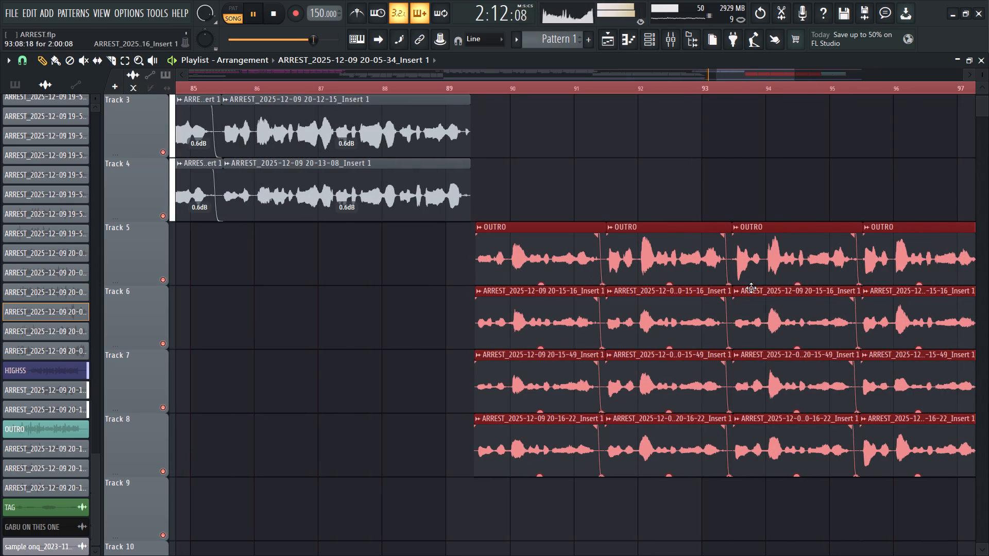
{"action": "scroll", "coordinate": [926, 314], "scroll_direction": "up", "scroll_amount": 4, "text": "ctrl"}
{"action": "scroll", "coordinate": [874, 283], "scroll_direction": "up", "scroll_amount": 1, "text": "ctrl"}
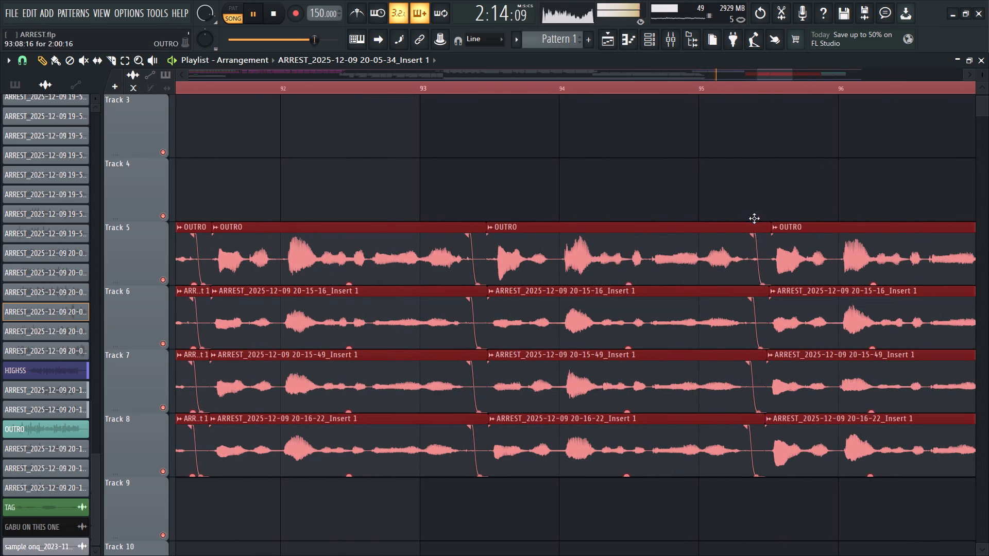
{"action": "left_click", "coordinate": [754, 217]}
{"action": "right_click", "coordinate": [757, 199]}
{"action": "left_click_drag", "start_coordinate": [755, 236], "coordinate": [749, 239]}
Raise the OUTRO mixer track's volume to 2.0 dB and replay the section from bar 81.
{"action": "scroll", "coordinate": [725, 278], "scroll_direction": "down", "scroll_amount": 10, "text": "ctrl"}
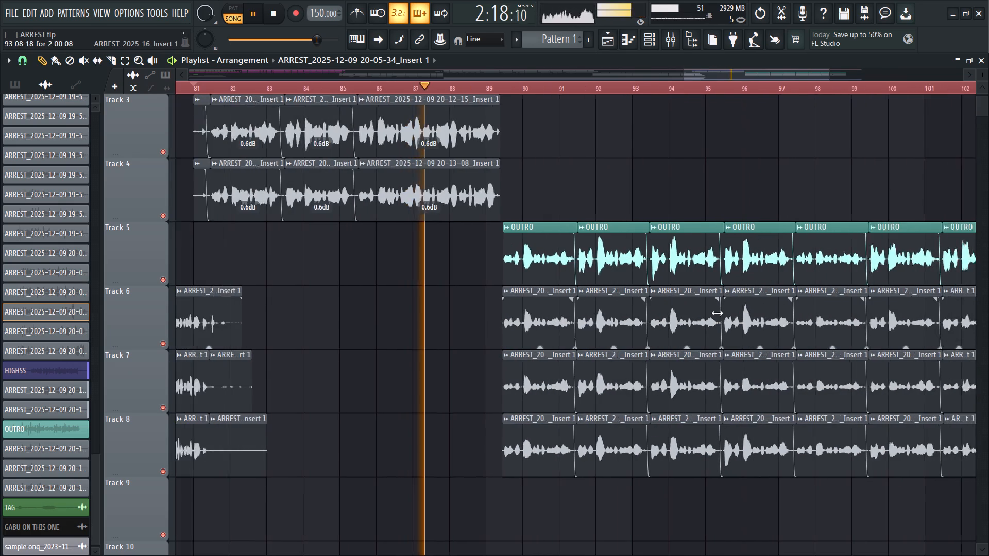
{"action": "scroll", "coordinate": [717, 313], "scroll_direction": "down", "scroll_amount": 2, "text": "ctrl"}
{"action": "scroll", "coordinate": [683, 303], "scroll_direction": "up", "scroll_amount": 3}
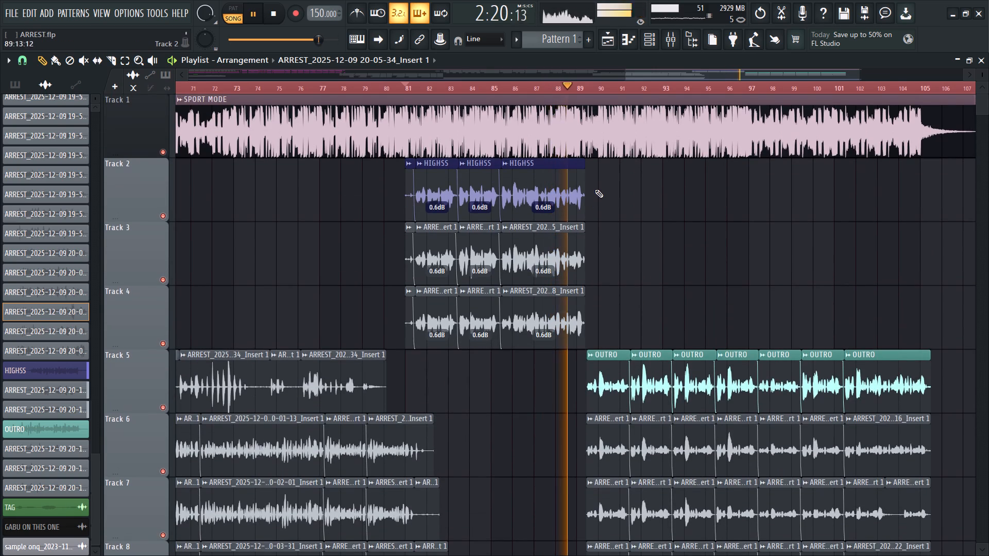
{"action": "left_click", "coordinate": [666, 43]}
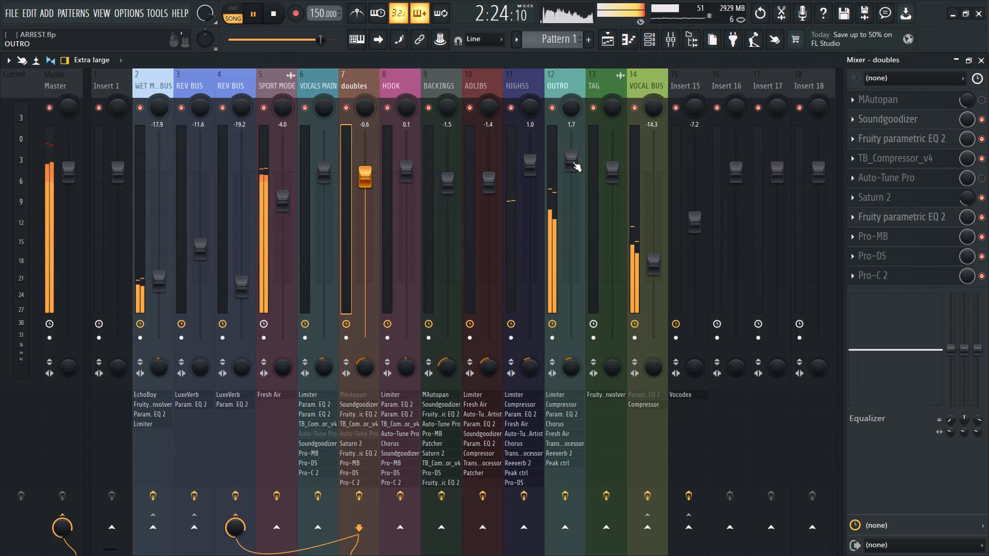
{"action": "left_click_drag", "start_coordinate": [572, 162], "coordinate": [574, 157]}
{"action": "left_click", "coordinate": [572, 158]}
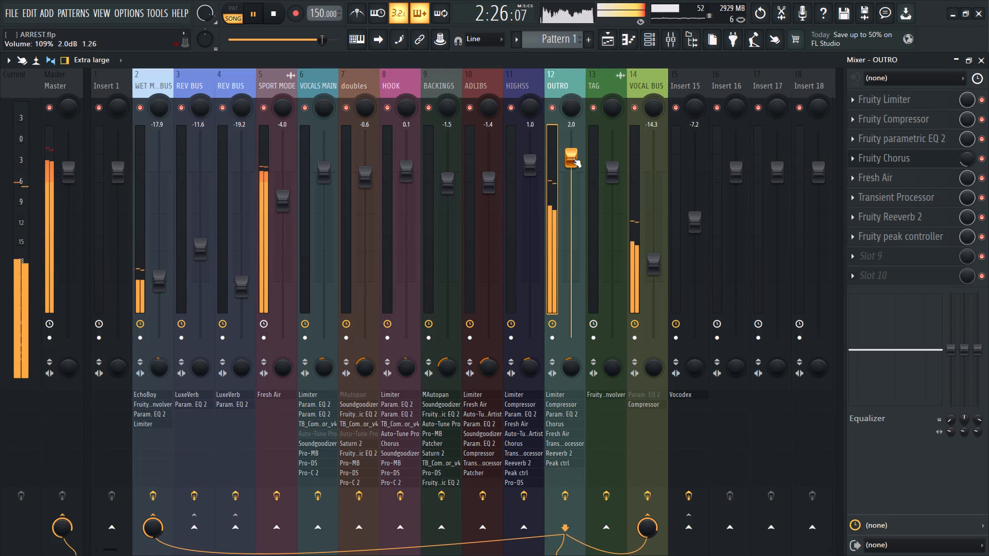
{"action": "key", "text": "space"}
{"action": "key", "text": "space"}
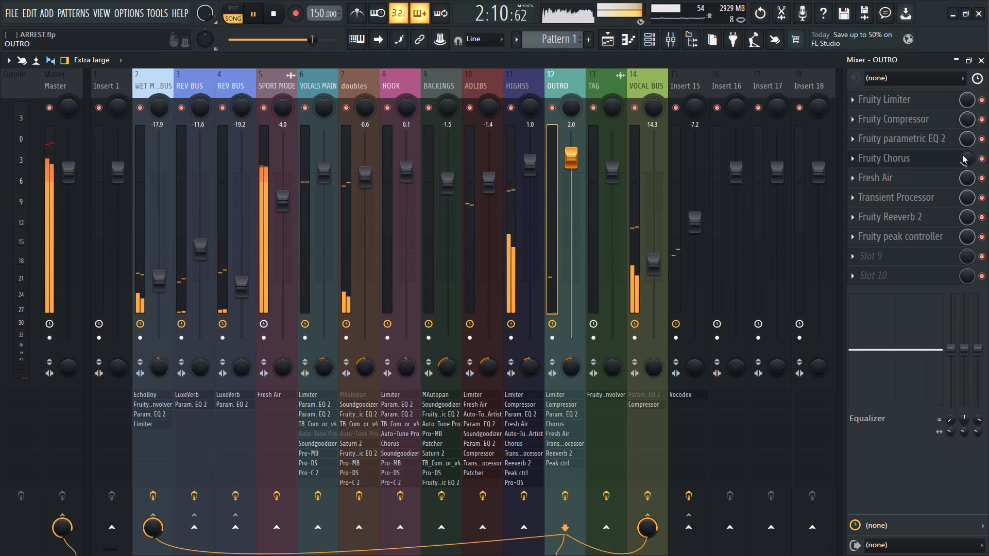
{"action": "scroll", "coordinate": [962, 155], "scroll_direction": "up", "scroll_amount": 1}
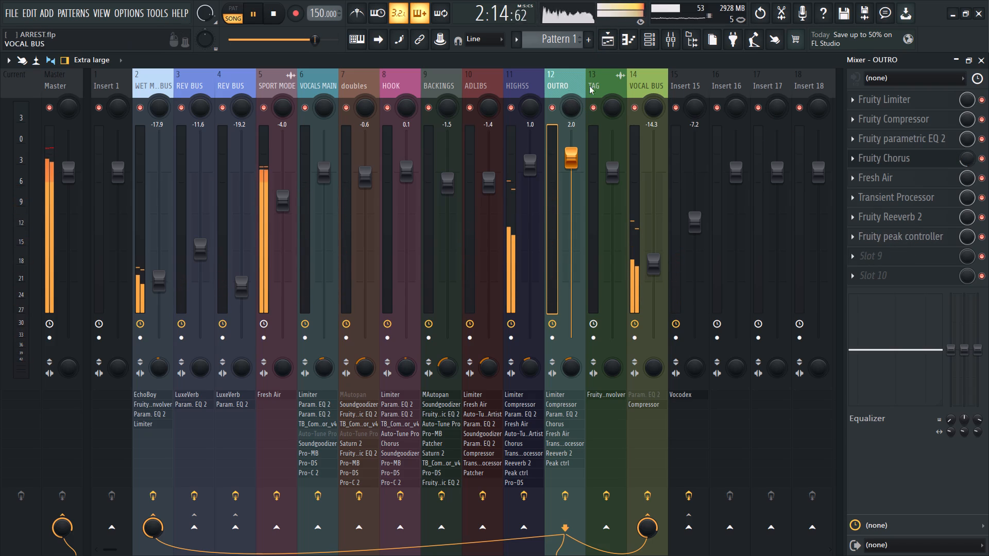
Reset the OUTRO mixer track's volume, set it to 1.0 dB during playback, and return to the playlist.
{"action": "left_click", "coordinate": [551, 79]}
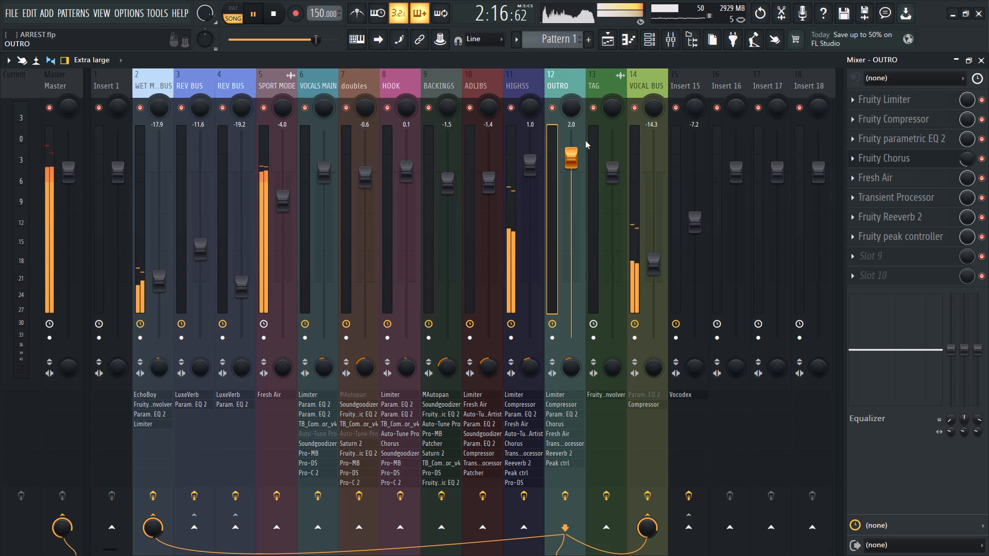
{"action": "right_click", "coordinate": [570, 156]}
{"action": "left_click", "coordinate": [576, 160]}
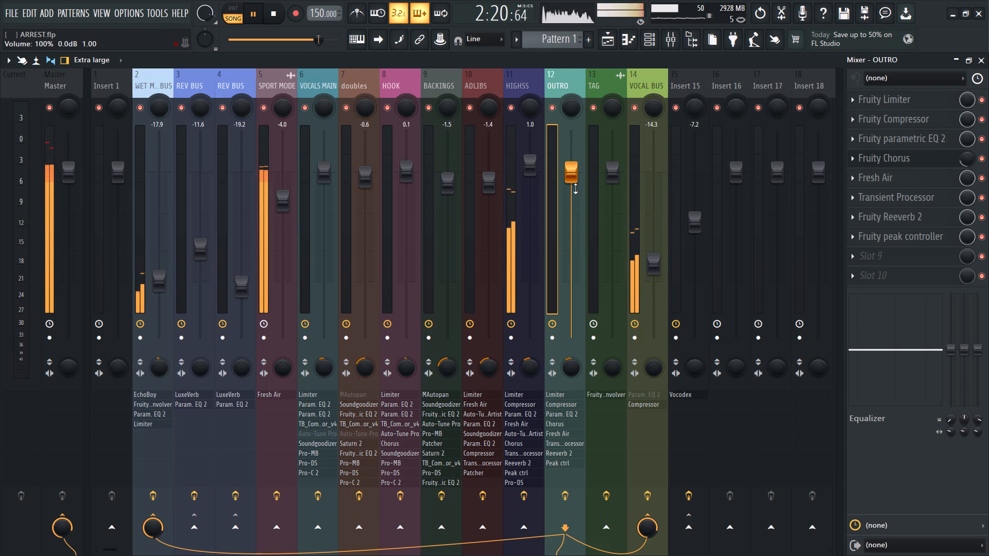
{"action": "left_click_drag", "start_coordinate": [575, 176], "coordinate": [576, 163]}
{"action": "left_click", "coordinate": [575, 166]}
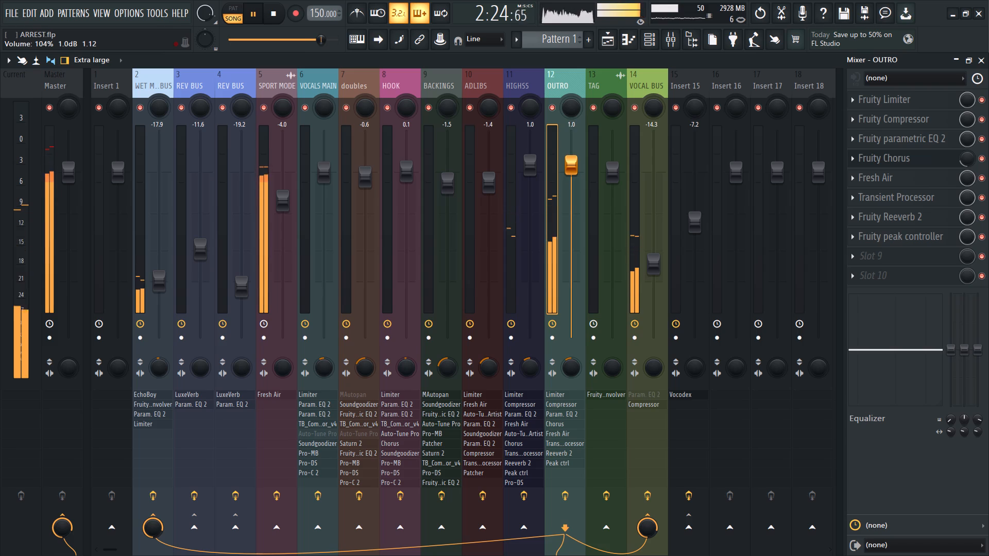
{"action": "scroll", "coordinate": [971, 161], "scroll_direction": "up", "scroll_amount": 2}
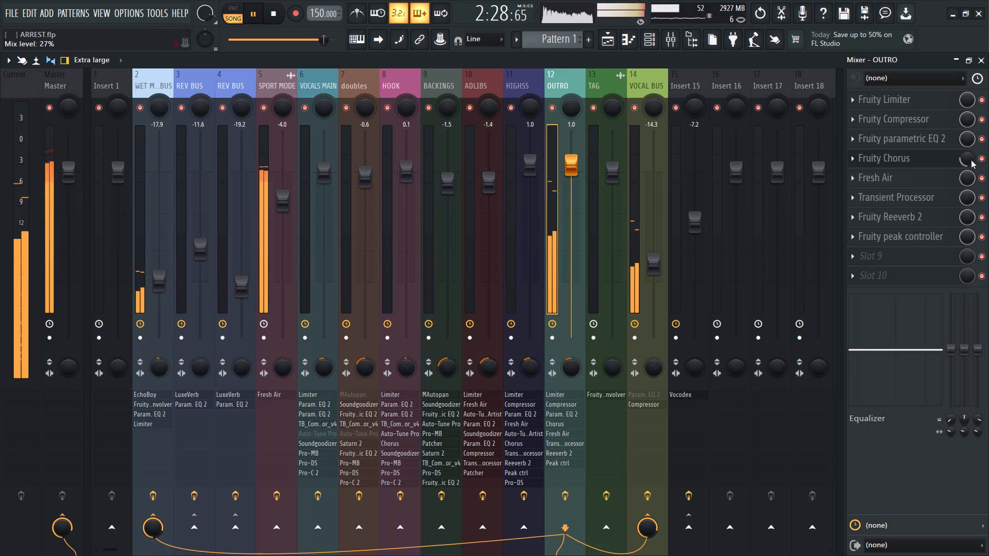
{"action": "left_click", "coordinate": [979, 61]}
Select all Track 5–8 clips from about bar 89.4 to 105, set their gain to 0.8 dB, and replay from bar 81.
{"action": "scroll", "coordinate": [660, 374], "scroll_direction": "down", "scroll_amount": 2}
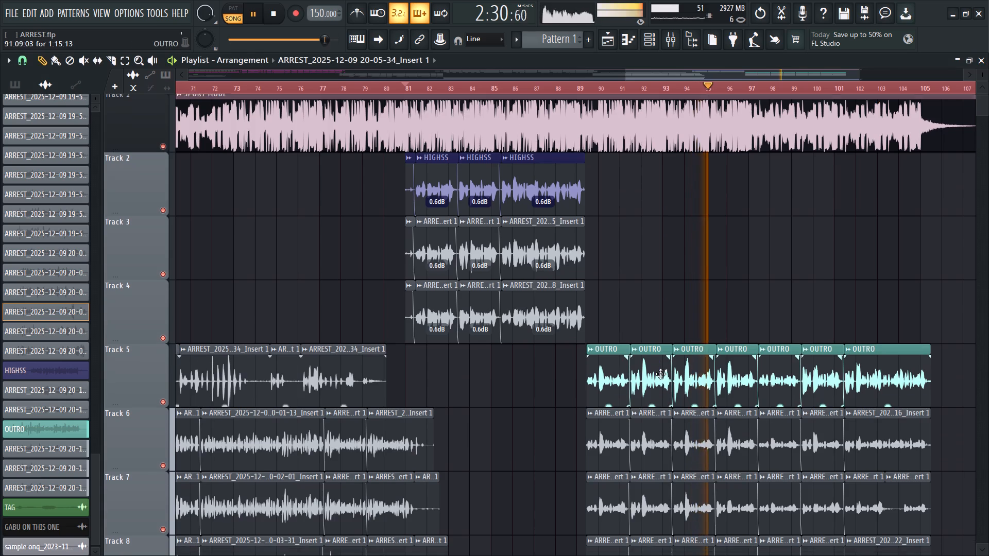
{"action": "scroll", "coordinate": [660, 374], "scroll_direction": "down", "scroll_amount": 2}
{"action": "scroll", "coordinate": [709, 349], "scroll_direction": "down", "scroll_amount": 4, "text": "ctrl"}
{"action": "scroll", "coordinate": [824, 359], "scroll_direction": "down", "scroll_amount": 3, "text": "alt"}
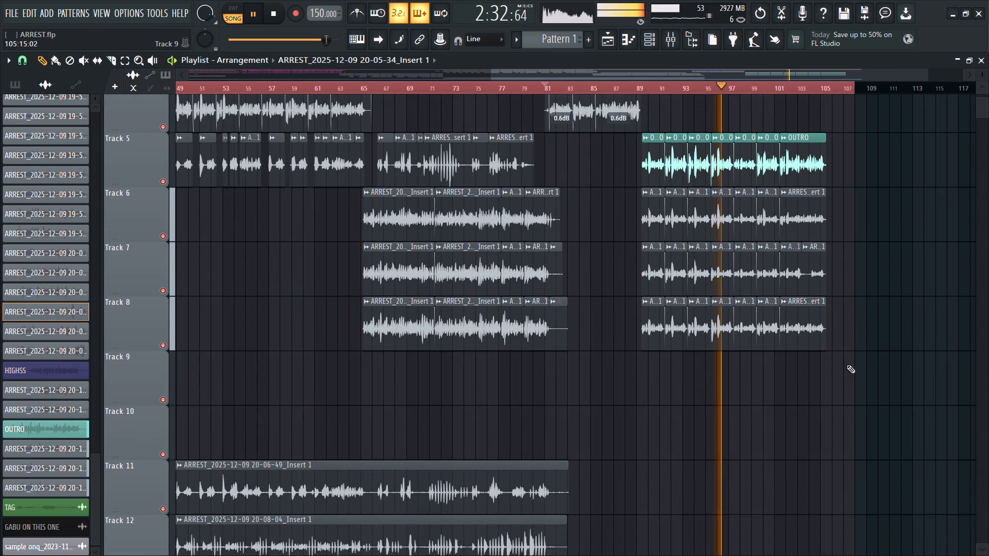
{"action": "left_click_drag", "start_coordinate": [864, 361], "coordinate": [650, 143], "text": "ctrl"}
{"action": "scroll", "coordinate": [647, 219], "scroll_direction": "up", "scroll_amount": 3, "text": "ctrl"}
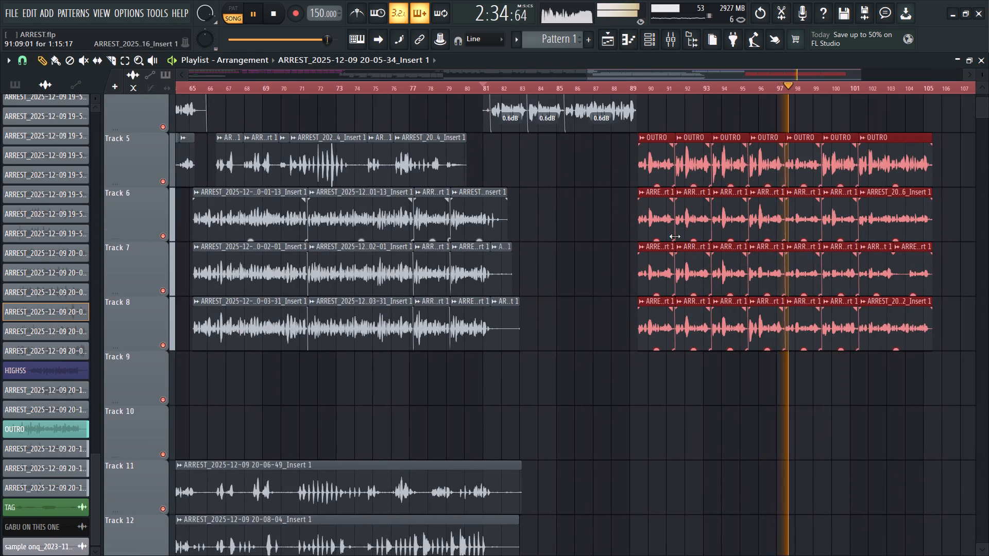
{"action": "scroll", "coordinate": [673, 236], "scroll_direction": "up", "scroll_amount": 7, "text": "ctrl"}
{"action": "left_click", "coordinate": [640, 237]}
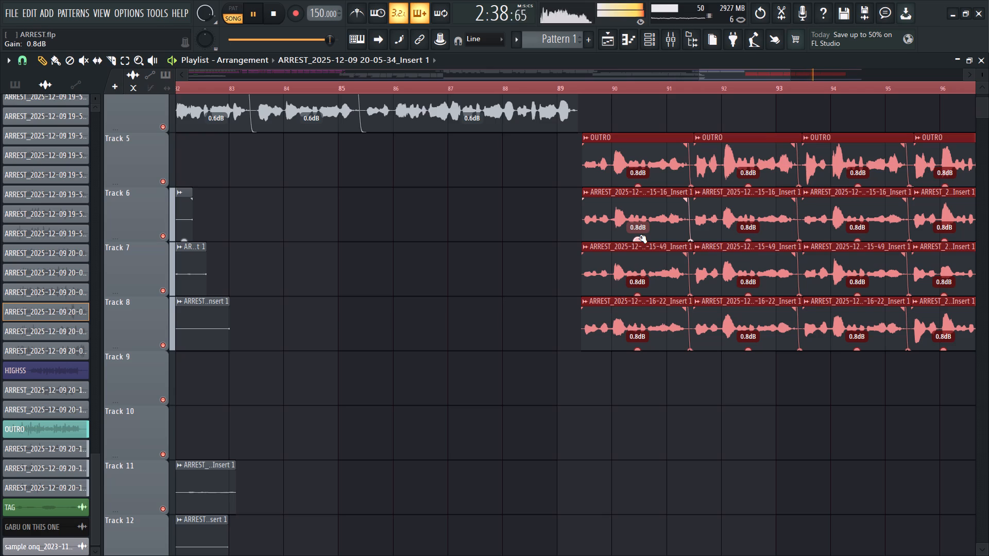
{"action": "key", "text": "space"}
{"action": "key", "text": "space"}
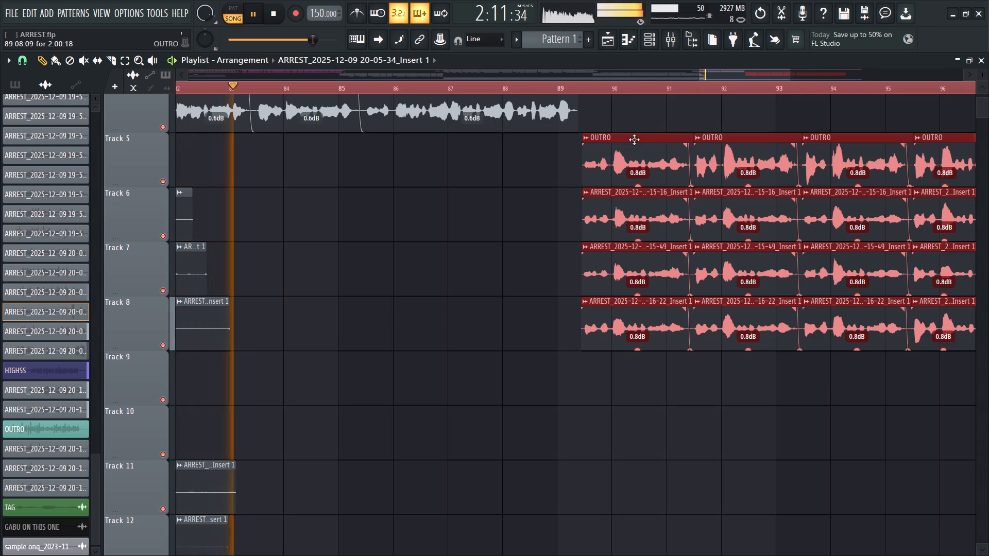
Trim the end of the last Track 6 ARREST clip before the outro back to about bar 81.9.
{"action": "scroll", "coordinate": [424, 337], "scroll_direction": "down", "scroll_amount": 5, "text": "ctrl"}
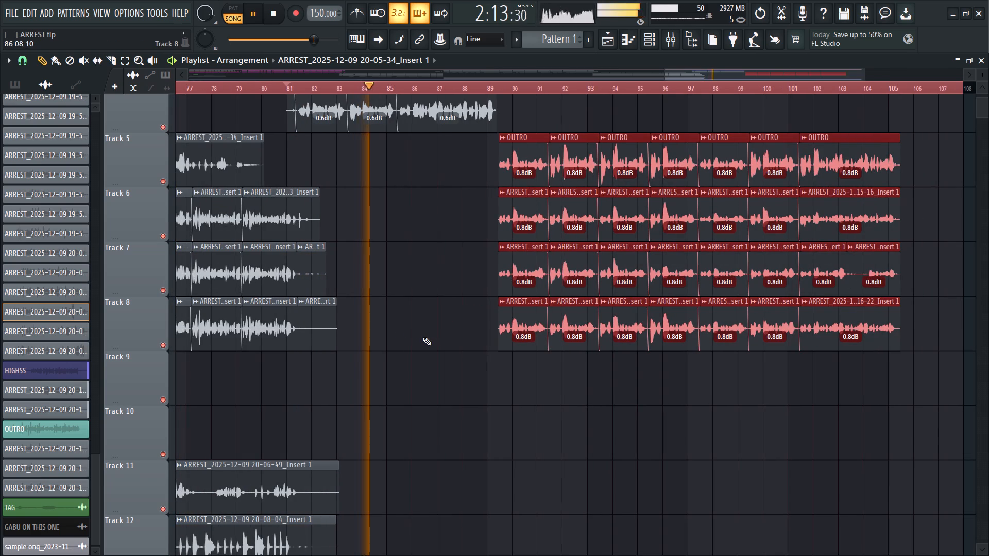
{"action": "scroll", "coordinate": [241, 311], "scroll_direction": "up", "scroll_amount": 7, "text": "ctrl"}
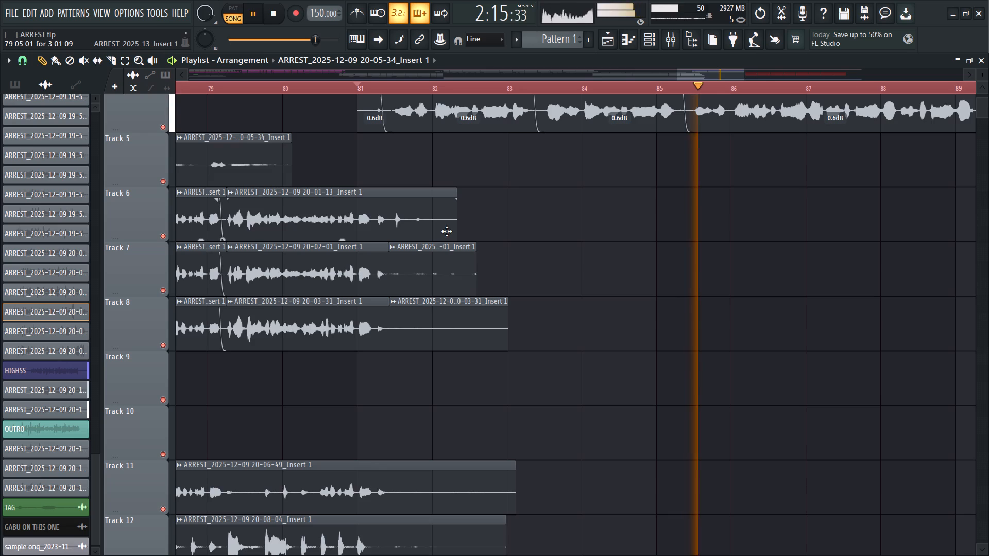
{"action": "left_click_drag", "start_coordinate": [453, 229], "coordinate": [421, 252], "text": "alt"}
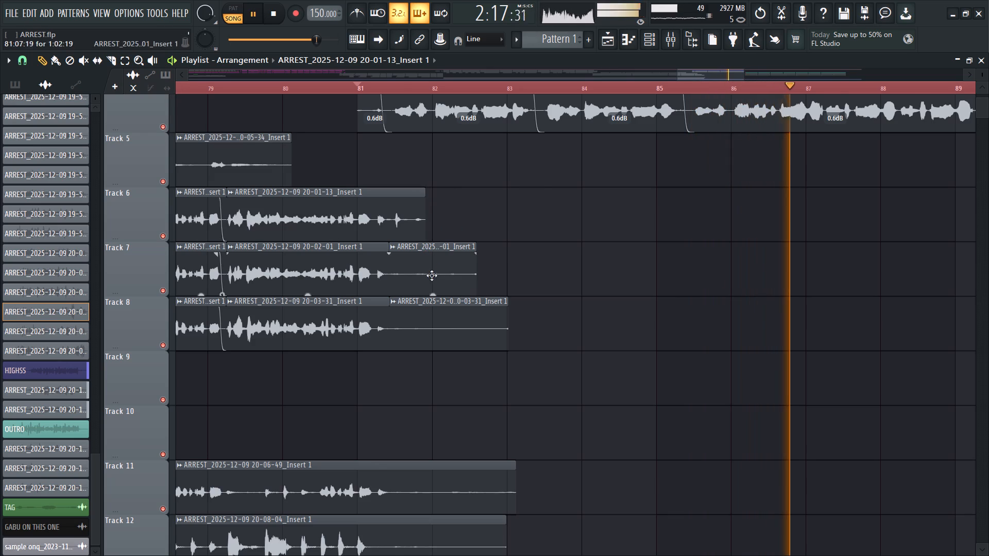
Delete the leftover tail clips on Track 7 and Track 8 that start at about bar 81.4.
{"action": "scroll", "coordinate": [432, 275], "scroll_direction": "up", "scroll_amount": 1}
{"action": "right_click", "coordinate": [432, 275]}
{"action": "right_click", "coordinate": [438, 362]}
Select the long ARREST clips on Tracks 11 and 12 and trim their ends back to about bar 81.4.
{"action": "scroll", "coordinate": [391, 371], "scroll_direction": "down", "scroll_amount": 5, "text": "ctrl"}
{"action": "scroll", "coordinate": [390, 371], "scroll_direction": "down", "scroll_amount": 4}
{"action": "left_click_drag", "start_coordinate": [408, 329], "coordinate": [408, 371], "text": "ctrl"}
{"action": "left_click_drag", "start_coordinate": [440, 341], "coordinate": [388, 368], "text": "alt"}
{"action": "scroll", "coordinate": [381, 352], "scroll_direction": "up", "scroll_amount": 5}
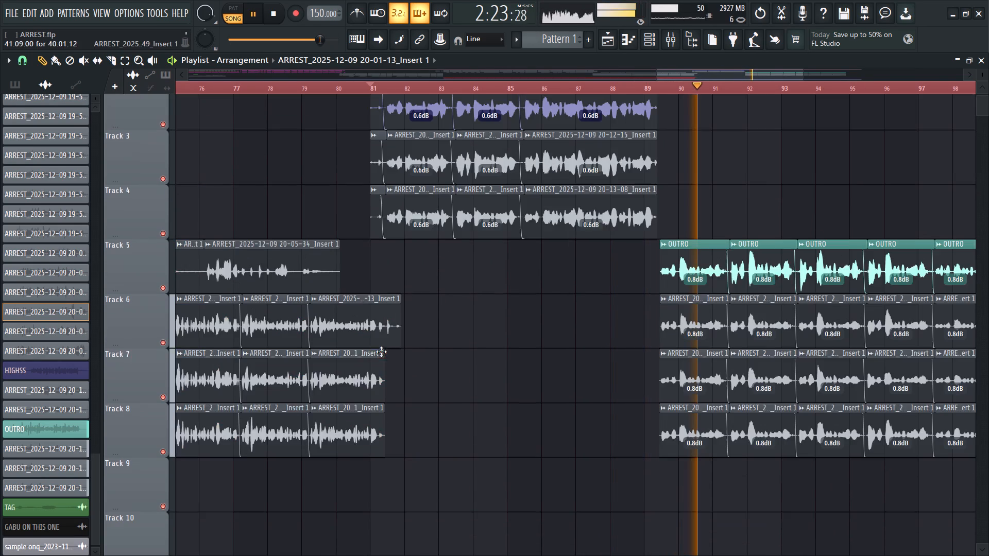
Trim the silent start of the last Track 7 outro clip forward to about bar 104.1.
{"action": "scroll", "coordinate": [349, 380], "scroll_direction": "down", "scroll_amount": 4, "text": "ctrl"}
{"action": "scroll", "coordinate": [419, 392], "scroll_direction": "down", "scroll_amount": 3}
{"action": "scroll", "coordinate": [581, 354], "scroll_direction": "up", "scroll_amount": 4, "text": "ctrl"}
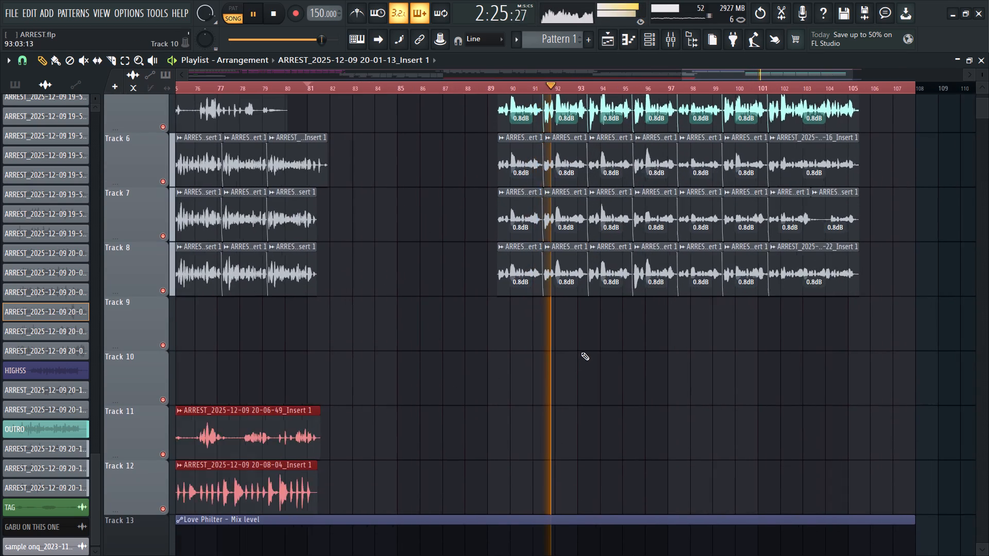
{"action": "scroll", "coordinate": [511, 324], "scroll_direction": "down", "scroll_amount": 3, "text": "ctrl"}
{"action": "scroll", "coordinate": [857, 305], "scroll_direction": "up", "scroll_amount": 4, "text": "ctrl"}
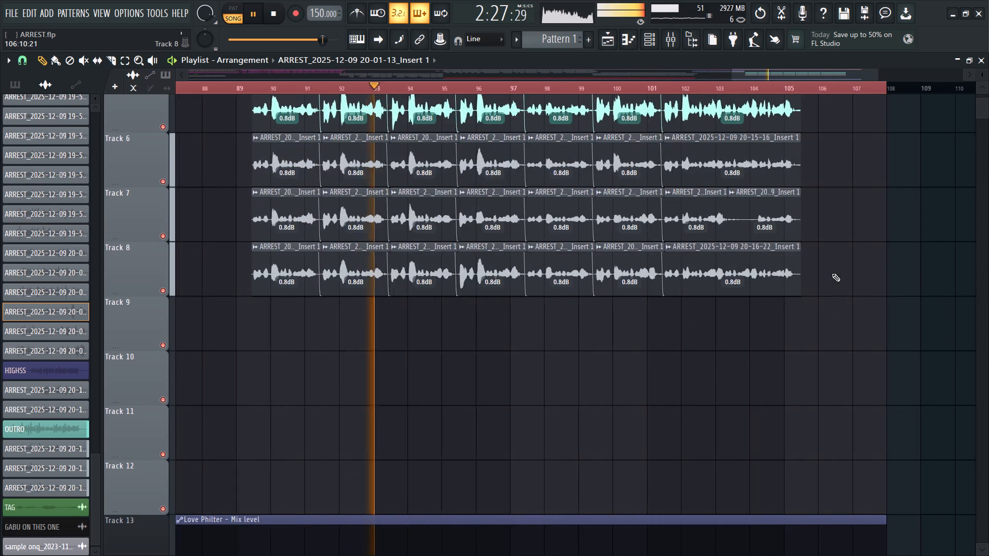
{"action": "scroll", "coordinate": [832, 273], "scroll_direction": "up", "scroll_amount": 2, "text": "ctrl"}
{"action": "scroll", "coordinate": [707, 239], "scroll_direction": "up", "scroll_amount": 3, "text": "ctrl"}
{"action": "scroll", "coordinate": [706, 239], "scroll_direction": "up", "scroll_amount": 1}
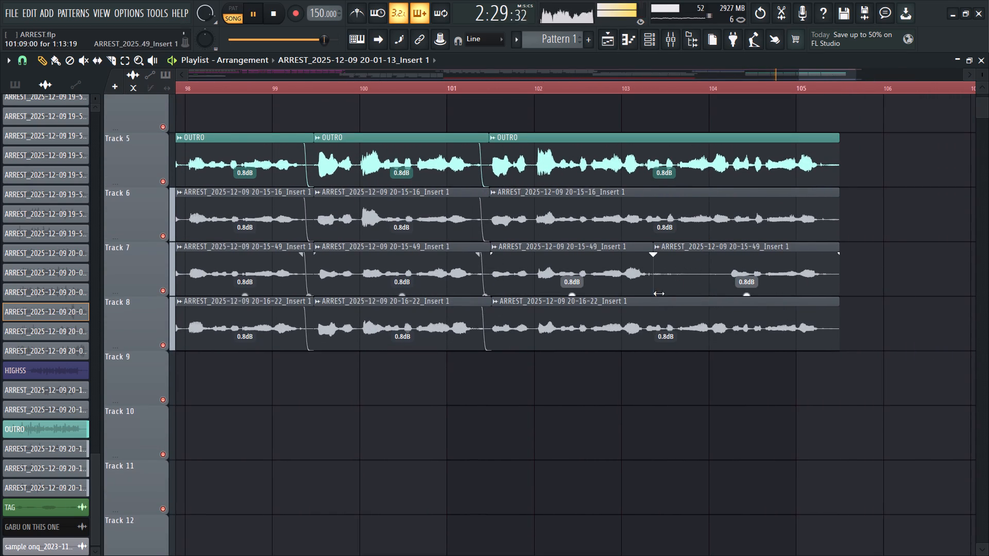
{"action": "left_click_drag", "start_coordinate": [657, 291], "coordinate": [726, 298], "text": "alt"}
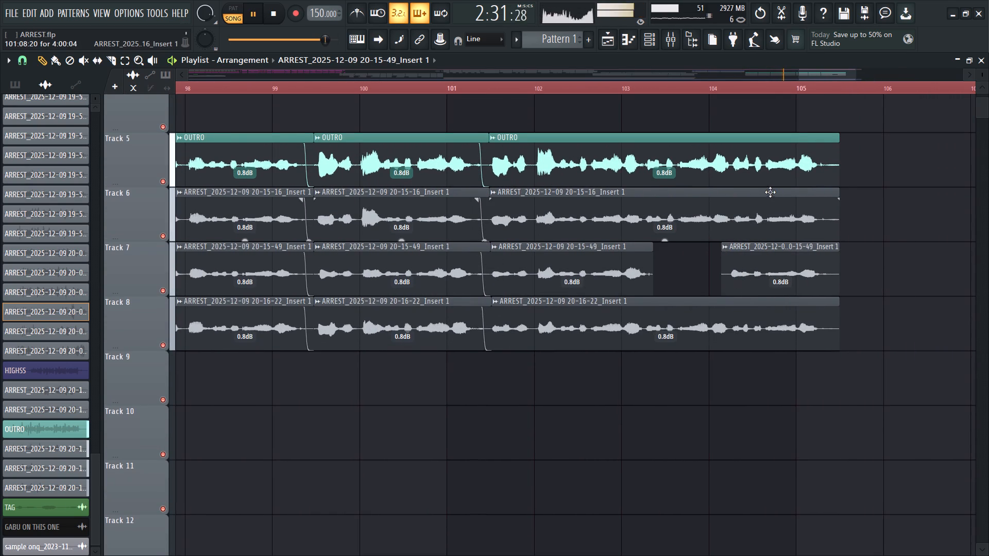
Select the final outro clips on Tracks 5–8 and trim their ends back together to about bar 105.3.
{"action": "left_click_drag", "start_coordinate": [818, 157], "coordinate": [805, 315], "text": "ctrl"}
{"action": "left_click_drag", "start_coordinate": [837, 172], "coordinate": [833, 186], "text": "alt"}
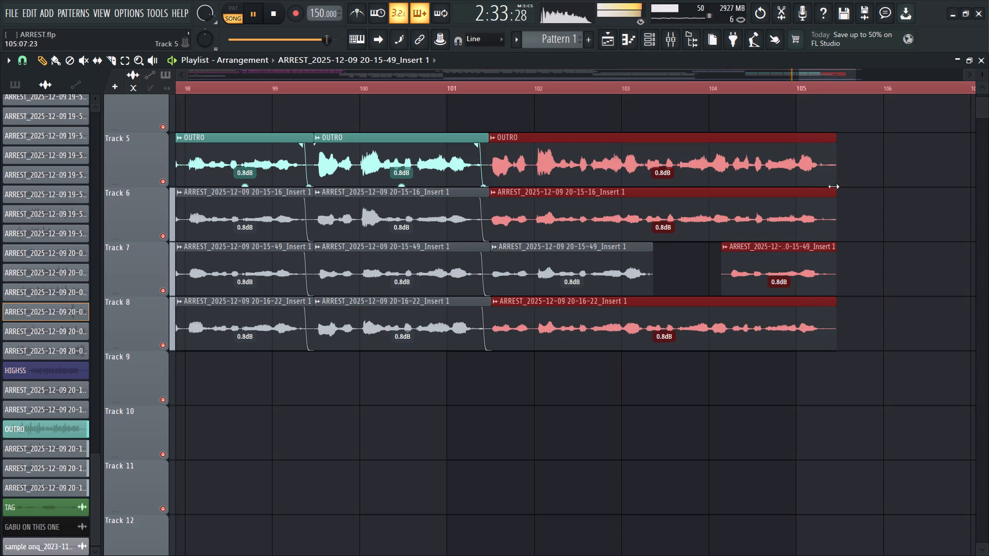
{"action": "left_click_drag", "start_coordinate": [833, 186], "coordinate": [826, 207], "text": "alt"}
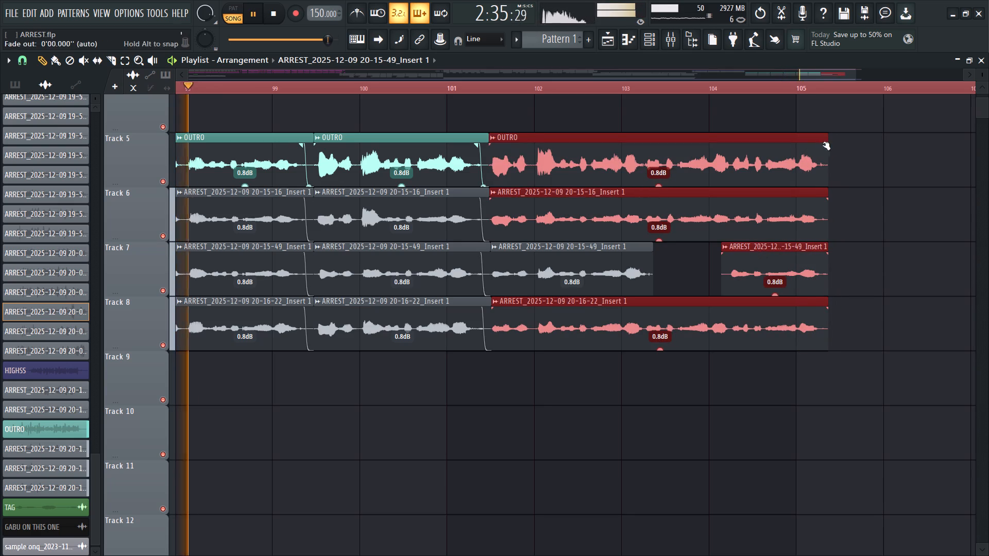
Add a fade-out of about 0.088 seconds with a curved tension to the ends of the selected final outro clips.
{"action": "left_click", "coordinate": [826, 148]}
{"action": "left_click_drag", "start_coordinate": [827, 166], "coordinate": [826, 183]}
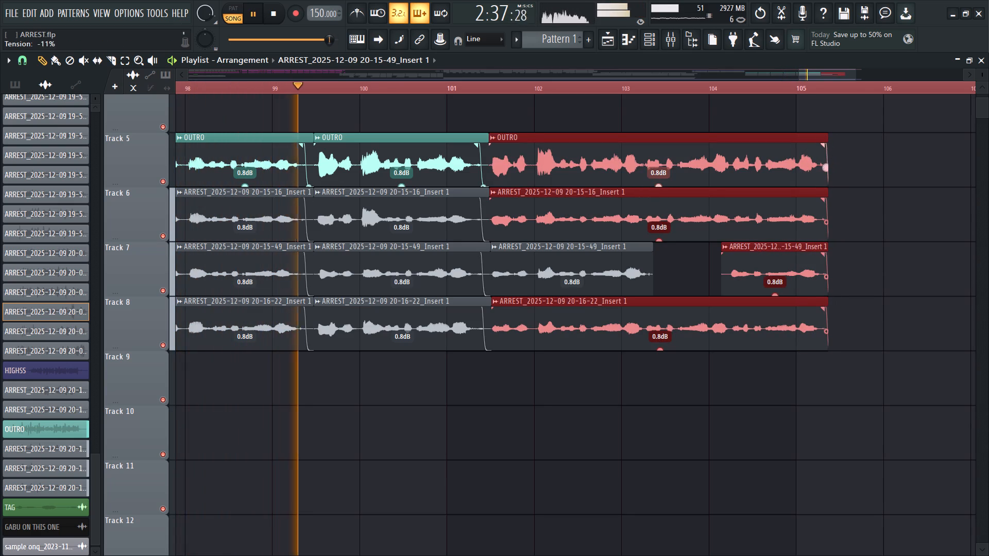
{"action": "left_click_drag", "start_coordinate": [826, 183], "coordinate": [820, 228]}
{"action": "left_click", "coordinate": [827, 144]}
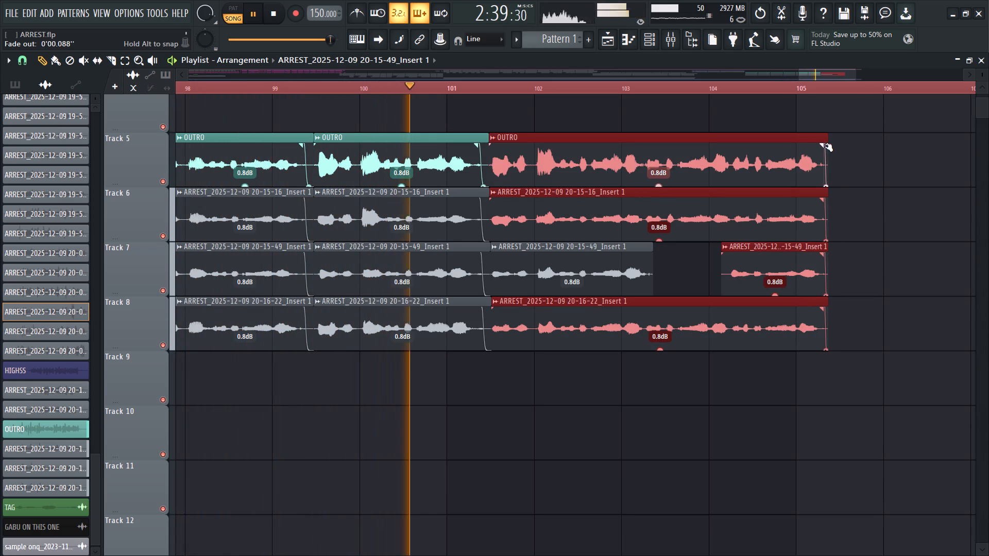
Listen through the trimmed end of the outro and restart playback from about bar 79.
{"action": "scroll", "coordinate": [622, 277], "scroll_direction": "down", "scroll_amount": 5, "text": "ctrl"}
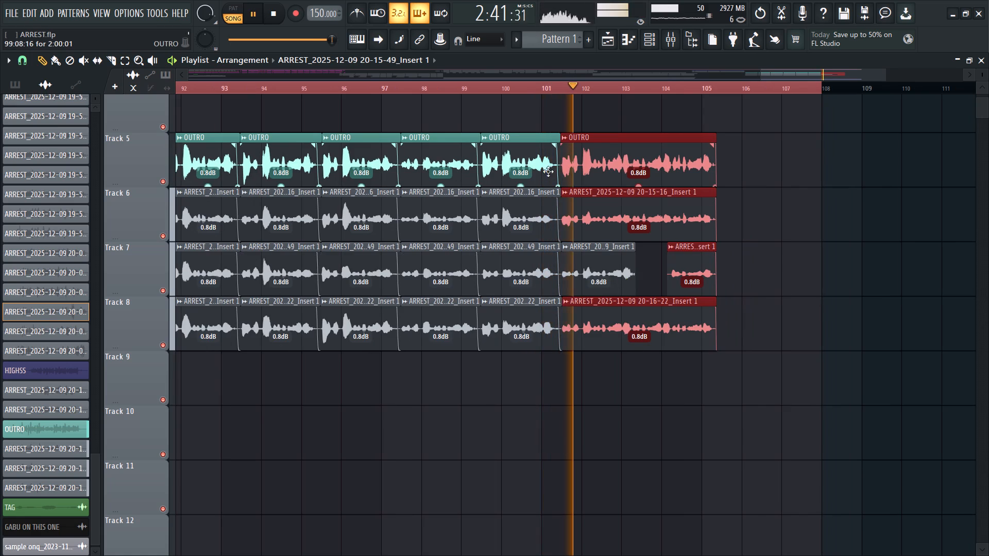
{"action": "scroll", "coordinate": [553, 183], "scroll_direction": "up", "scroll_amount": 6, "text": "ctrl"}
{"action": "left_click", "coordinate": [575, 147]}
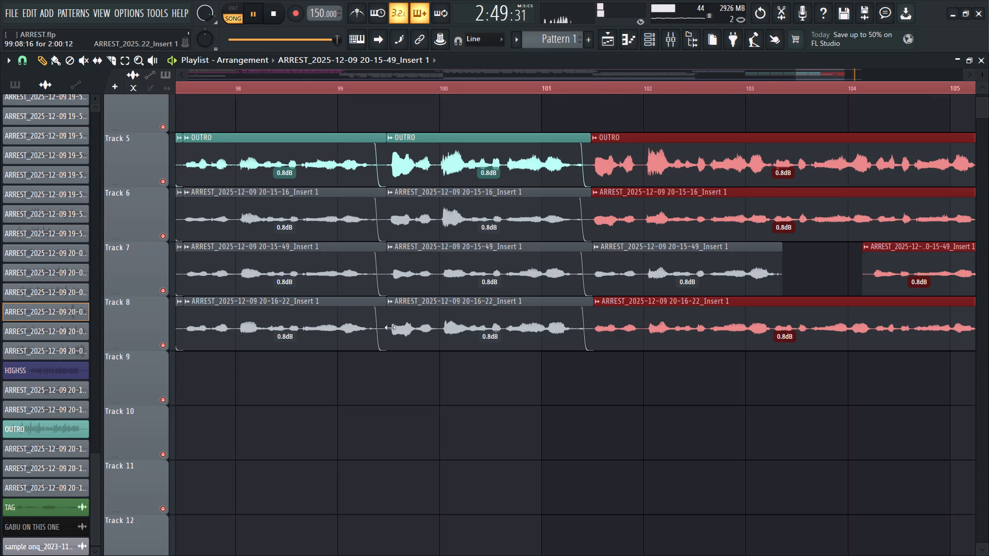
{"action": "scroll", "coordinate": [390, 329], "scroll_direction": "down", "scroll_amount": 6}
{"action": "key", "text": "space"}
{"action": "key", "text": "space"}
{"action": "scroll", "coordinate": [388, 329], "scroll_direction": "down", "scroll_amount": 5, "text": "ctrl"}
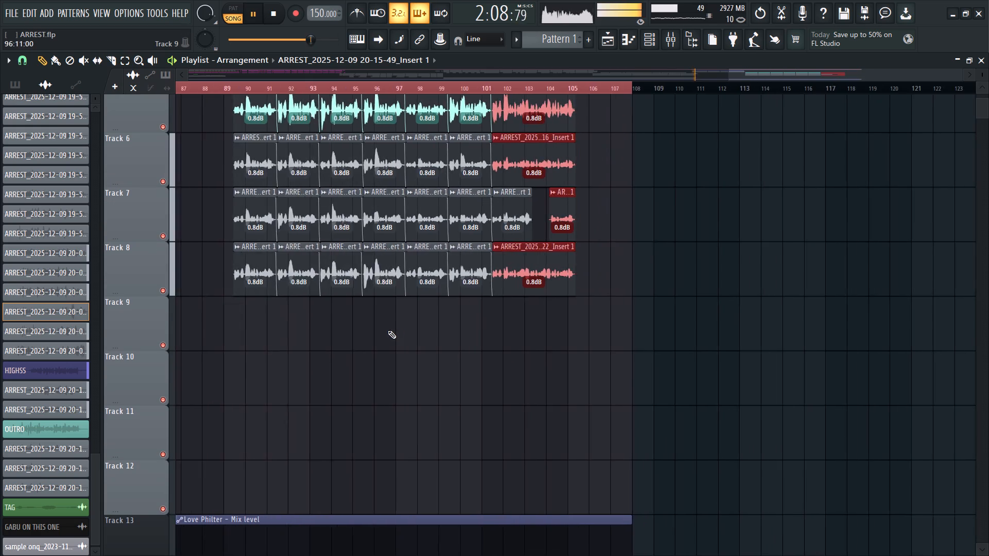
{"action": "scroll", "coordinate": [388, 332], "scroll_direction": "down", "scroll_amount": 5, "text": "ctrl"}
{"action": "left_click", "coordinate": [538, 93]}
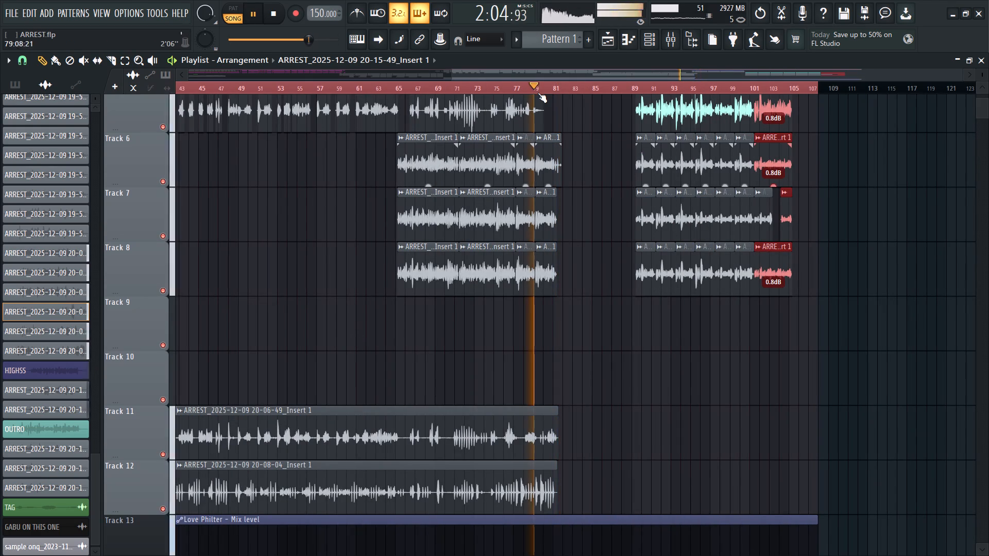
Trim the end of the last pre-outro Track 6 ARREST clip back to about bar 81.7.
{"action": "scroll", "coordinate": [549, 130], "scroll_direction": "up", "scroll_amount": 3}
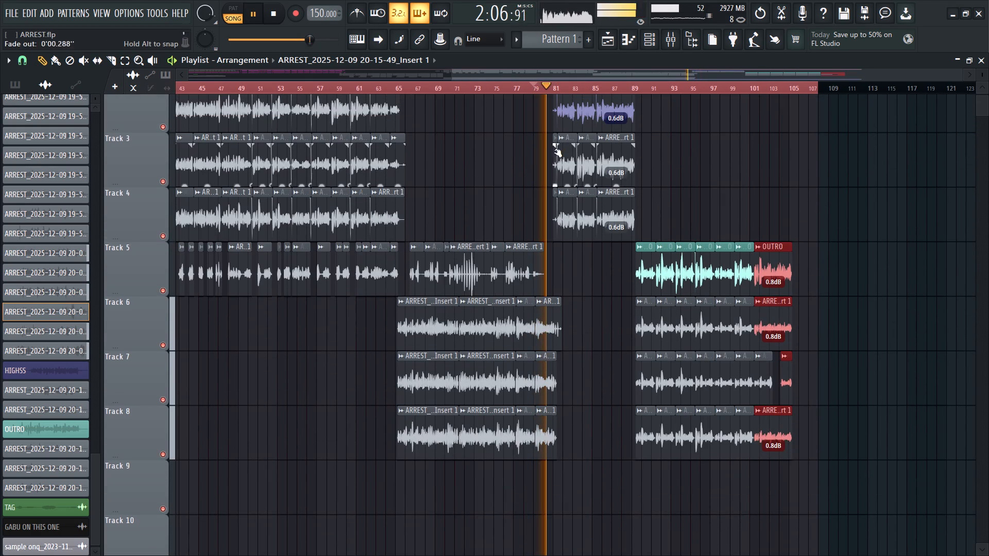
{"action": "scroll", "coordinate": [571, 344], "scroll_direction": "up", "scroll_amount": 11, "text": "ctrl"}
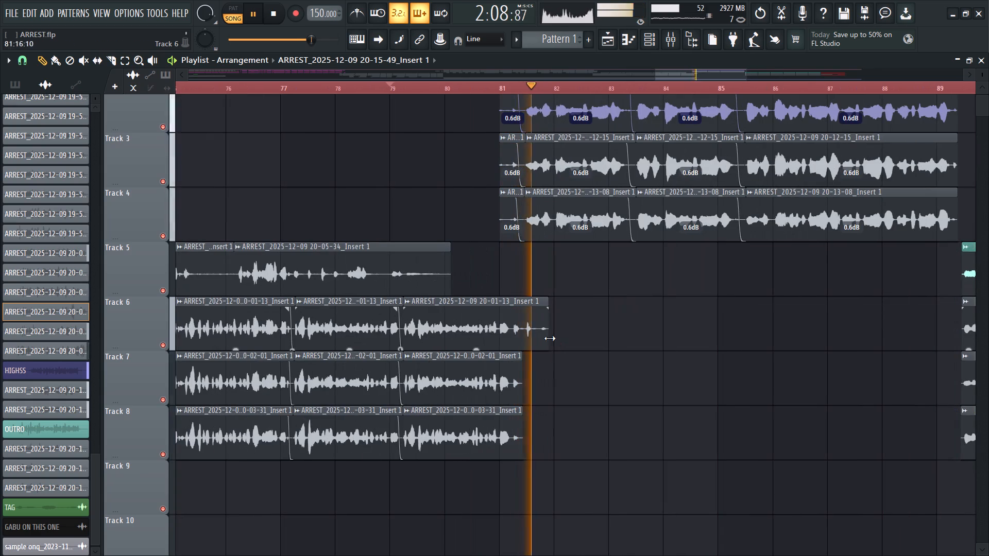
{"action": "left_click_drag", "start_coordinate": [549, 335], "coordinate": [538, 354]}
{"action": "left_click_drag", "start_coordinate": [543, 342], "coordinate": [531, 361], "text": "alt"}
Select the first HIGHSS section clips on Tracks 2–4 and trim their silent starts forward to about bar 81.25.
{"action": "scroll", "coordinate": [530, 336], "scroll_direction": "up", "scroll_amount": 4}
{"action": "scroll", "coordinate": [512, 307], "scroll_direction": "up", "scroll_amount": 5, "text": "ctrl"}
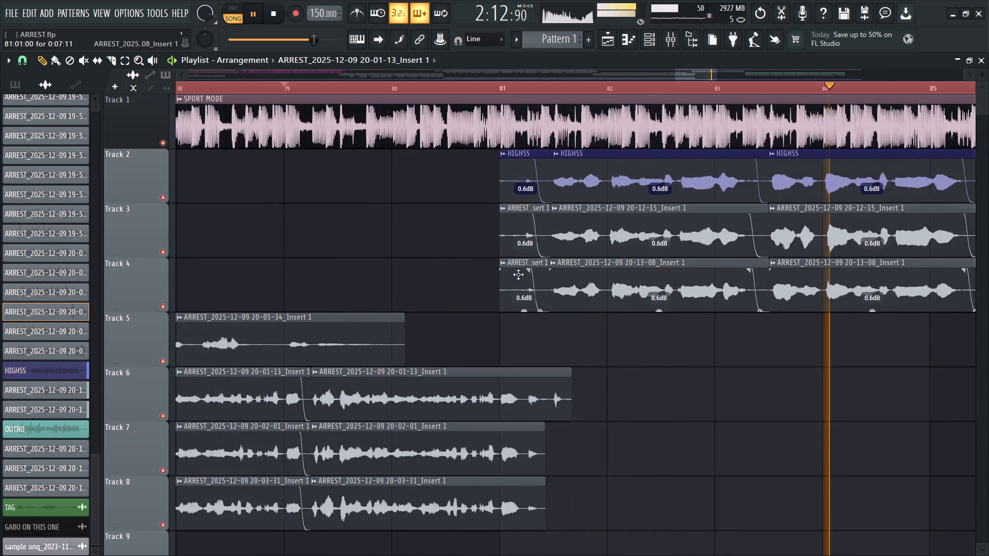
{"action": "scroll", "coordinate": [518, 274], "scroll_direction": "up", "scroll_amount": 4, "text": "ctrl"}
{"action": "left_click_drag", "start_coordinate": [528, 182], "coordinate": [524, 281], "text": "ctrl"}
{"action": "left_click_drag", "start_coordinate": [499, 294], "coordinate": [538, 315], "text": "alt"}
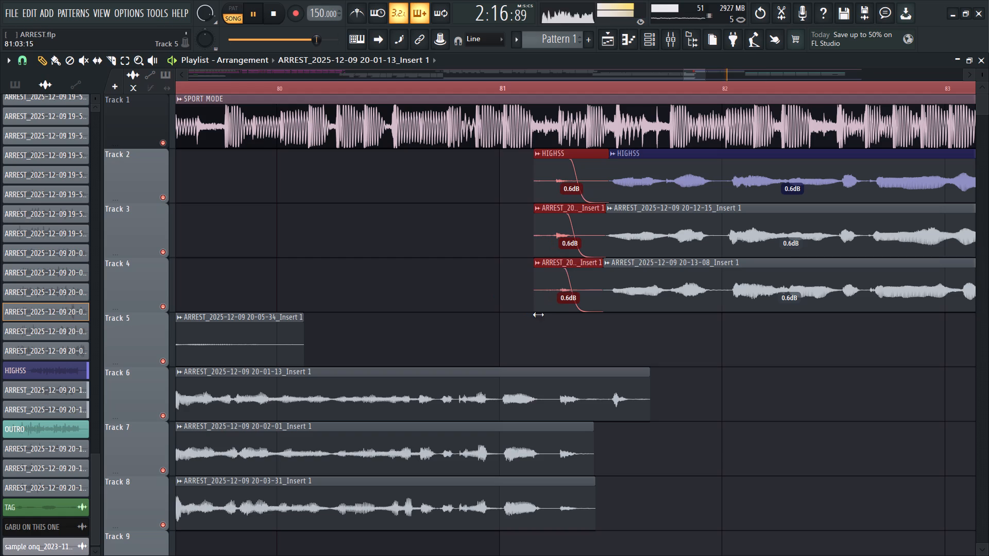
{"action": "left_click_drag", "start_coordinate": [538, 315], "coordinate": [554, 317], "text": "alt"}
Trim the end of the last pre-outro Track 6 ARREST clip back to about bar 81.6.
{"action": "scroll", "coordinate": [545, 319], "scroll_direction": "down", "scroll_amount": 1}
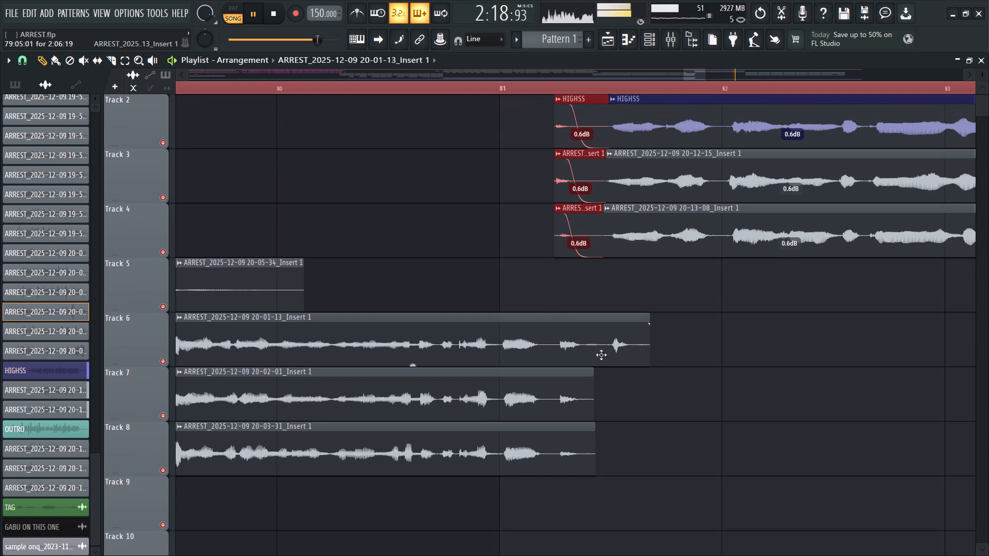
{"action": "left_click_drag", "start_coordinate": [646, 353], "coordinate": [629, 381], "text": "alt"}
Show the whole arrangement and restart playback from the beginning of the song.
{"action": "scroll", "coordinate": [419, 357], "scroll_direction": "down", "scroll_amount": 13, "text": "ctrl"}
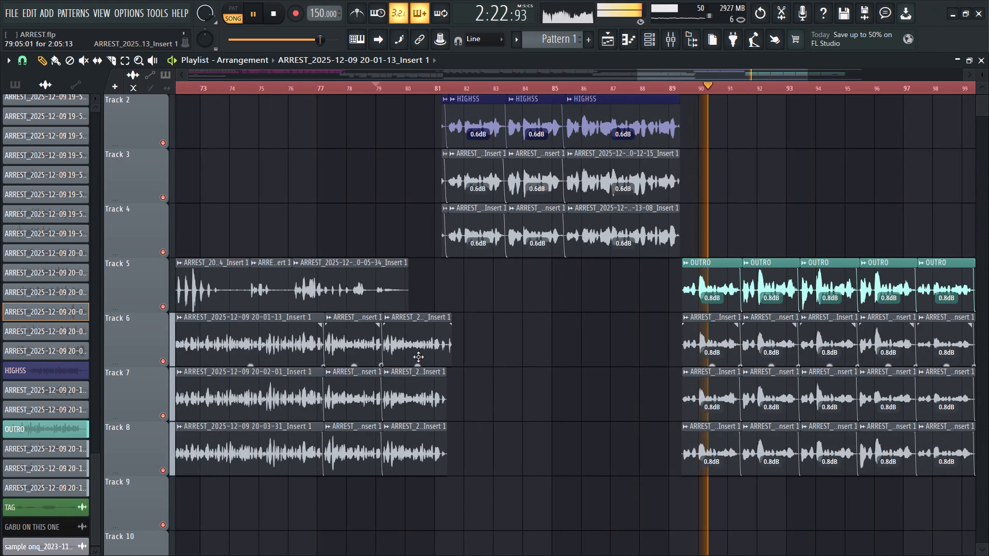
{"action": "scroll", "coordinate": [414, 350], "scroll_direction": "down", "scroll_amount": 3}
{"action": "scroll", "coordinate": [406, 354], "scroll_direction": "down", "scroll_amount": 10, "text": "ctrl"}
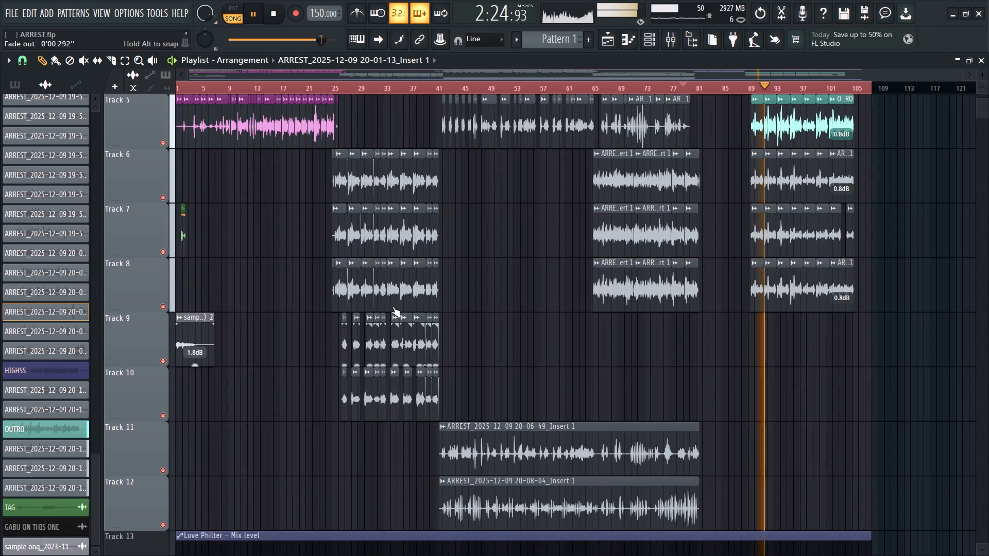
{"action": "double_click", "coordinate": [283, 6]}
{"action": "key", "text": "space"}
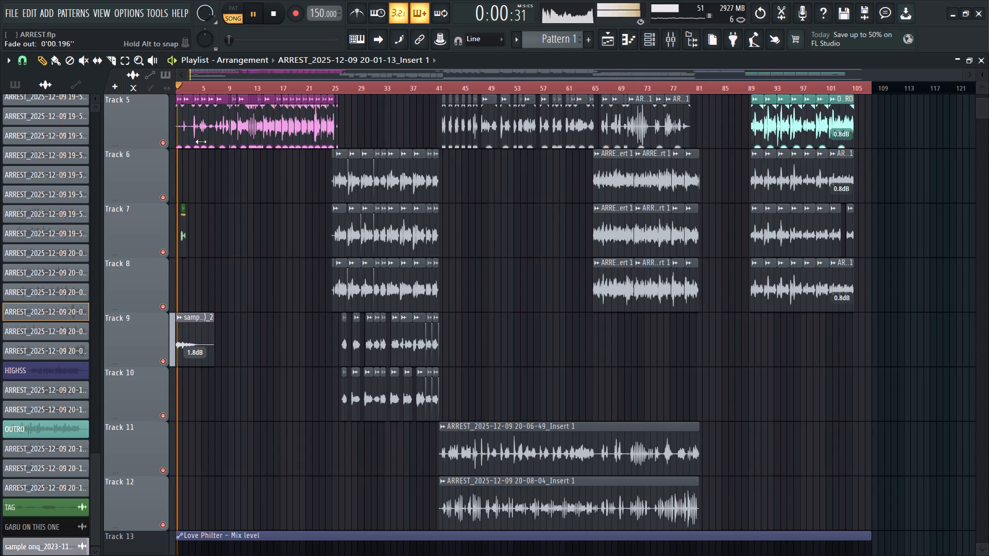
Select the long ARREST clips on Tracks 11 and 12, trim their starts forward to about bar 41.9, and deselect them.
{"action": "scroll", "coordinate": [361, 211], "scroll_direction": "down", "scroll_amount": 4}
{"action": "scroll", "coordinate": [603, 360], "scroll_direction": "up", "scroll_amount": 2, "text": "ctrl"}
{"action": "scroll", "coordinate": [339, 274], "scroll_direction": "up", "scroll_amount": 4, "text": "ctrl"}
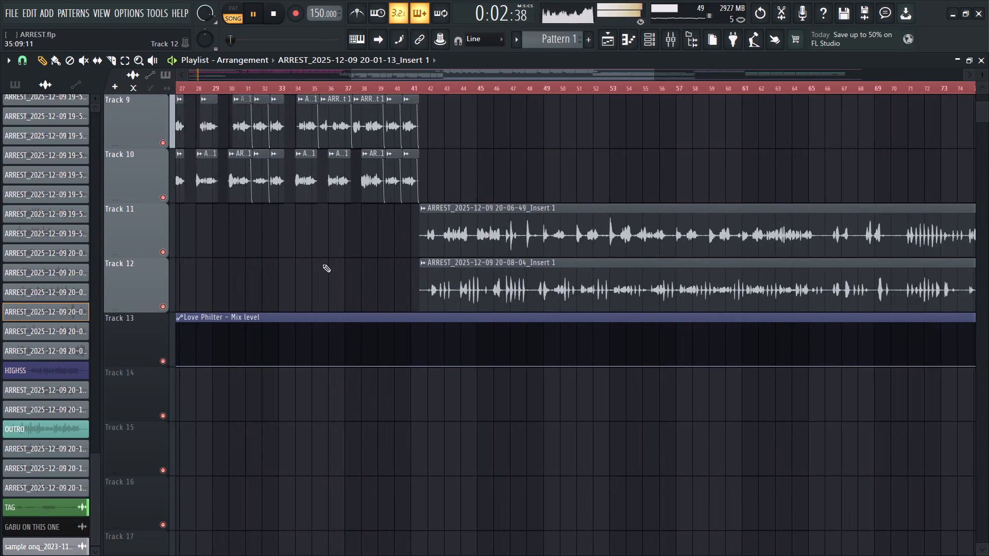
{"action": "scroll", "coordinate": [337, 266], "scroll_direction": "up", "scroll_amount": 4, "text": "ctrl"}
{"action": "scroll", "coordinate": [517, 255], "scroll_direction": "up", "scroll_amount": 6, "text": "ctrl"}
{"action": "left_click_drag", "start_coordinate": [530, 224], "coordinate": [530, 228], "text": "ctrl"}
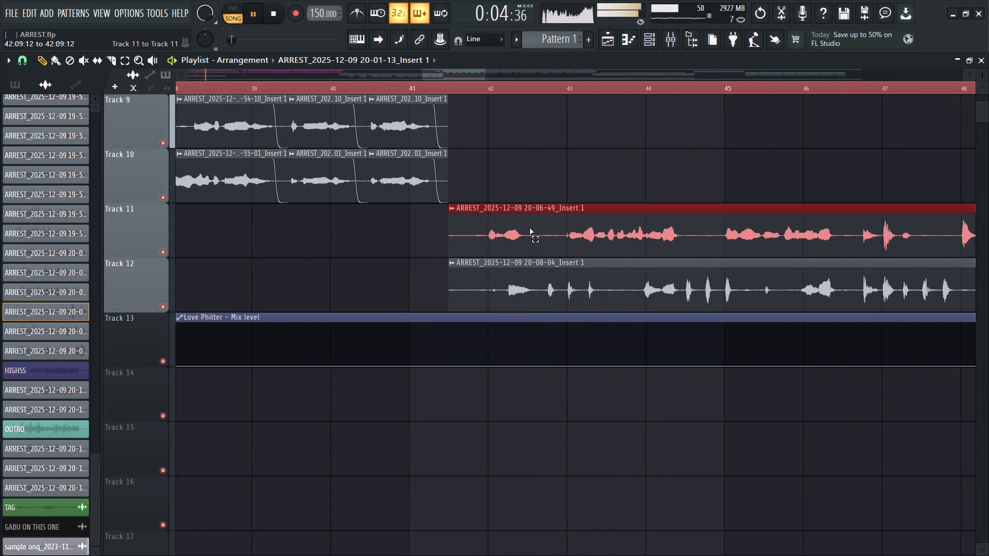
{"action": "left_click_drag", "start_coordinate": [530, 228], "coordinate": [533, 280], "text": "ctrl"}
{"action": "scroll", "coordinate": [415, 279], "scroll_direction": "down", "scroll_amount": 5, "text": "ctrl"}
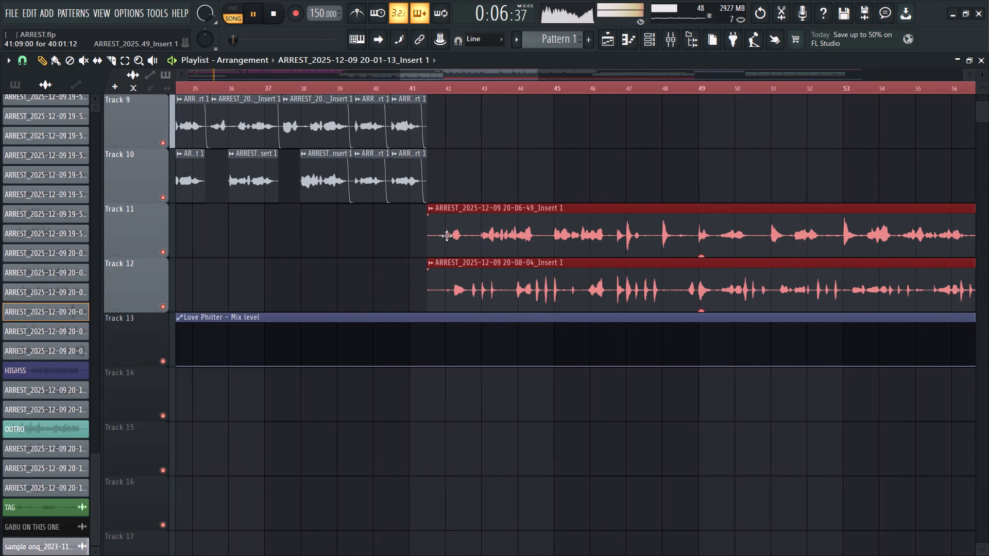
{"action": "scroll", "coordinate": [446, 236], "scroll_direction": "down", "scroll_amount": 5, "text": "ctrl"}
{"action": "scroll", "coordinate": [579, 267], "scroll_direction": "up", "scroll_amount": 2, "text": "ctrl"}
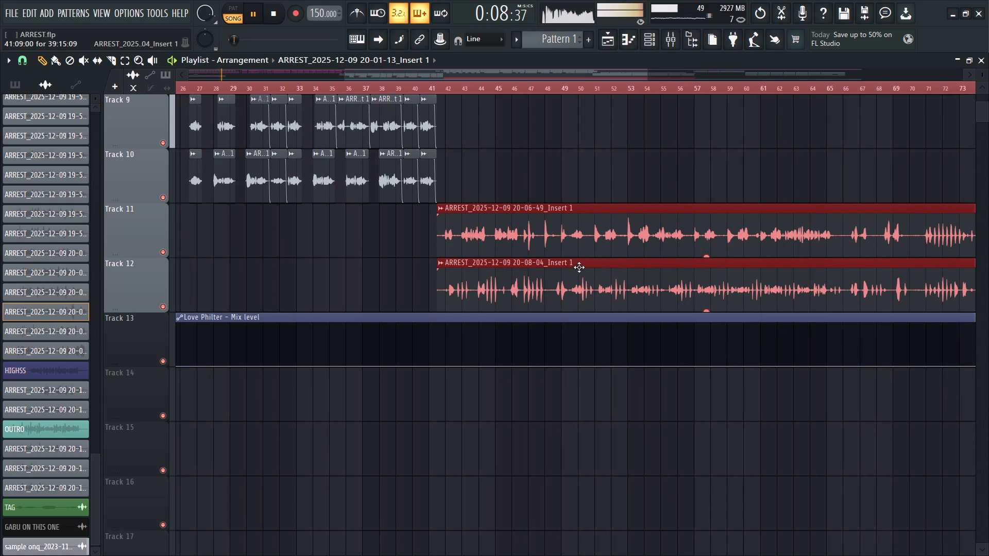
{"action": "scroll", "coordinate": [579, 267], "scroll_direction": "up", "scroll_amount": 2, "text": "ctrl"}
{"action": "scroll", "coordinate": [348, 240], "scroll_direction": "up", "scroll_amount": 3, "text": "ctrl"}
{"action": "left_click_drag", "start_coordinate": [312, 246], "coordinate": [325, 262], "text": "alt"}
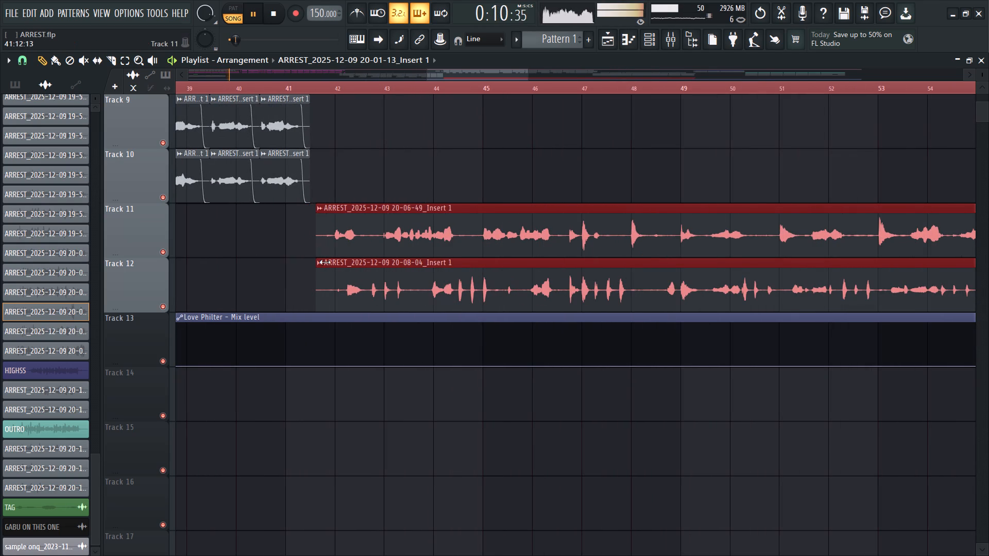
{"action": "left_click_drag", "start_coordinate": [325, 262], "coordinate": [334, 273], "text": "alt"}
{"action": "scroll", "coordinate": [334, 267], "scroll_direction": "up", "scroll_amount": 3, "text": "ctrl"}
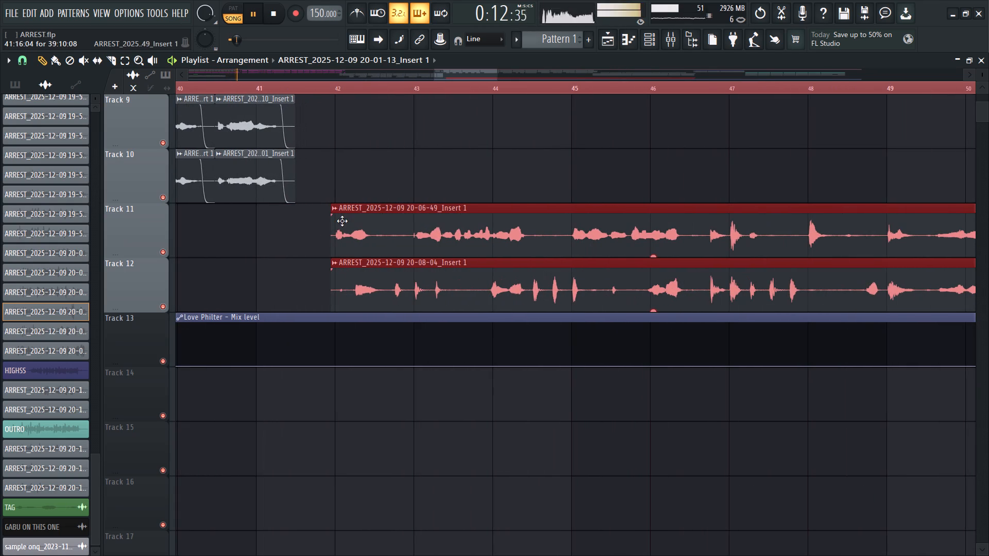
{"action": "left_click", "coordinate": [345, 213], "text": "ctrl"}
{"action": "left_click", "coordinate": [366, 172], "text": "ctrl"}
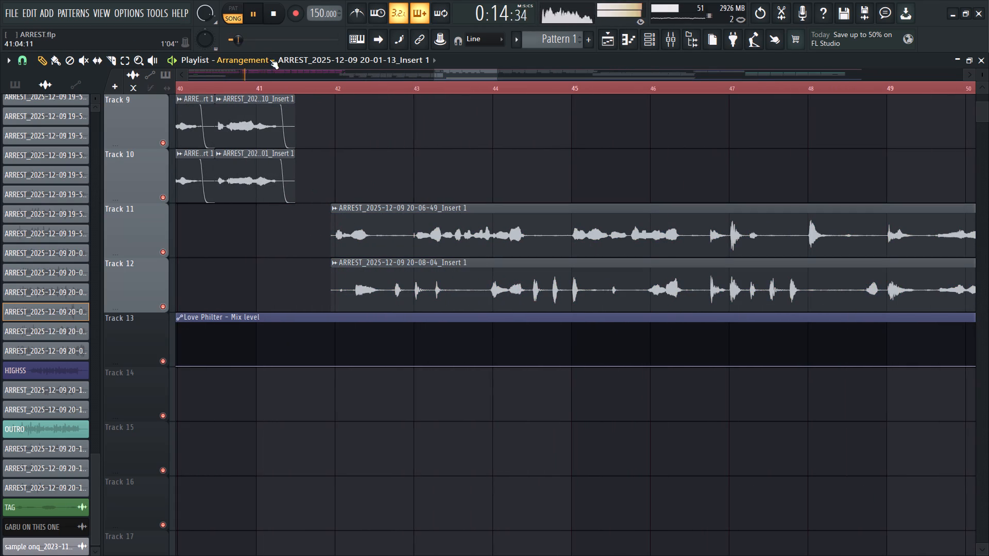
Slice the Track 11 clip at about bars 42.7 and 44.6, and the Track 12 clip at about bar 43.6.
{"action": "left_click", "coordinate": [112, 57]}
{"action": "left_click_drag", "start_coordinate": [389, 210], "coordinate": [389, 212], "text": "alt"}
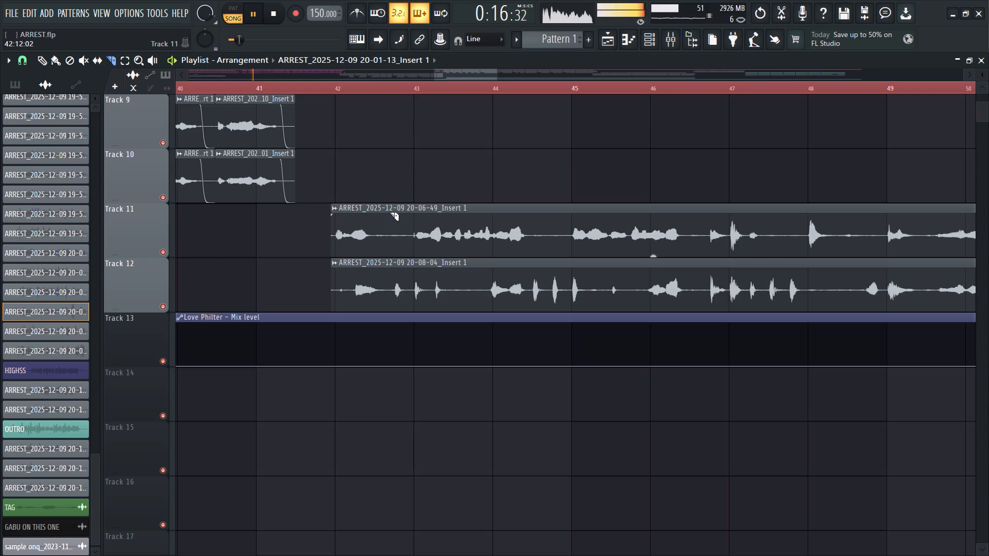
{"action": "left_click_drag", "start_coordinate": [389, 212], "coordinate": [391, 247], "text": "alt"}
{"action": "left_click_drag", "start_coordinate": [539, 219], "coordinate": [537, 257], "text": "alt"}
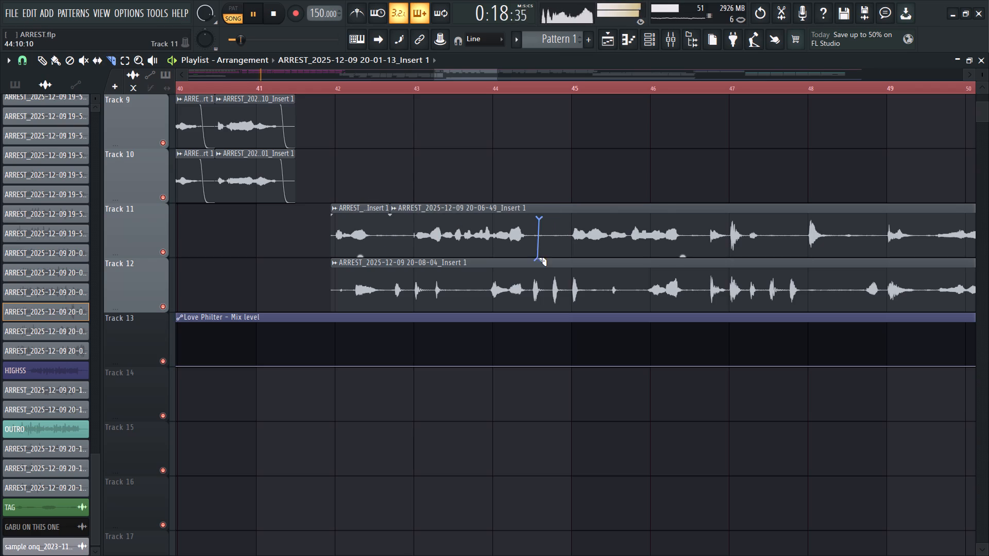
{"action": "left_click_drag", "start_coordinate": [537, 257], "coordinate": [537, 258], "text": "alt"}
{"action": "left_click_drag", "start_coordinate": [463, 271], "coordinate": [467, 312], "text": "alt"}
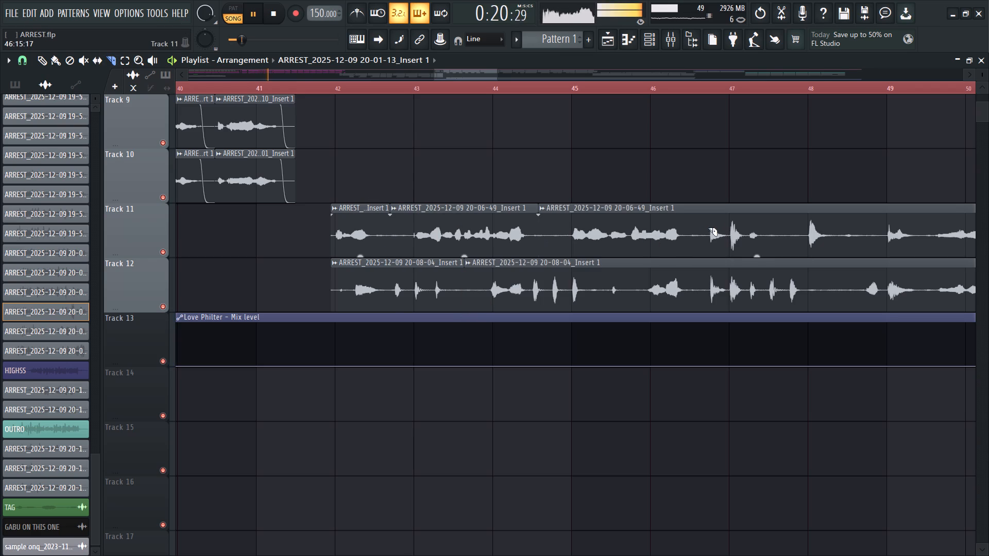
Slice both Track 11 and Track 12 clips at about bars 46.6 and 48.7, and Track 11 also at about bar 47.8.
{"action": "left_click_drag", "start_coordinate": [700, 227], "coordinate": [700, 259], "text": "alt"}
{"action": "left_click_drag", "start_coordinate": [698, 265], "coordinate": [701, 312], "text": "alt"}
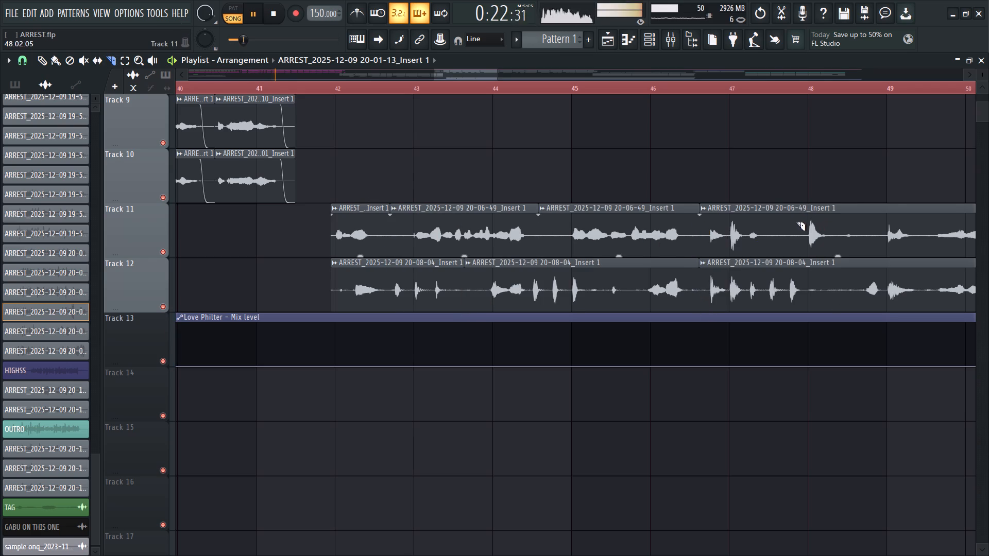
{"action": "left_click_drag", "start_coordinate": [793, 219], "coordinate": [791, 257], "text": "alt"}
{"action": "left_click_drag", "start_coordinate": [862, 210], "coordinate": [863, 316], "text": "alt"}
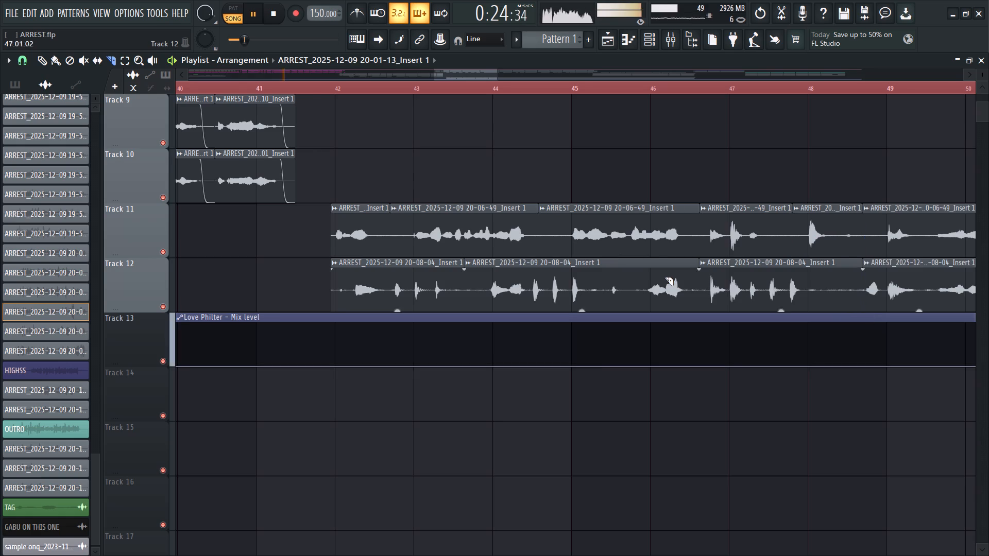
Slice the Track 11 clip in the silence just before bar 53, at about bar 52.9.
{"action": "scroll", "coordinate": [659, 276], "scroll_direction": "down", "scroll_amount": 8, "text": "ctrl"}
{"action": "scroll", "coordinate": [928, 277], "scroll_direction": "up", "scroll_amount": 4, "text": "ctrl"}
{"action": "scroll", "coordinate": [697, 237], "scroll_direction": "up", "scroll_amount": 3, "text": "ctrl"}
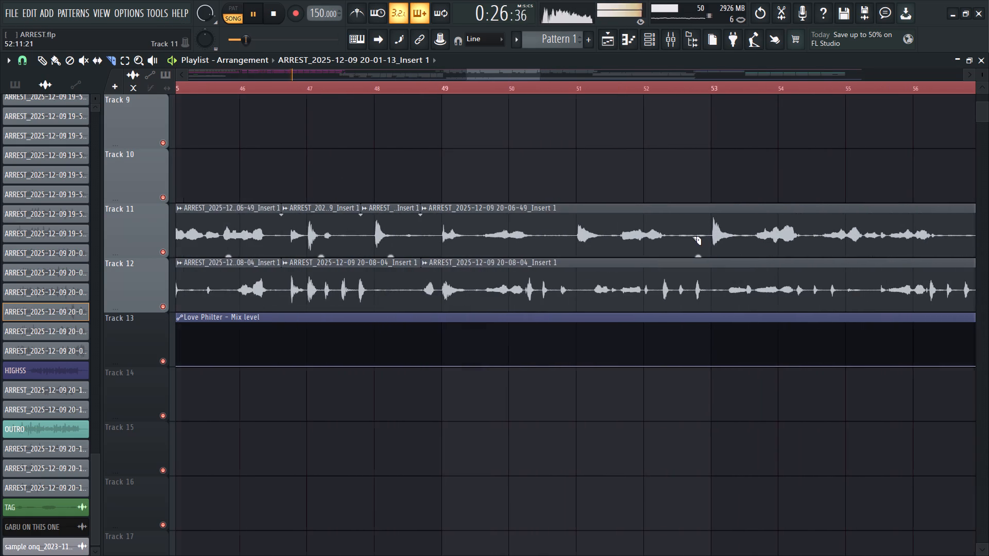
{"action": "left_click_drag", "start_coordinate": [703, 217], "coordinate": [710, 247], "text": "alt"}
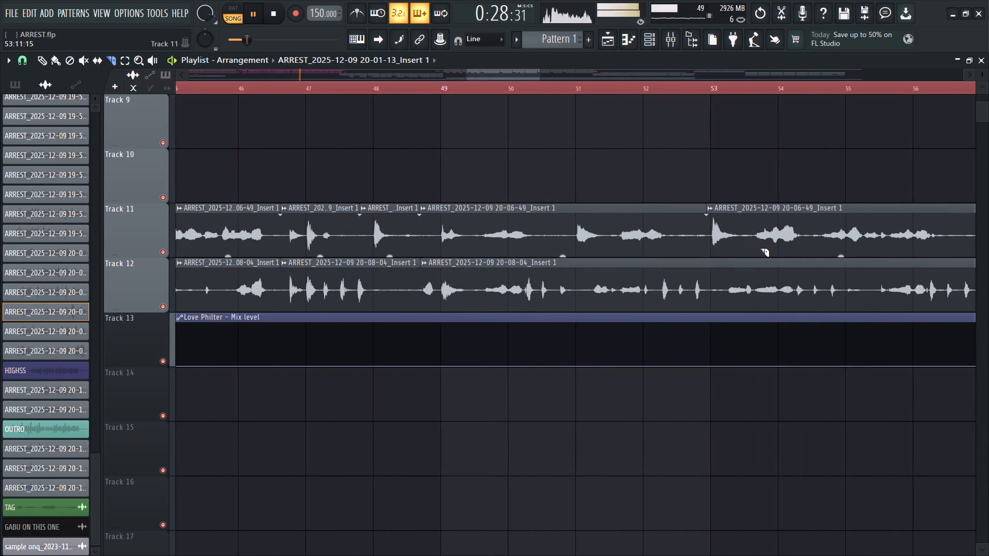
Slice the Track 11 clip at about bars 53.6 and 54.6, and the Track 12 clip at about bars 49.5 and 53.3.
{"action": "left_click_drag", "start_coordinate": [752, 220], "coordinate": [751, 249], "text": "alt"}
{"action": "left_click_drag", "start_coordinate": [817, 219], "coordinate": [818, 250], "text": "alt"}
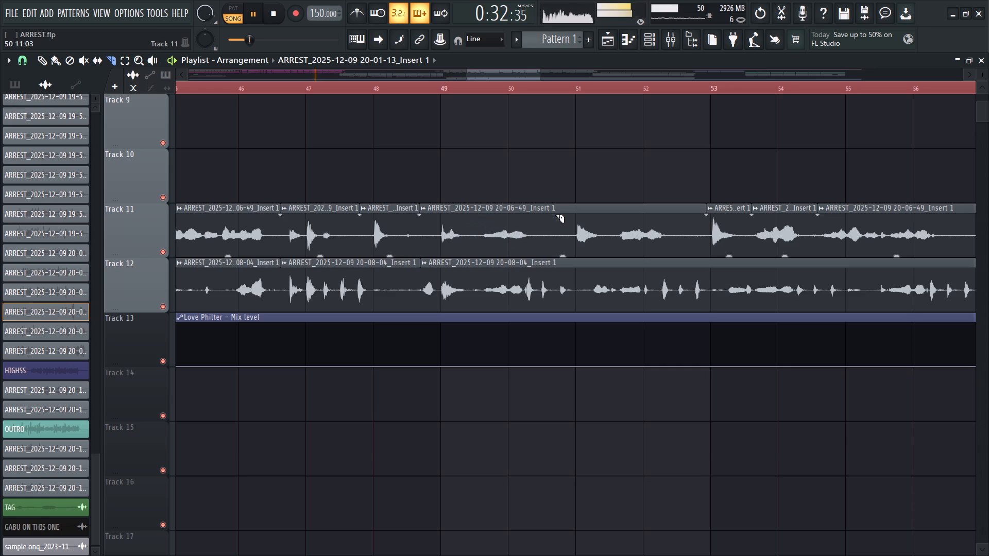
{"action": "left_click_drag", "start_coordinate": [471, 270], "coordinate": [486, 302], "text": "alt"}
{"action": "scroll", "coordinate": [491, 291], "scroll_direction": "down", "scroll_amount": 4, "text": "ctrl"}
{"action": "scroll", "coordinate": [766, 299], "scroll_direction": "up", "scroll_amount": 4, "text": "ctrl"}
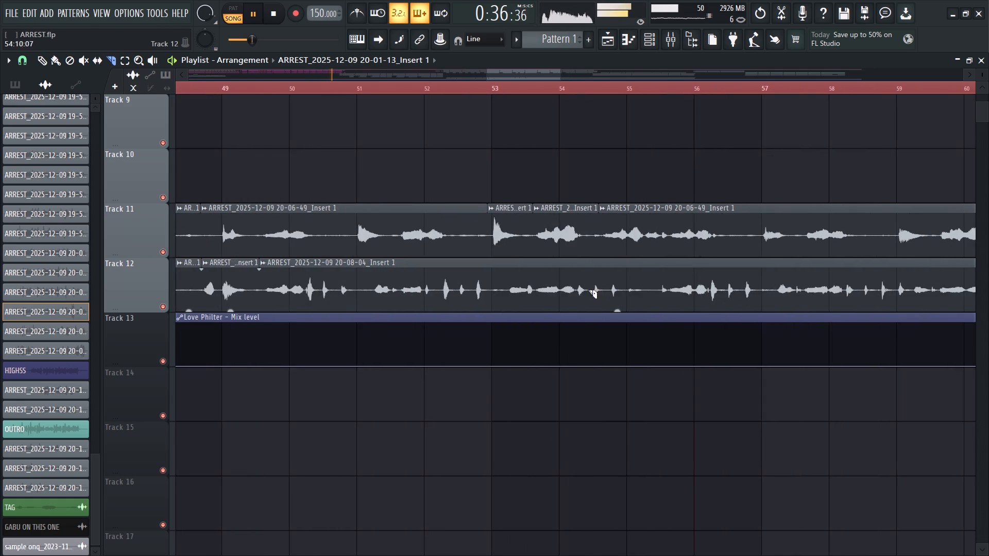
{"action": "scroll", "coordinate": [515, 284], "scroll_direction": "up", "scroll_amount": 3, "text": "ctrl"}
{"action": "left_click_drag", "start_coordinate": [521, 274], "coordinate": [508, 320], "text": "alt"}
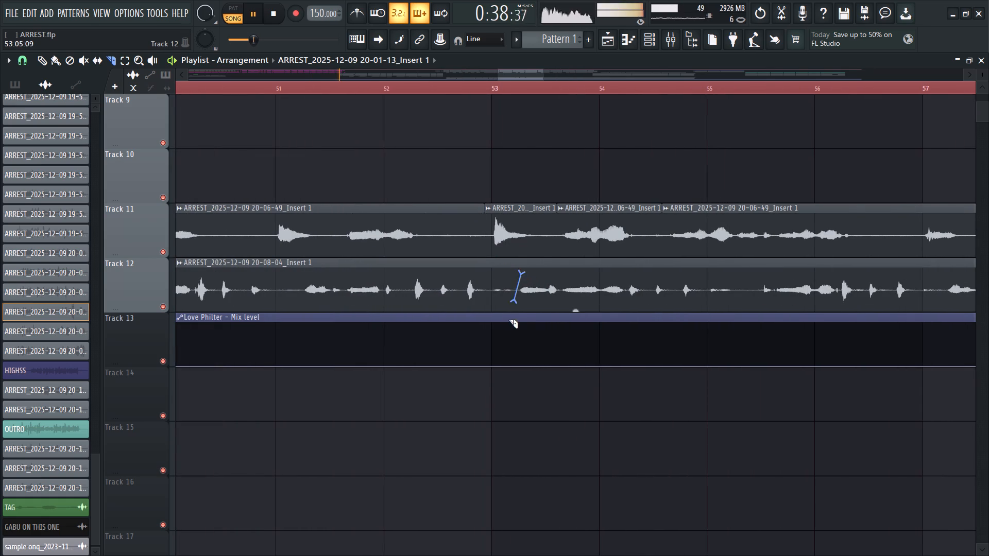
{"action": "left_click_drag", "start_coordinate": [508, 320], "coordinate": [508, 322], "text": "alt"}
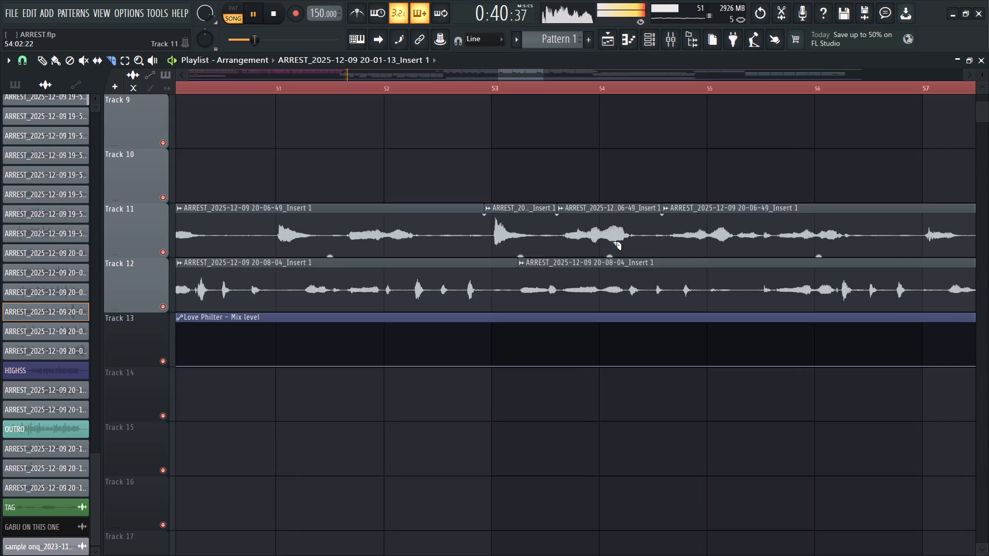
Slice the Track 11 clip at about bars 57.0, 57.6 and 58.8, and the Track 12 clip at about bar 57.2.
{"action": "scroll", "coordinate": [612, 241], "scroll_direction": "down", "scroll_amount": 4, "text": "ctrl"}
{"action": "scroll", "coordinate": [711, 231], "scroll_direction": "up", "scroll_amount": 2, "text": "ctrl"}
{"action": "left_click_drag", "start_coordinate": [795, 221], "coordinate": [787, 250], "text": "alt"}
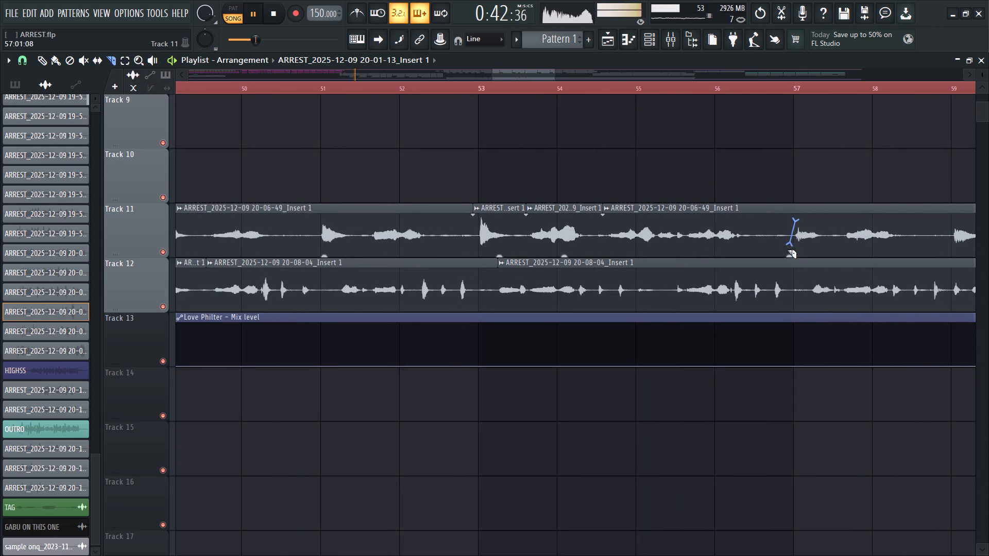
{"action": "left_click_drag", "start_coordinate": [787, 250], "coordinate": [786, 255], "text": "alt"}
{"action": "left_click_drag", "start_coordinate": [809, 276], "coordinate": [805, 309], "text": "alt"}
{"action": "scroll", "coordinate": [673, 273], "scroll_direction": "down", "scroll_amount": 8, "text": "ctrl"}
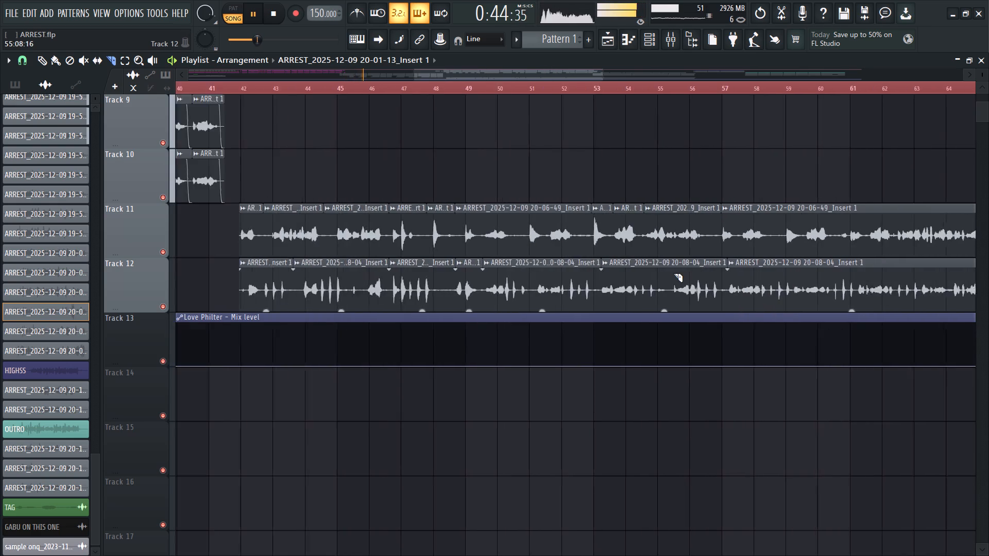
{"action": "scroll", "coordinate": [673, 273], "scroll_direction": "down", "scroll_amount": 1, "text": "ctrl"}
{"action": "scroll", "coordinate": [764, 257], "scroll_direction": "up", "scroll_amount": 4, "text": "ctrl"}
{"action": "left_click_drag", "start_coordinate": [676, 224], "coordinate": [673, 240], "text": "alt"}
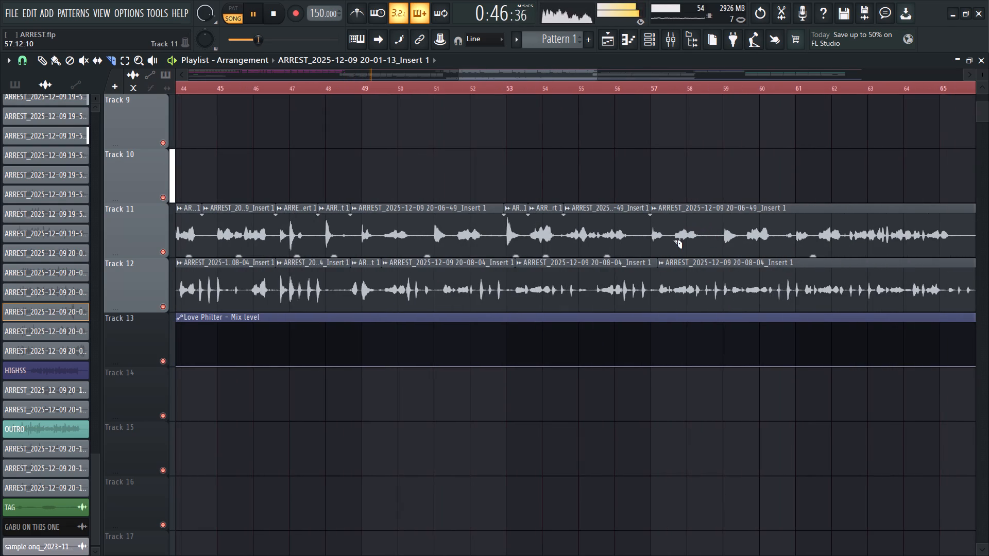
{"action": "left_click_drag", "start_coordinate": [673, 240], "coordinate": [667, 249], "text": "alt"}
{"action": "left_click_drag", "start_coordinate": [712, 213], "coordinate": [723, 250], "text": "alt"}
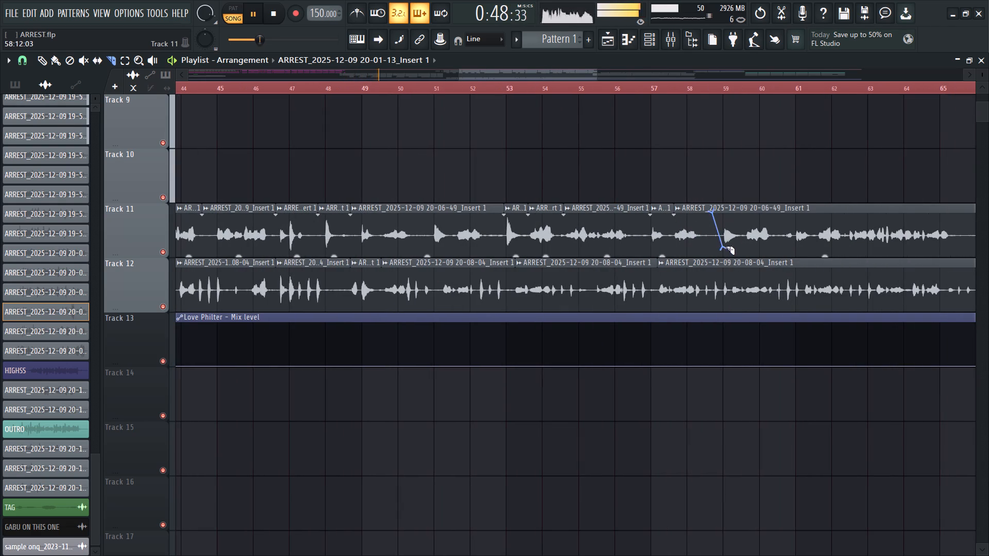
Slice the Track 11 clip at about bars 60.8 and 61.6, and the Track 12 clip at about bars 60.4, 59.6 and 58.7.
{"action": "scroll", "coordinate": [819, 246], "scroll_direction": "up", "scroll_amount": 6, "text": "ctrl"}
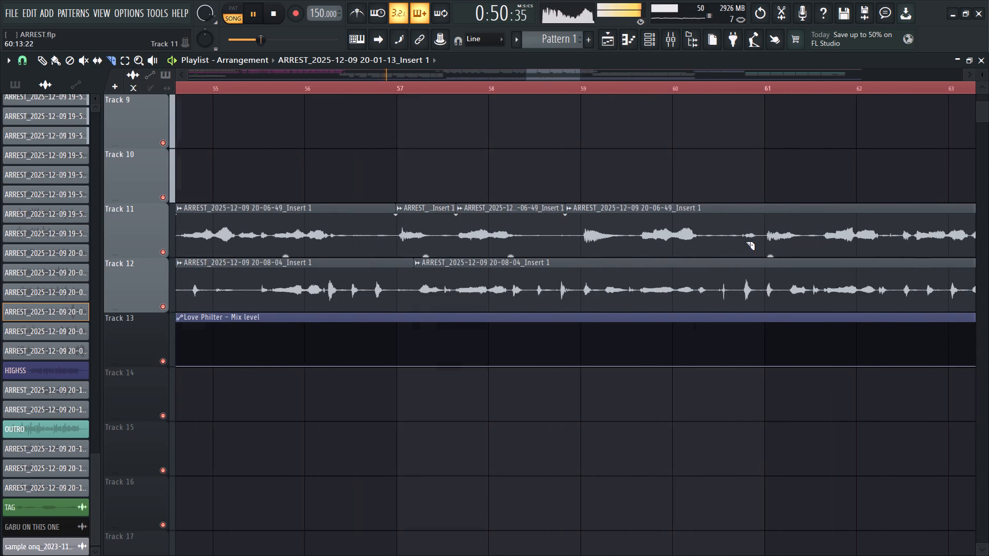
{"action": "left_click_drag", "start_coordinate": [742, 217], "coordinate": [739, 252], "text": "alt"}
{"action": "left_click_drag", "start_coordinate": [819, 220], "coordinate": [814, 249], "text": "alt"}
{"action": "scroll", "coordinate": [765, 295], "scroll_direction": "up", "scroll_amount": 3, "text": "ctrl"}
{"action": "left_click_drag", "start_coordinate": [679, 281], "coordinate": [681, 312], "text": "alt"}
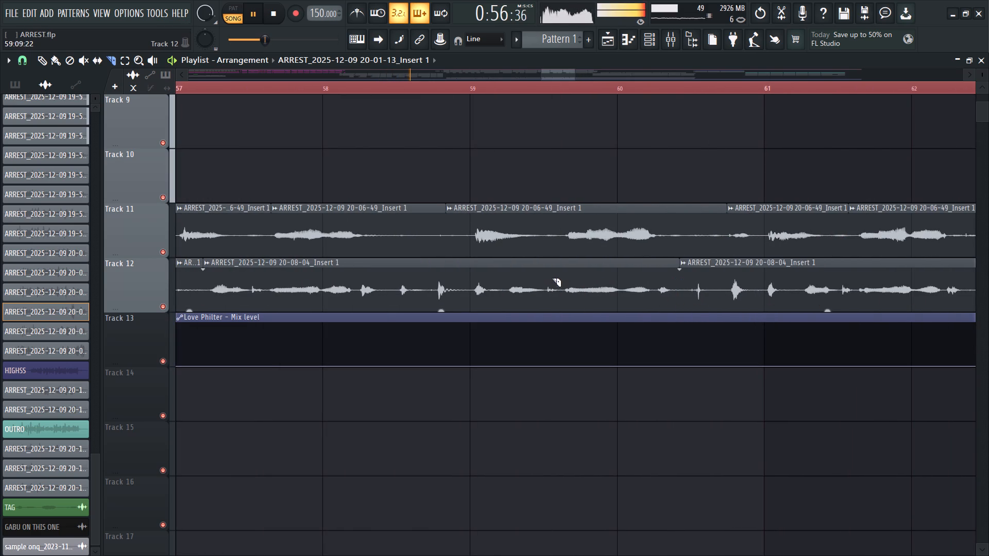
{"action": "left_click_drag", "start_coordinate": [563, 280], "coordinate": [565, 307], "text": "alt"}
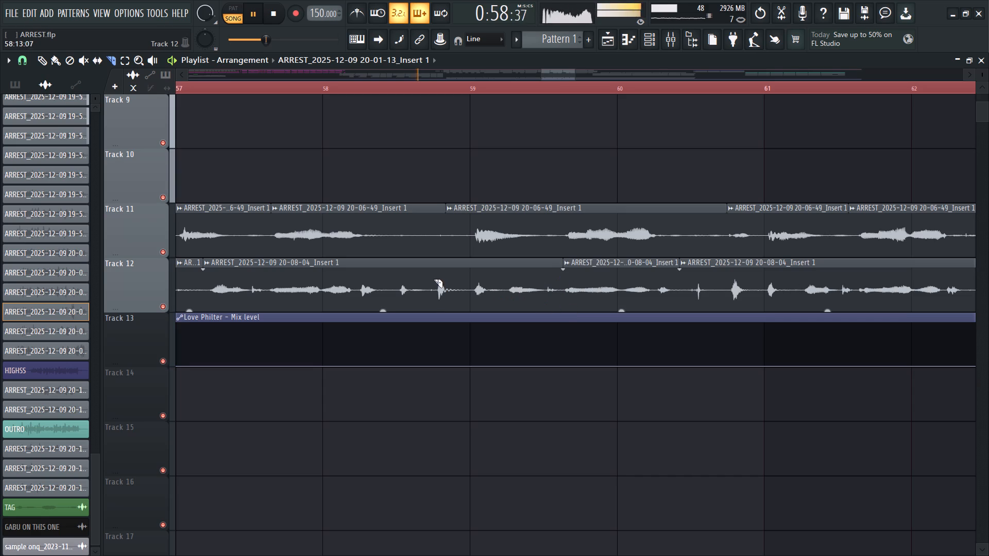
{"action": "left_click_drag", "start_coordinate": [432, 279], "coordinate": [432, 310], "text": "alt"}
Slice the Track 11 clip at about bar 62.5, and the Track 12 clip at about bars 63.2 and 64.2.
{"action": "scroll", "coordinate": [394, 308], "scroll_direction": "down", "scroll_amount": 4, "text": "alt"}
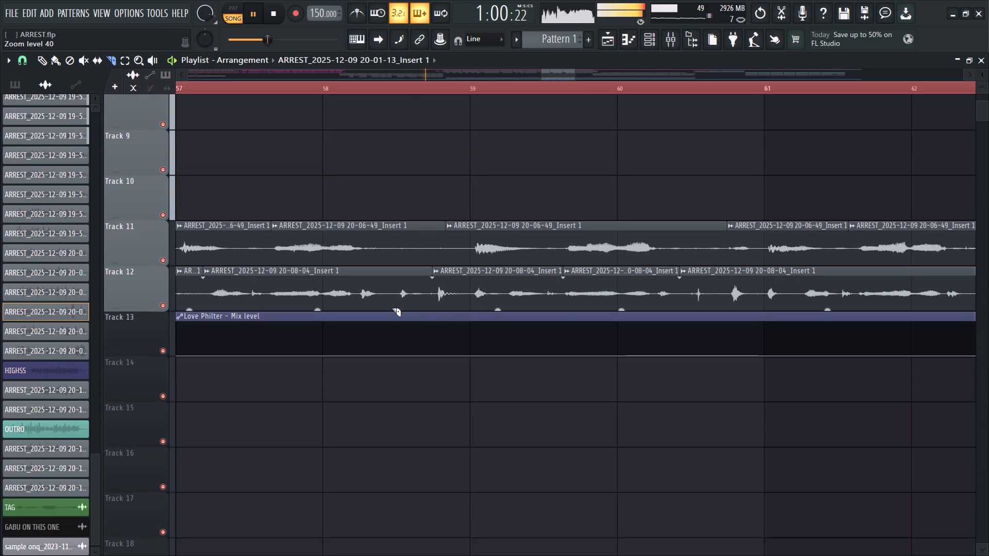
{"action": "scroll", "coordinate": [391, 307], "scroll_direction": "down", "scroll_amount": 4, "text": "ctrl"}
{"action": "scroll", "coordinate": [511, 318], "scroll_direction": "up", "scroll_amount": 3, "text": "alt"}
{"action": "scroll", "coordinate": [671, 262], "scroll_direction": "up", "scroll_amount": 7, "text": "alt"}
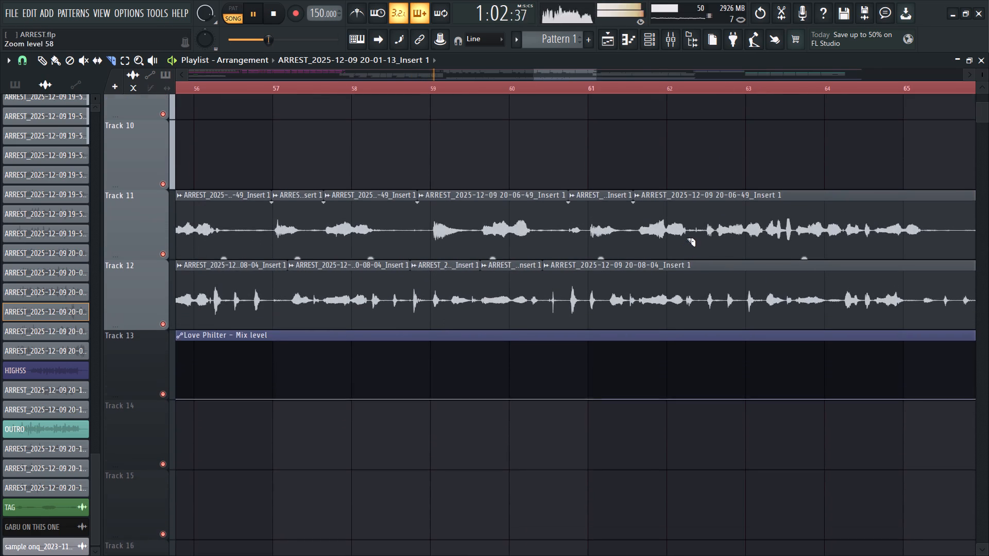
{"action": "scroll", "coordinate": [699, 236], "scroll_direction": "up", "scroll_amount": 2, "text": "ctrl"}
{"action": "left_click_drag", "start_coordinate": [722, 206], "coordinate": [717, 263], "text": "alt"}
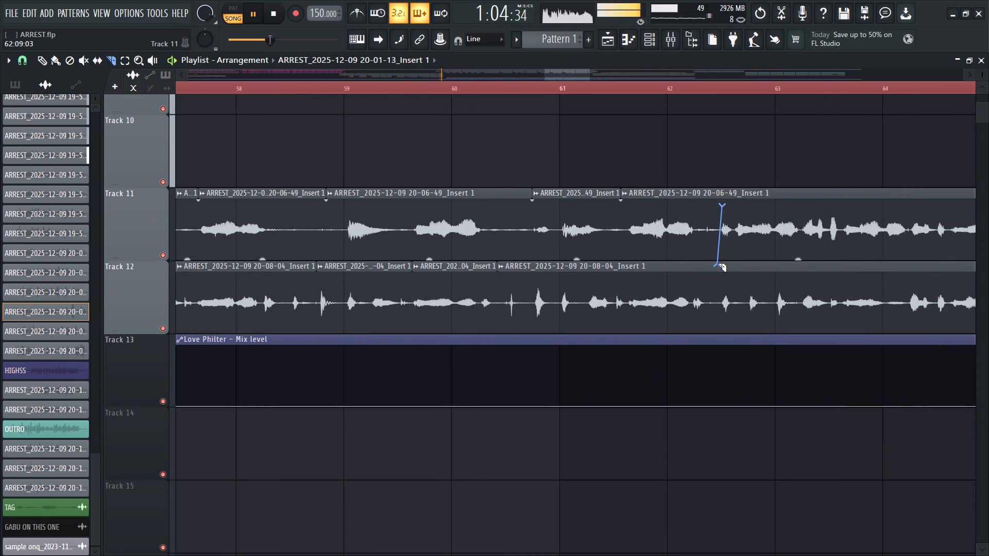
{"action": "left_click_drag", "start_coordinate": [717, 263], "coordinate": [717, 264], "text": "alt"}
{"action": "left_click_drag", "start_coordinate": [803, 286], "coordinate": [794, 329], "text": "alt"}
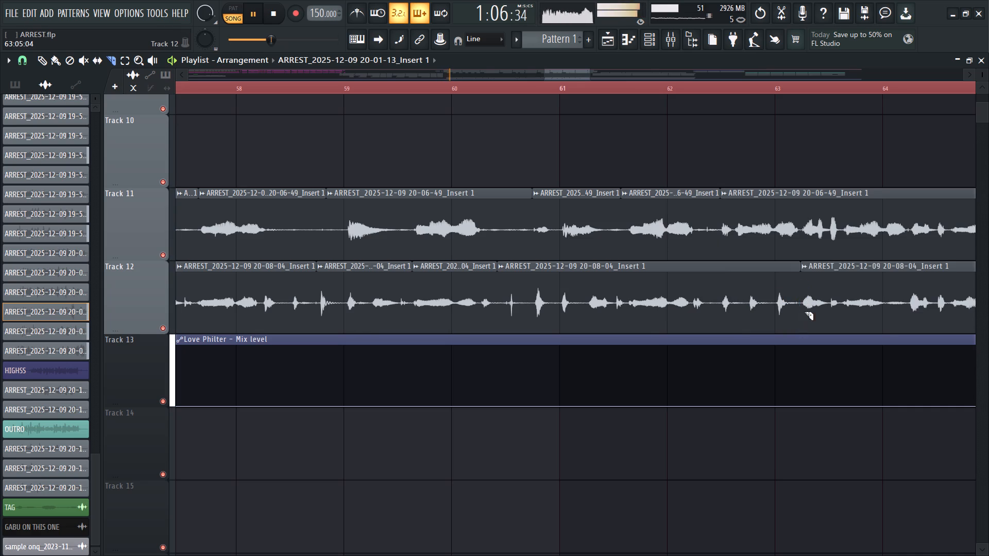
{"action": "left_click_drag", "start_coordinate": [904, 281], "coordinate": [912, 339], "text": "alt"}
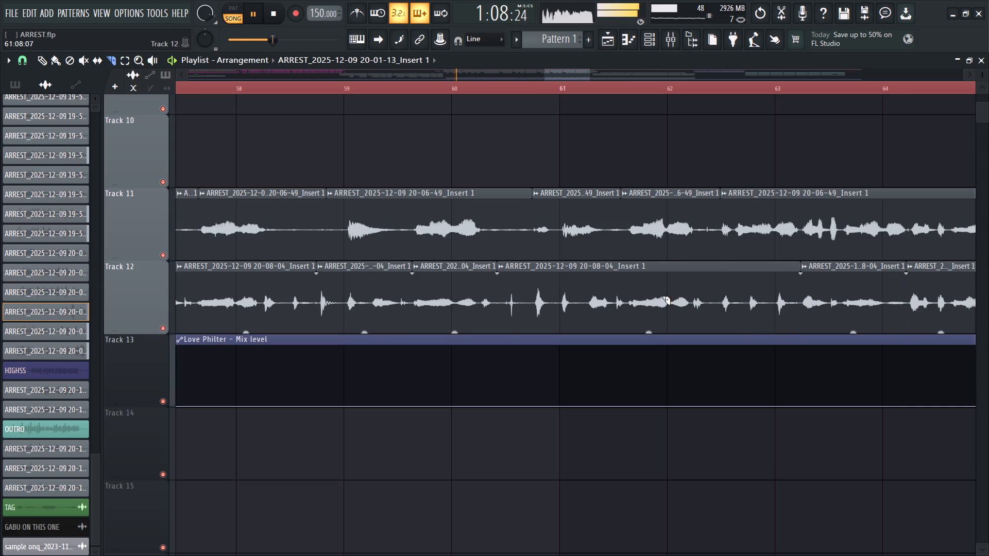
Slice the Track 11 clip in the gaps between phrases at about bars 65.4, 67.6 and 69.9.
{"action": "scroll", "coordinate": [539, 299], "scroll_direction": "down", "scroll_amount": 5, "text": "ctrl"}
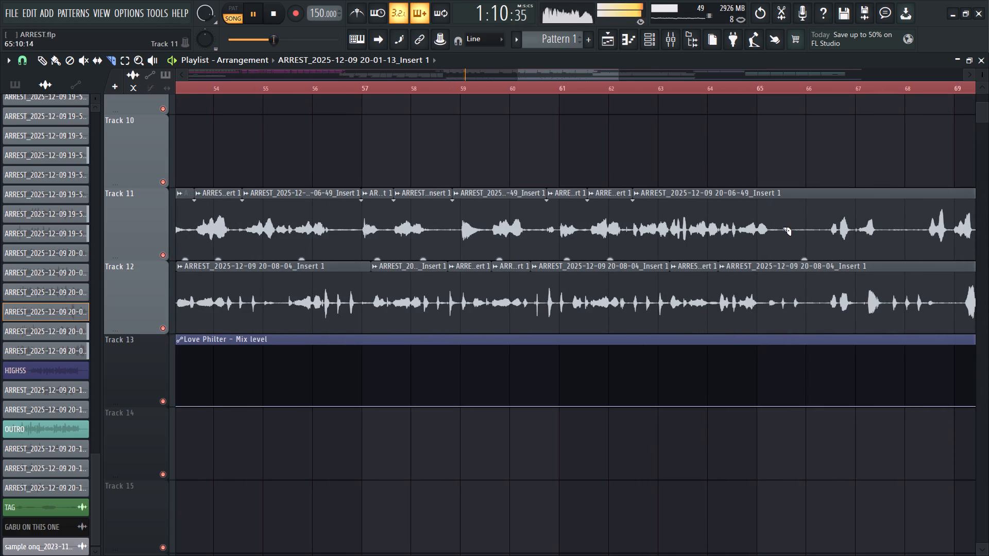
{"action": "left_click_drag", "start_coordinate": [773, 214], "coordinate": [771, 249], "text": "alt"}
{"action": "left_click_drag", "start_coordinate": [776, 217], "coordinate": [774, 261], "text": "alt"}
{"action": "scroll", "coordinate": [661, 272], "scroll_direction": "down", "scroll_amount": 4, "text": "ctrl"}
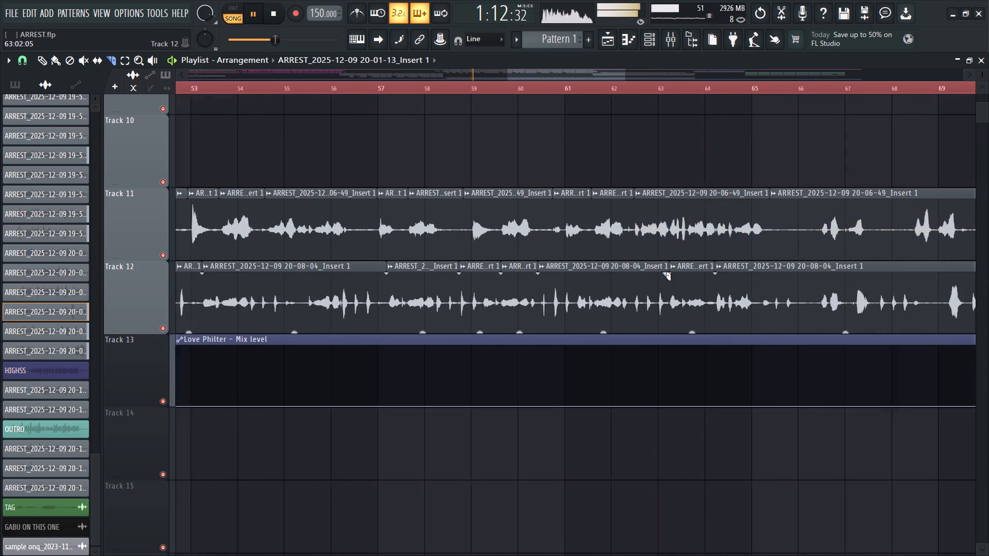
{"action": "scroll", "coordinate": [687, 260], "scroll_direction": "down", "scroll_amount": 5, "text": "ctrl"}
{"action": "scroll", "coordinate": [746, 242], "scroll_direction": "up", "scroll_amount": 6, "text": "ctrl"}
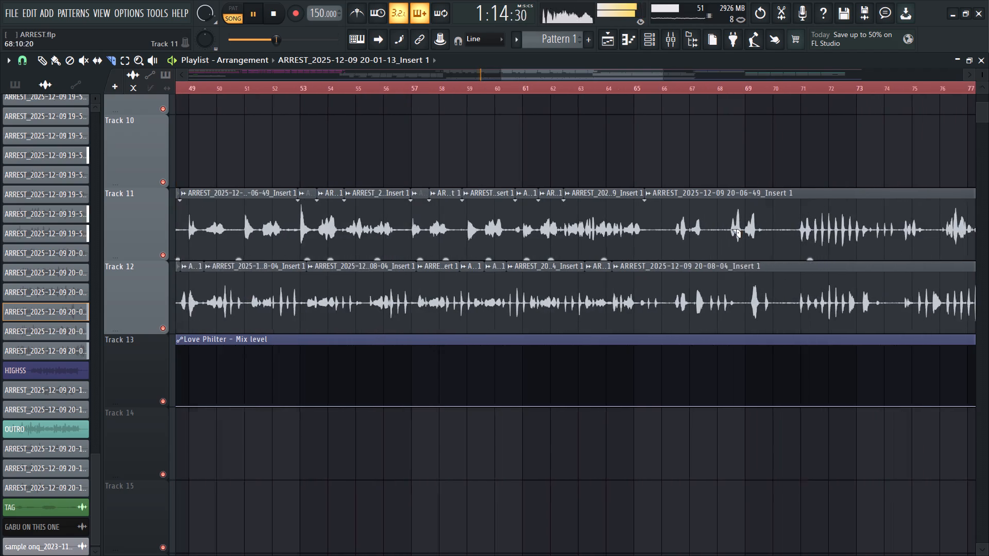
{"action": "left_click_drag", "start_coordinate": [701, 209], "coordinate": [702, 233], "text": "alt"}
{"action": "left_click_drag", "start_coordinate": [774, 199], "coordinate": [766, 279], "text": "alt"}
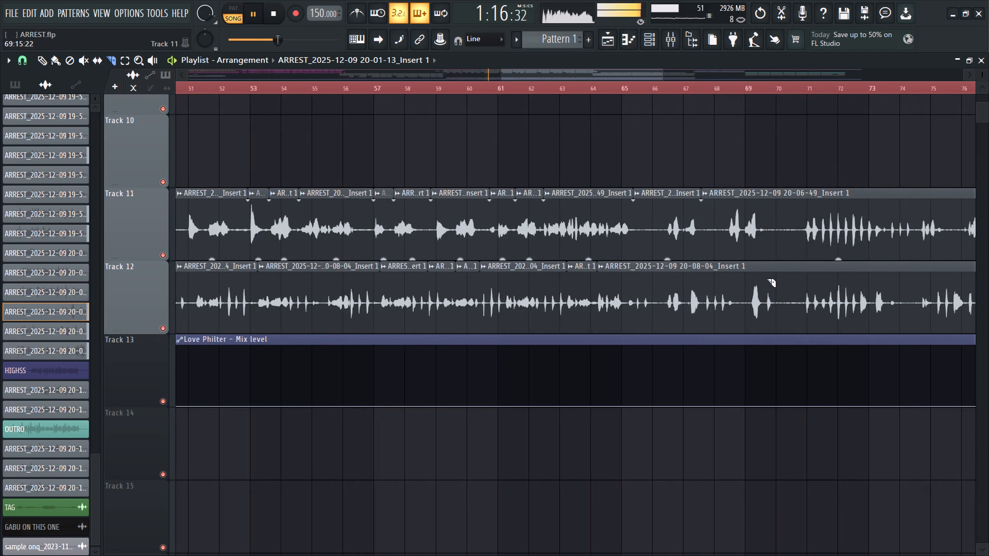
{"action": "left_click_drag", "start_coordinate": [766, 279], "coordinate": [768, 287], "text": "alt"}
Slice the Track 12 clip at about bars 70.0, 66.4 and 67.1, and just before bar 69.
{"action": "left_click_drag", "start_coordinate": [777, 284], "coordinate": [770, 340], "text": "alt"}
{"action": "left_click_drag", "start_coordinate": [667, 286], "coordinate": [664, 325], "text": "alt"}
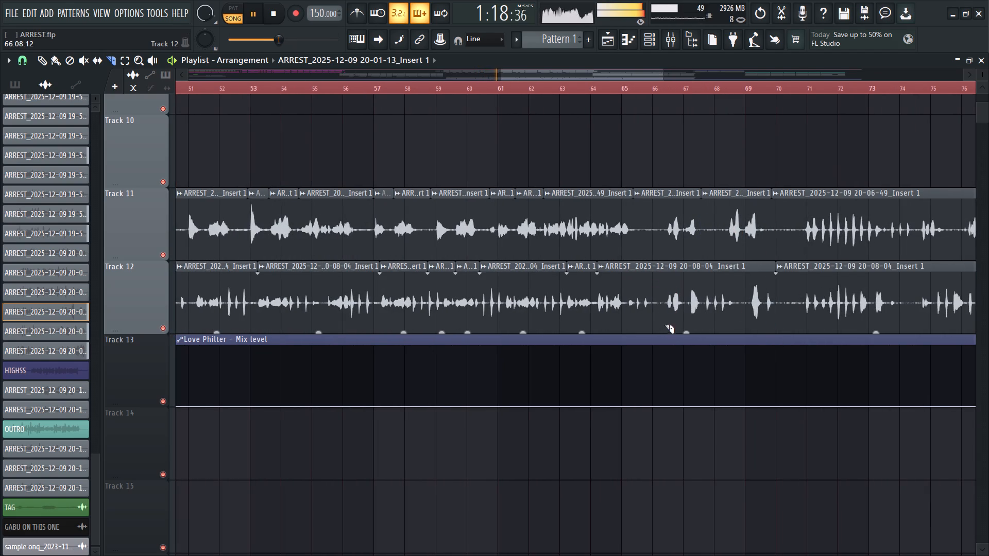
{"action": "left_click_drag", "start_coordinate": [664, 325], "coordinate": [662, 335], "text": "alt"}
{"action": "left_click_drag", "start_coordinate": [686, 286], "coordinate": [684, 336], "text": "alt"}
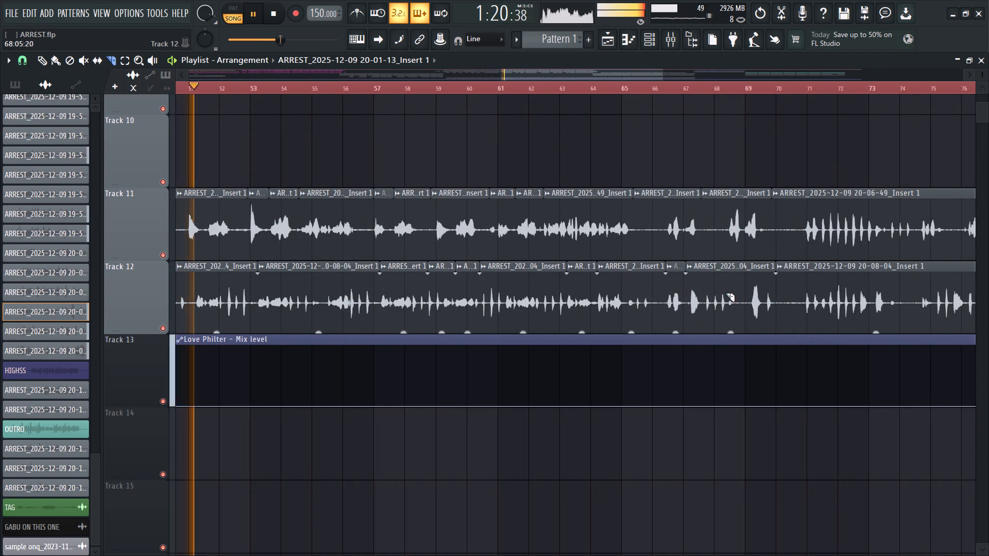
{"action": "left_click_drag", "start_coordinate": [744, 291], "coordinate": [739, 340], "text": "alt"}
Slice the Track 11 clip at about bars 76.0, 74.6, 78.1 and 79.6, and the Track 12 clip at about bar 74.7.
{"action": "scroll", "coordinate": [670, 310], "scroll_direction": "down", "scroll_amount": 3, "text": "ctrl"}
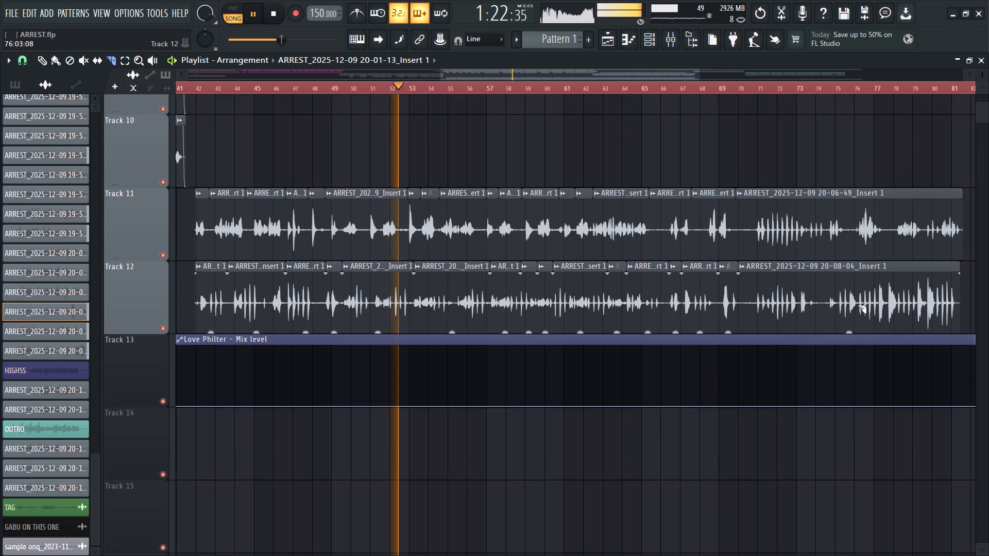
{"action": "scroll", "coordinate": [857, 302], "scroll_direction": "up", "scroll_amount": 4, "text": "ctrl"}
{"action": "scroll", "coordinate": [841, 245], "scroll_direction": "up", "scroll_amount": 3, "text": "ctrl"}
{"action": "left_click_drag", "start_coordinate": [864, 199], "coordinate": [849, 247], "text": "alt"}
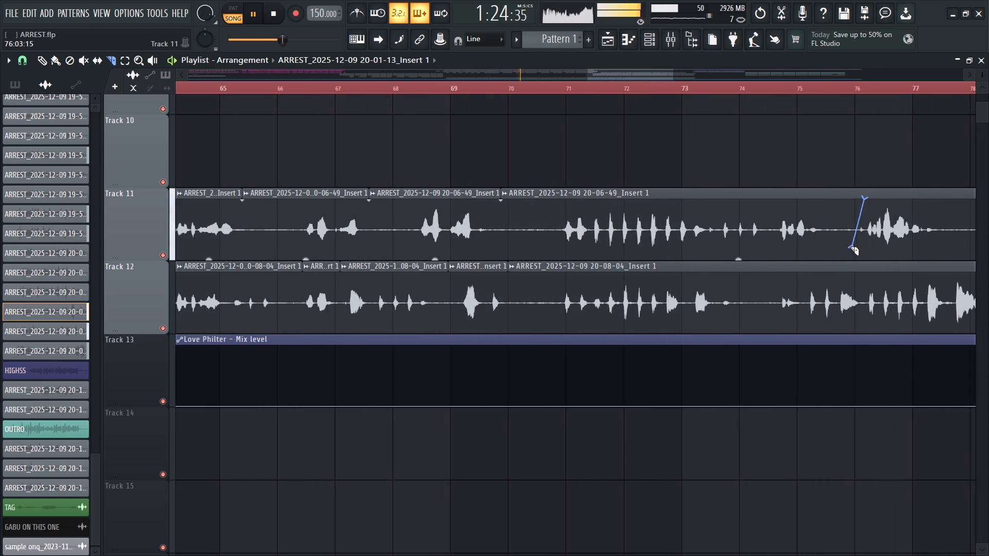
{"action": "left_click_drag", "start_coordinate": [849, 247], "coordinate": [841, 252], "text": "alt"}
{"action": "left_click_drag", "start_coordinate": [767, 202], "coordinate": [779, 256], "text": "alt"}
{"action": "left_click_drag", "start_coordinate": [778, 260], "coordinate": [777, 268], "text": "alt"}
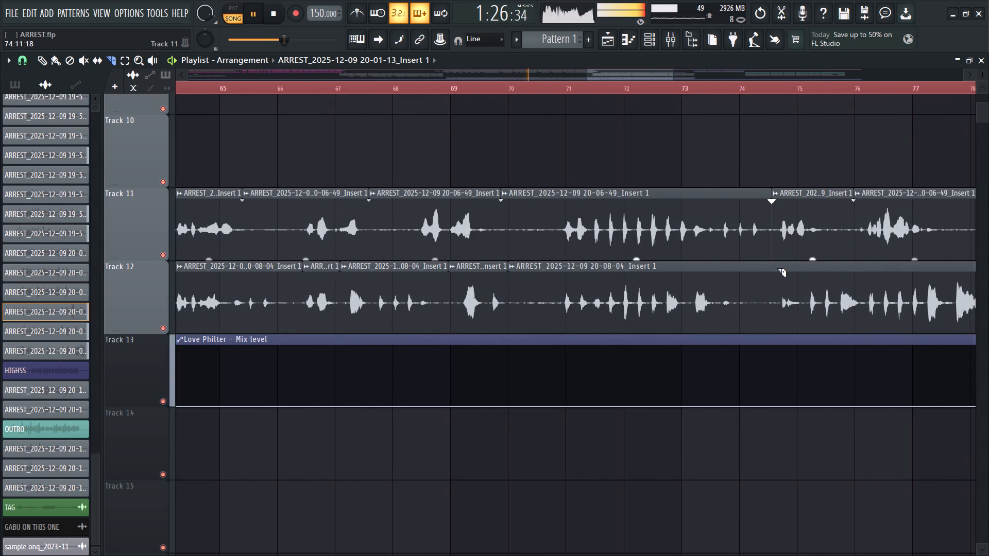
{"action": "left_click_drag", "start_coordinate": [777, 268], "coordinate": [779, 314], "text": "alt"}
{"action": "scroll", "coordinate": [710, 310], "scroll_direction": "down", "scroll_amount": 5, "text": "ctrl"}
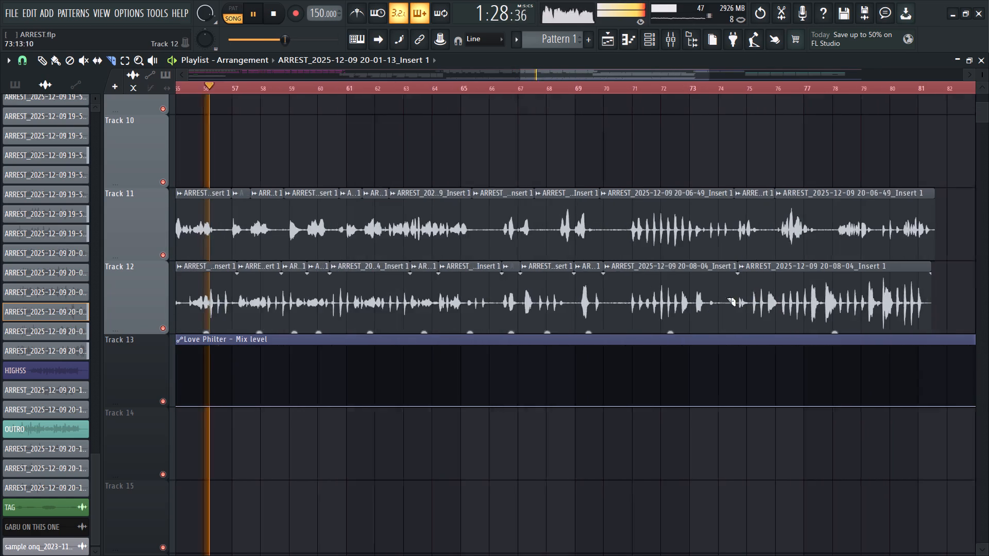
{"action": "scroll", "coordinate": [836, 266], "scroll_direction": "up", "scroll_amount": 3, "text": "ctrl"}
{"action": "left_click_drag", "start_coordinate": [809, 207], "coordinate": [808, 266], "text": "alt"}
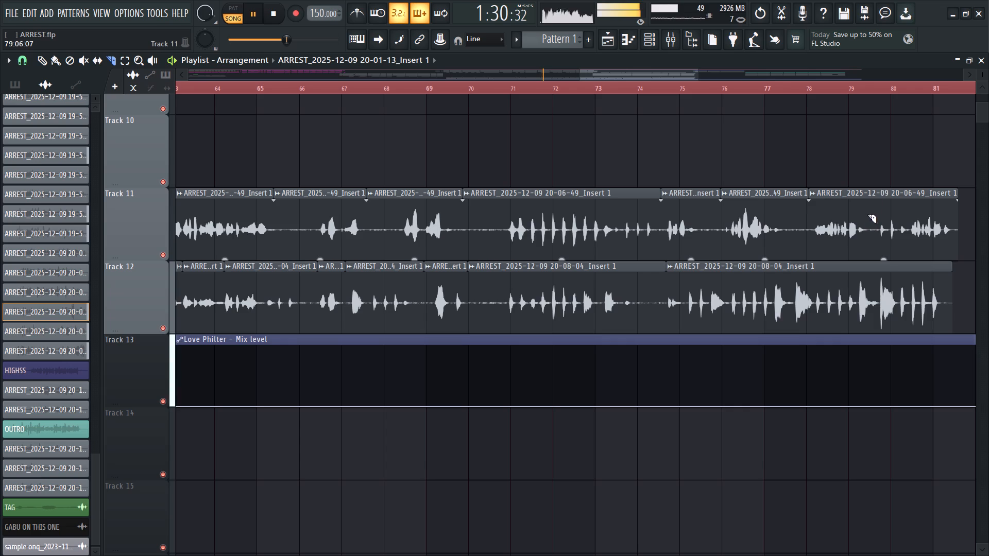
{"action": "left_click_drag", "start_coordinate": [875, 193], "coordinate": [876, 279], "text": "alt"}
Move playback to about bar 24 and trim the start of the first Track 7 clip forward to about bar 25.4.
{"action": "scroll", "coordinate": [636, 287], "scroll_direction": "down", "scroll_amount": 16, "text": "ctrl"}
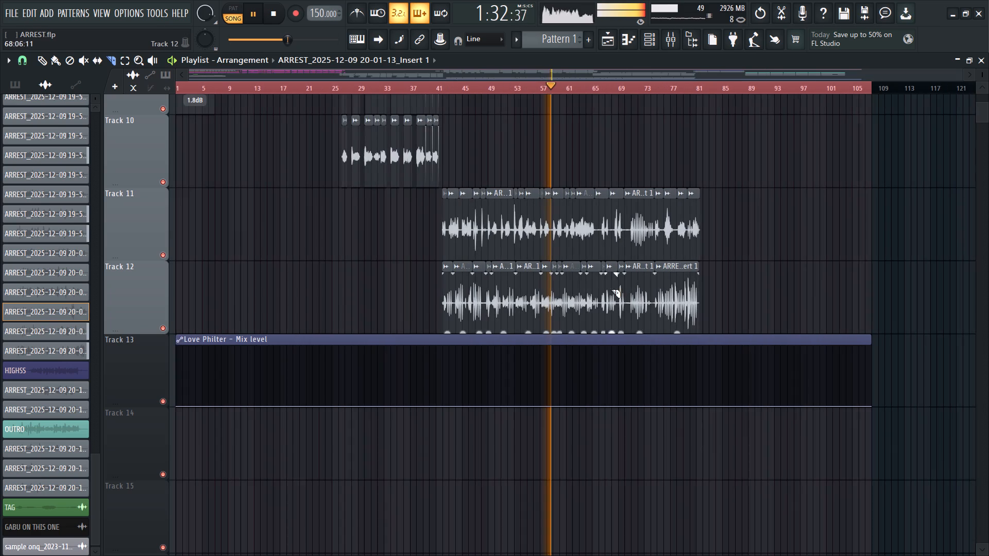
{"action": "scroll", "coordinate": [611, 289], "scroll_direction": "down", "scroll_amount": 2, "text": "ctrl"}
{"action": "left_click", "coordinate": [328, 86]}
{"action": "scroll", "coordinate": [328, 161], "scroll_direction": "up", "scroll_amount": 8}
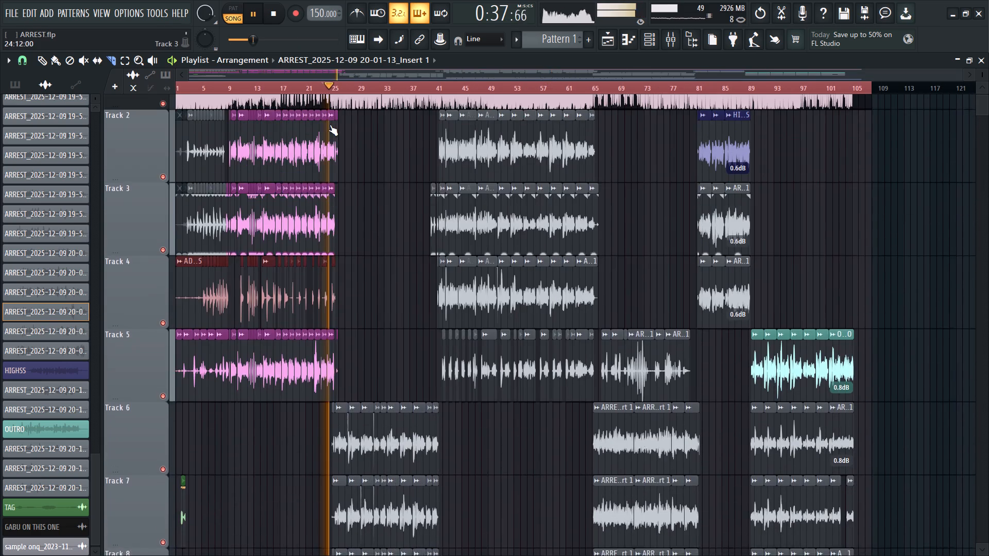
{"action": "scroll", "coordinate": [361, 237], "scroll_direction": "down", "scroll_amount": 4}
{"action": "scroll", "coordinate": [338, 253], "scroll_direction": "up", "scroll_amount": 12, "text": "ctrl"}
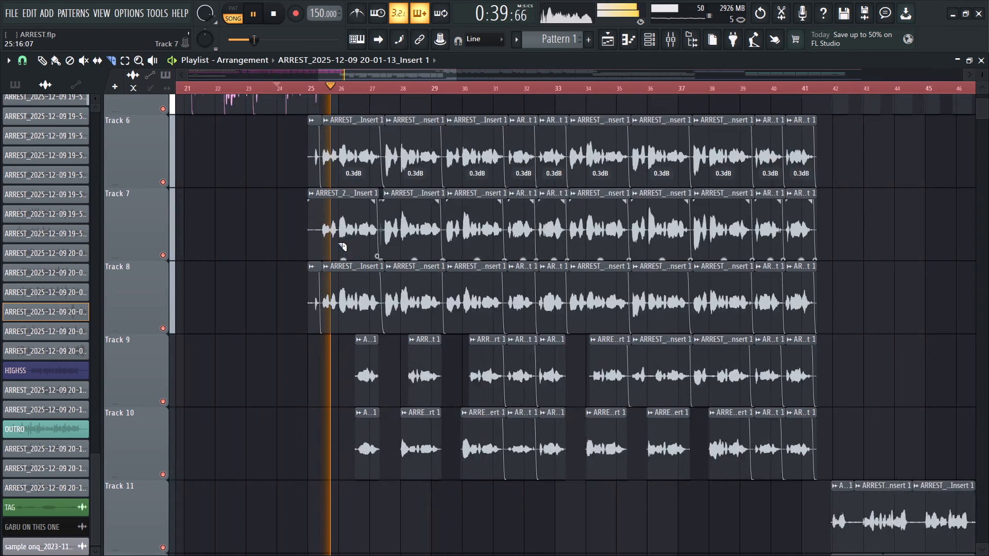
{"action": "scroll", "coordinate": [328, 237], "scroll_direction": "up", "scroll_amount": 3, "text": "ctrl"}
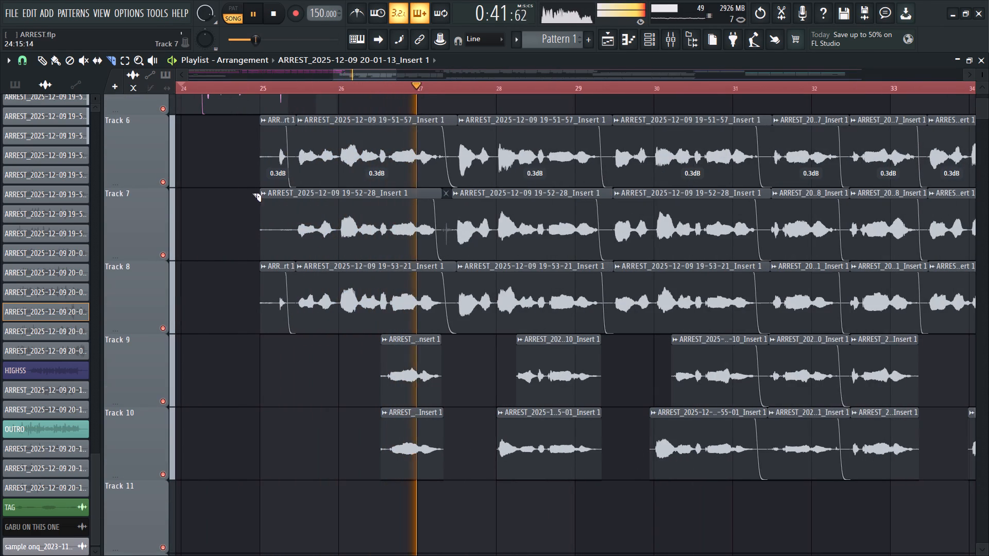
{"action": "left_click", "coordinate": [38, 66]}
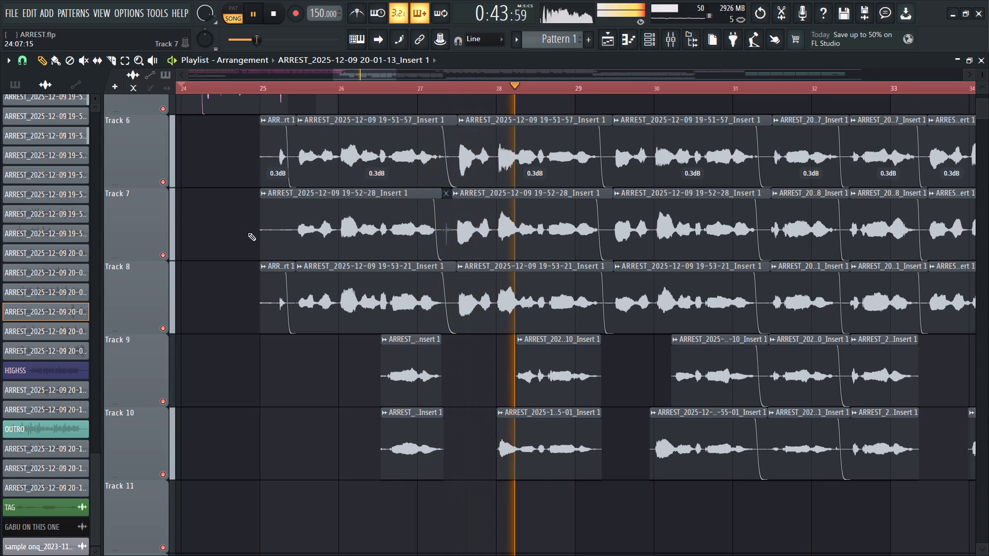
{"action": "left_click_drag", "start_coordinate": [259, 240], "coordinate": [292, 262], "text": "alt"}
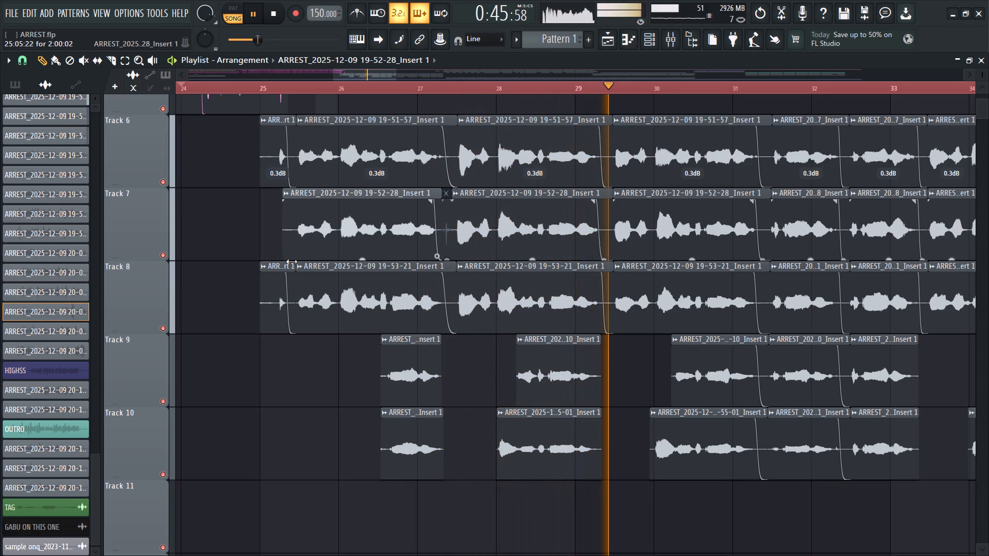
{"action": "left_click_drag", "start_coordinate": [292, 262], "coordinate": [292, 262], "text": "alt"}
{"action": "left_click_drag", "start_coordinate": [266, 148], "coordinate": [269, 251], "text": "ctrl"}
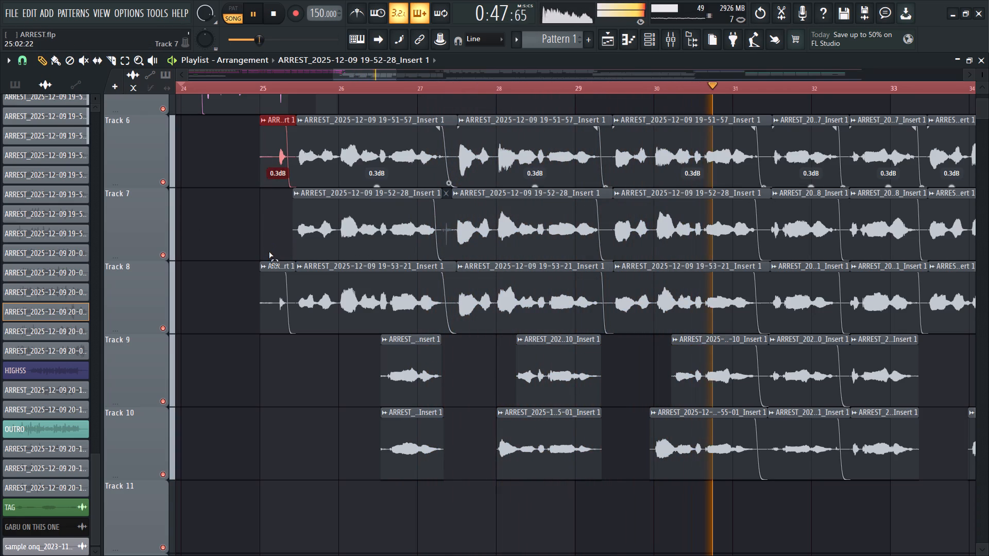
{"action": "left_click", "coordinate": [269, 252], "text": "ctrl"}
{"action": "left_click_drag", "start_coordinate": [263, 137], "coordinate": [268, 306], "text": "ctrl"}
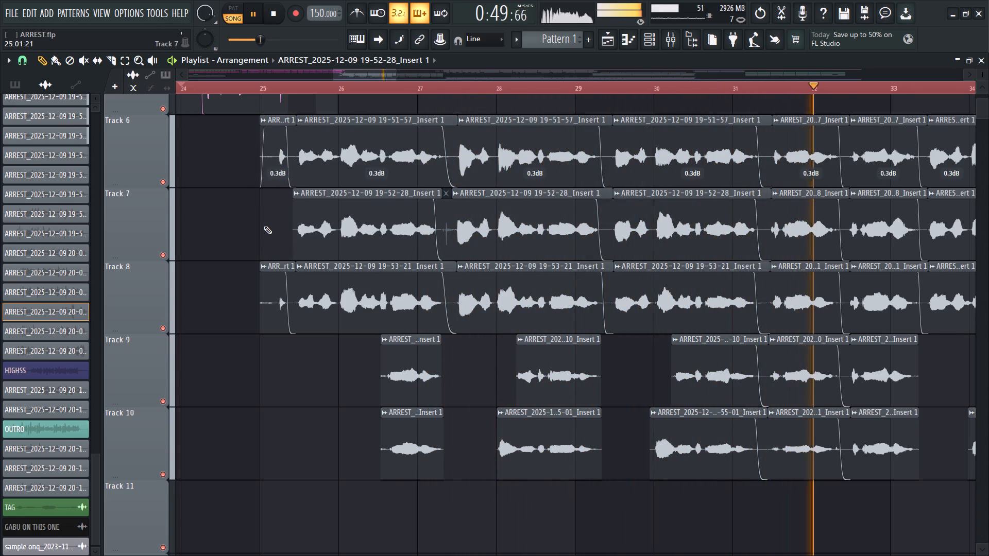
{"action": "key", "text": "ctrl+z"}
Trim the starts of the short first clips on Tracks 6 and 8 together, forward to about bar 25.15.
{"action": "left_click_drag", "start_coordinate": [270, 166], "coordinate": [267, 273], "text": "ctrl"}
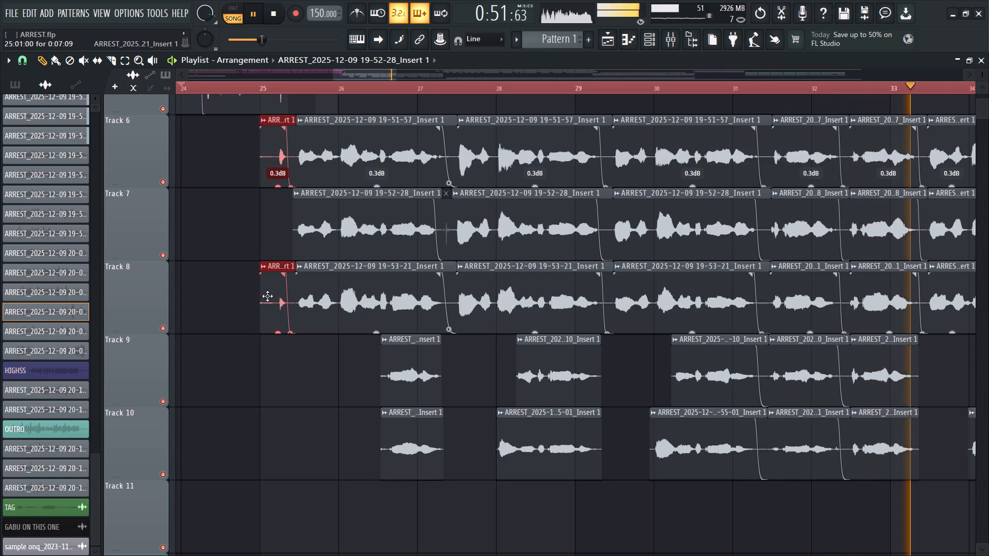
{"action": "left_click_drag", "start_coordinate": [259, 307], "coordinate": [271, 322], "text": "alt"}
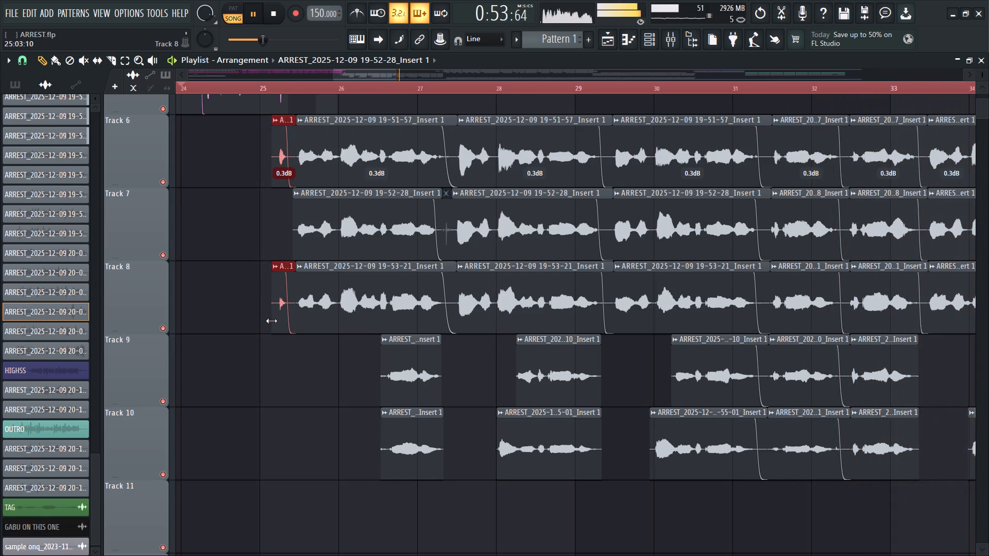
Open the mixer and select the doubles track to show its effect chain.
{"action": "scroll", "coordinate": [254, 299], "scroll_direction": "down", "scroll_amount": 7, "text": "ctrl"}
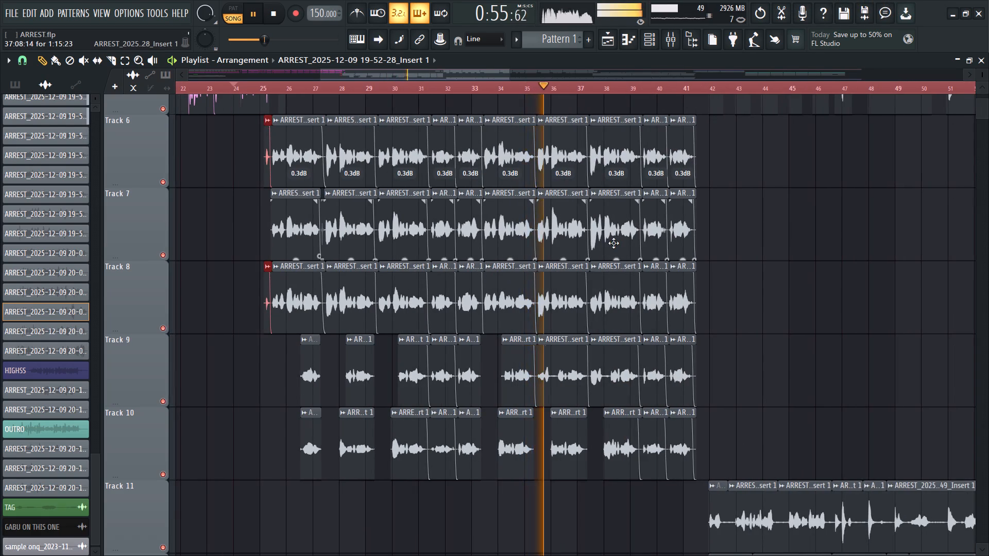
{"action": "scroll", "coordinate": [613, 243], "scroll_direction": "down", "scroll_amount": 4}
{"action": "scroll", "coordinate": [653, 233], "scroll_direction": "up", "scroll_amount": 4}
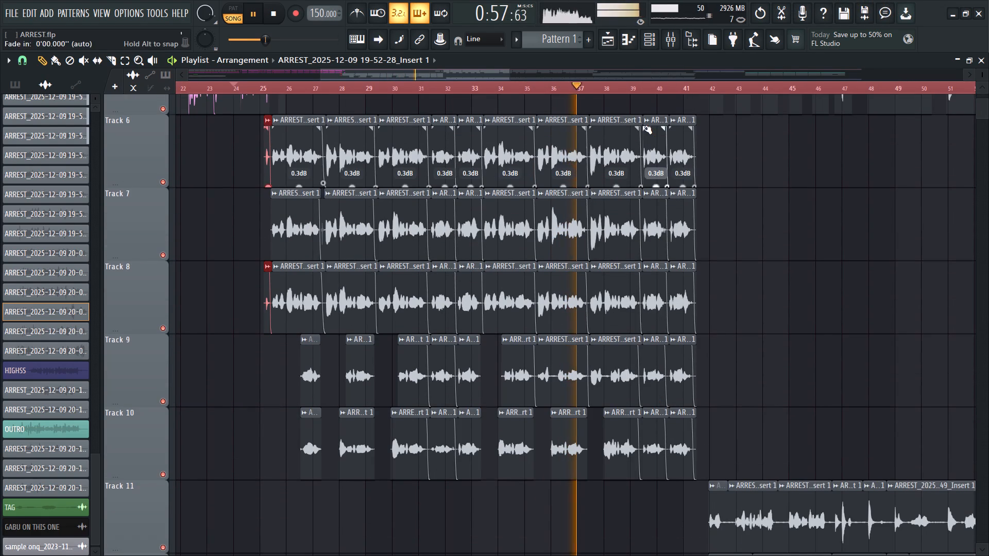
{"action": "left_click", "coordinate": [677, 39]}
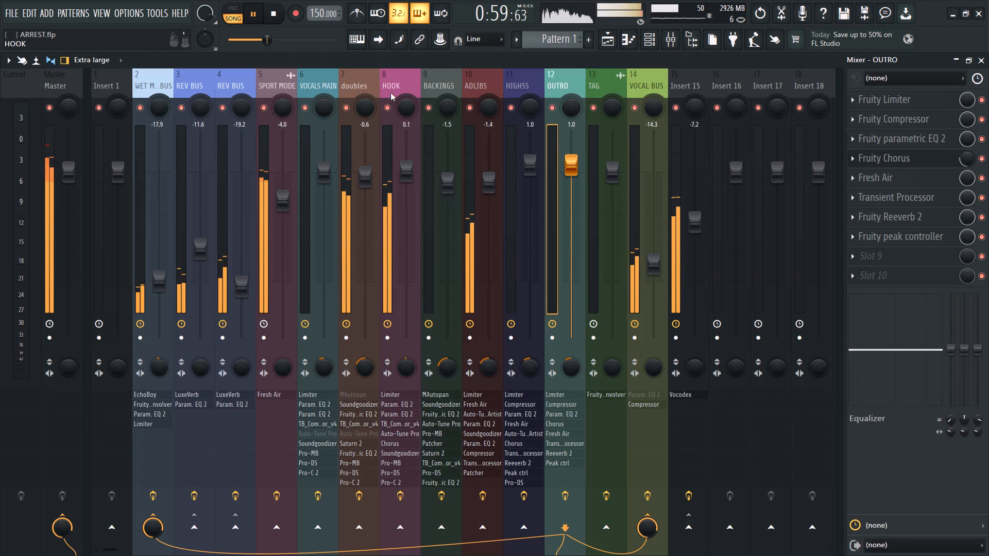
{"action": "left_click", "coordinate": [357, 83]}
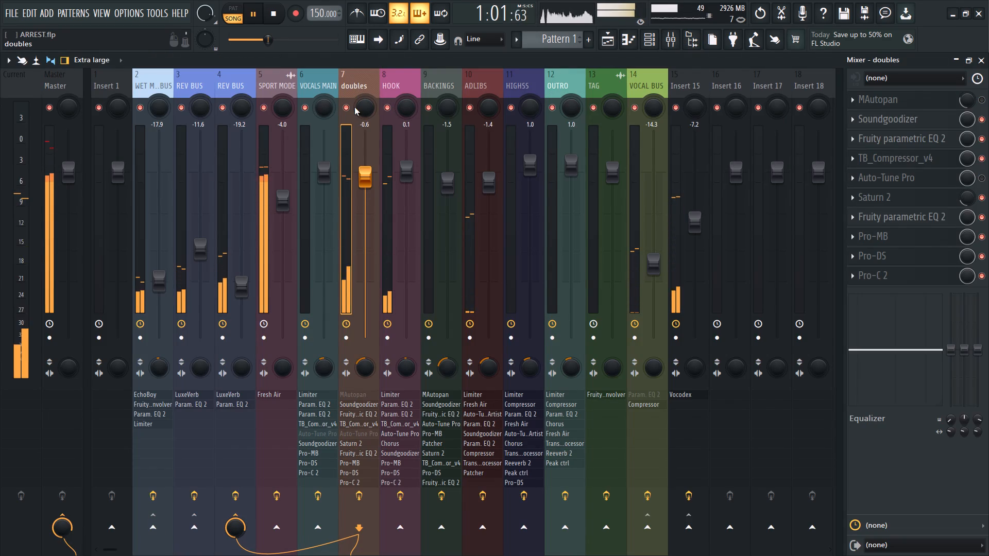